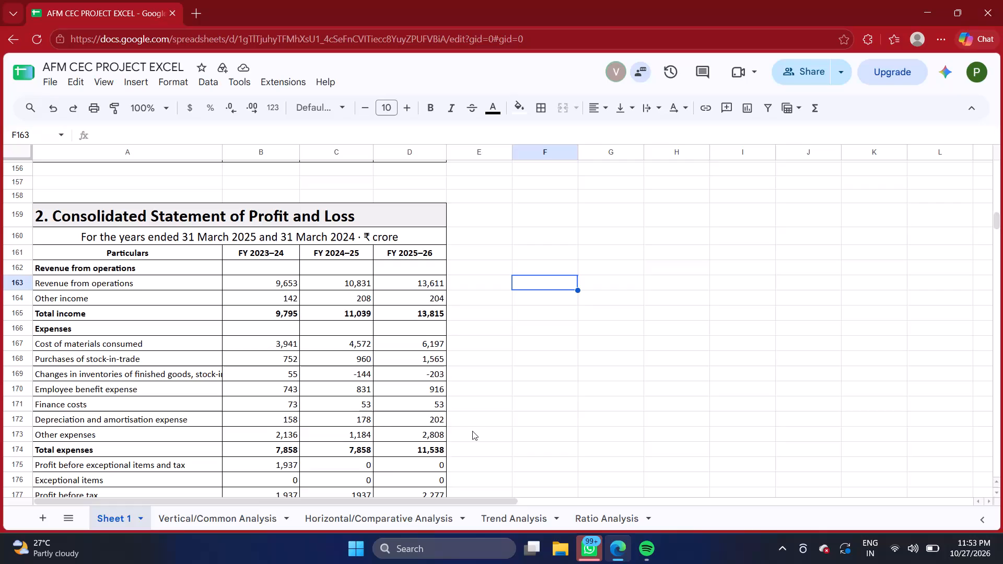
# On the Vertical/Common Analysis sheet, replace the FY 2024–25 Profit for the year (PAT) value in D202 with the formula =D198-D201.
pyautogui.click(233, 513)
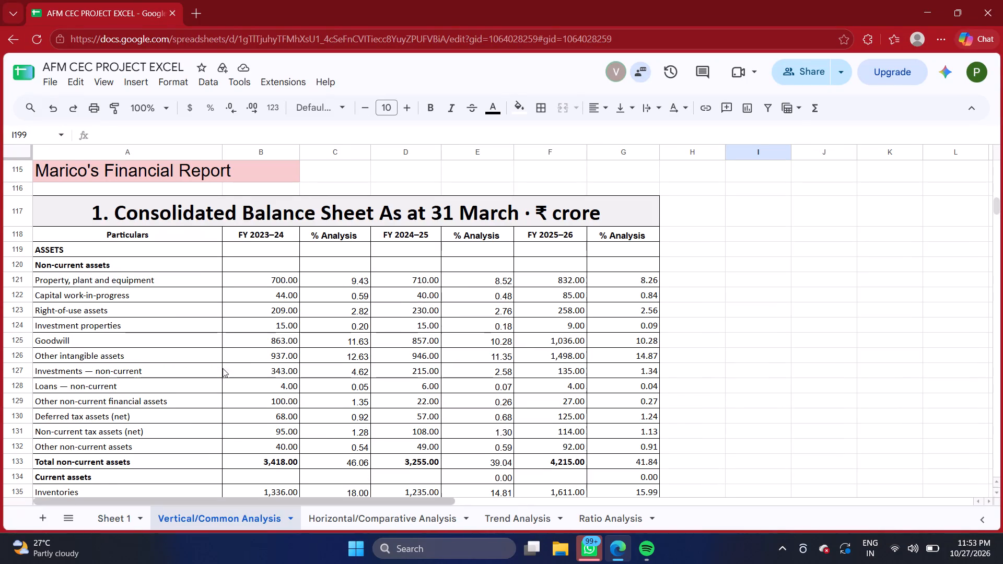
pyautogui.scroll(-7, 220, 322)
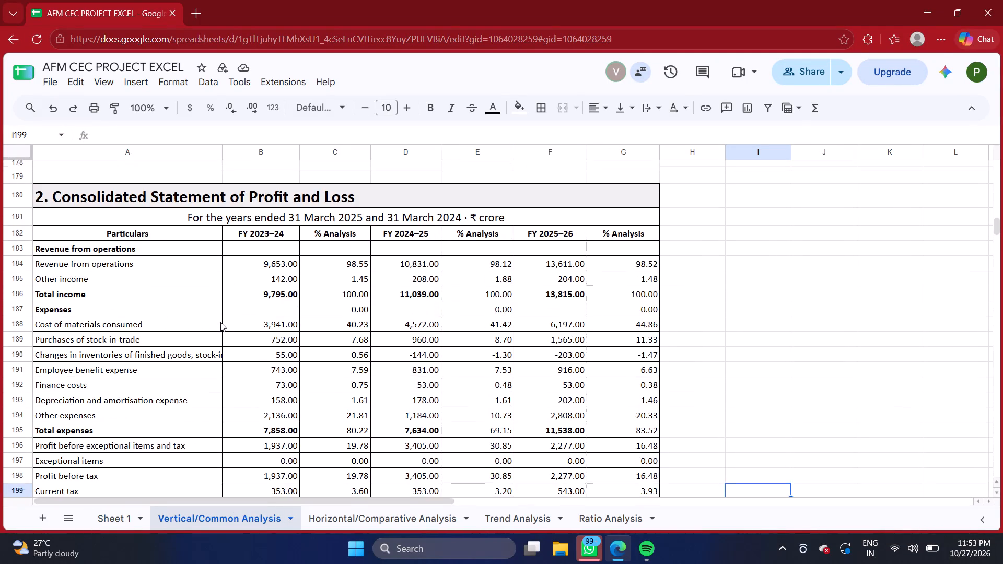
pyautogui.scroll(-3, 220, 322)
pyautogui.scroll(1, 220, 322)
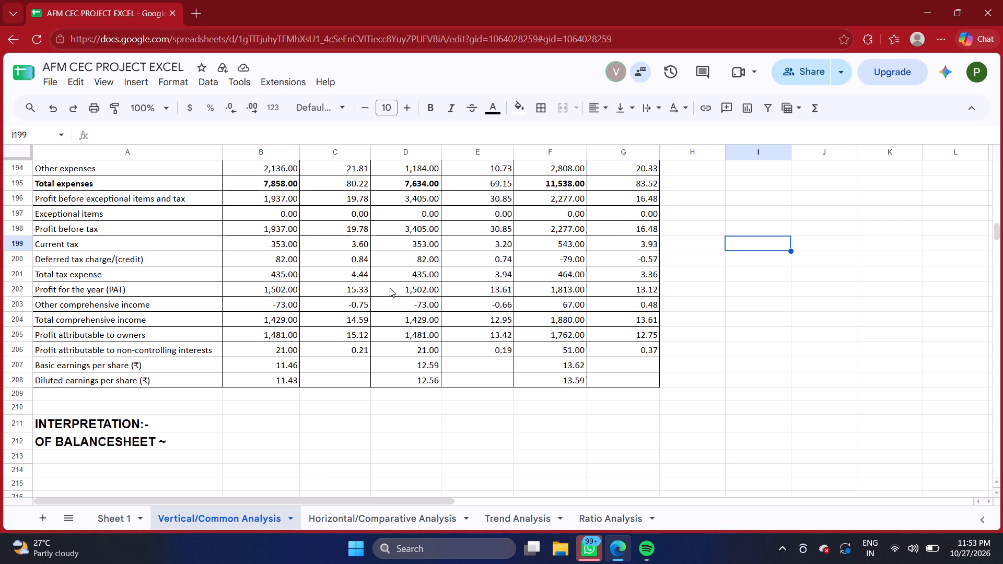
pyautogui.click(405, 287)
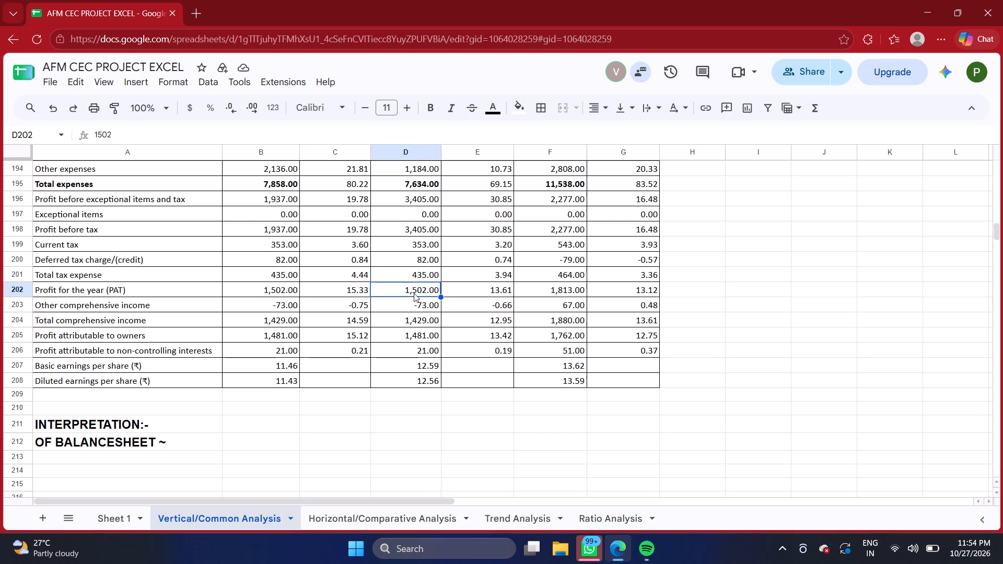
pyautogui.doubleClick(416, 292)
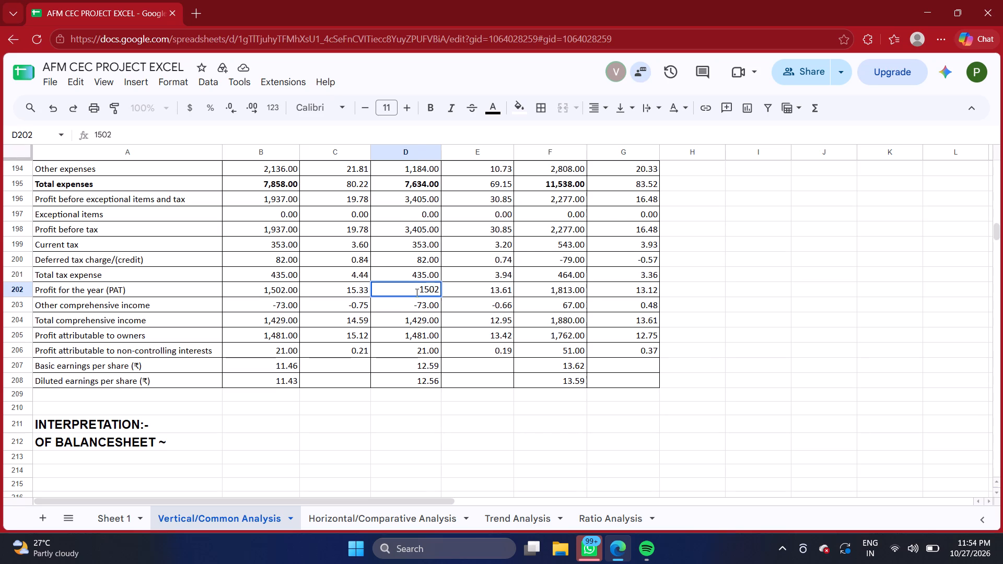
pyautogui.doubleClick(416, 292)
pyautogui.press('BackSpace')
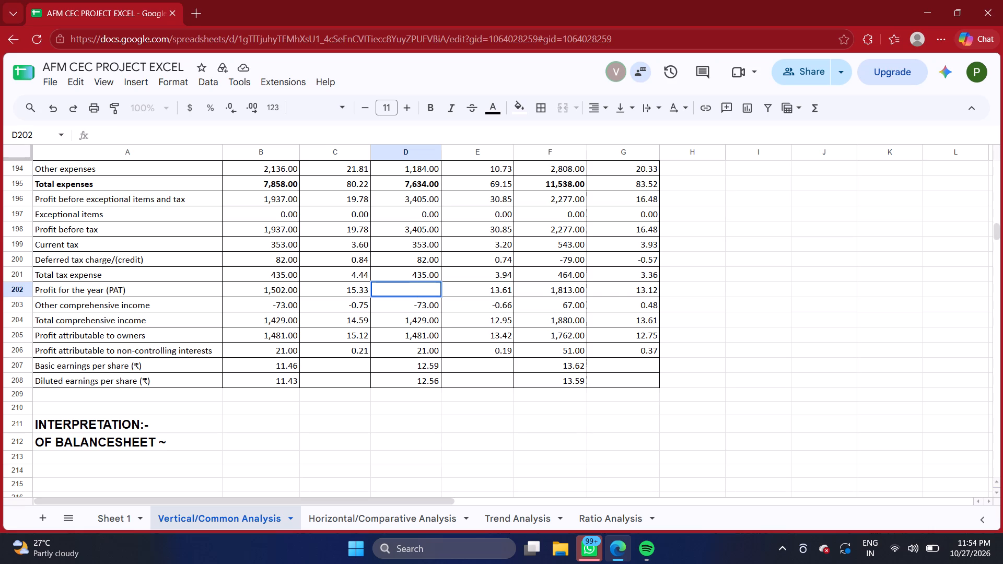
pyautogui.press('=')
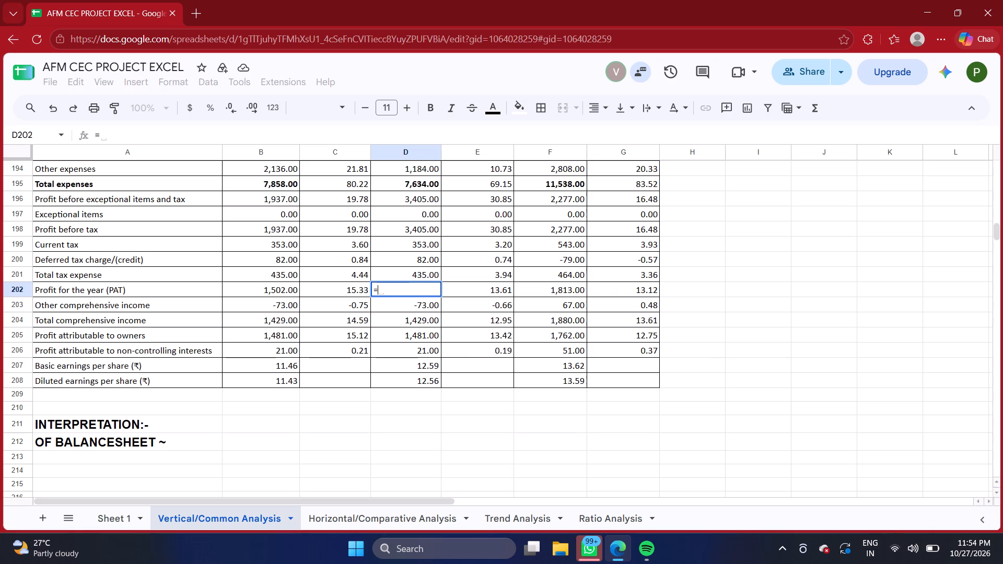
pyautogui.write('D198')
pyautogui.press('-')
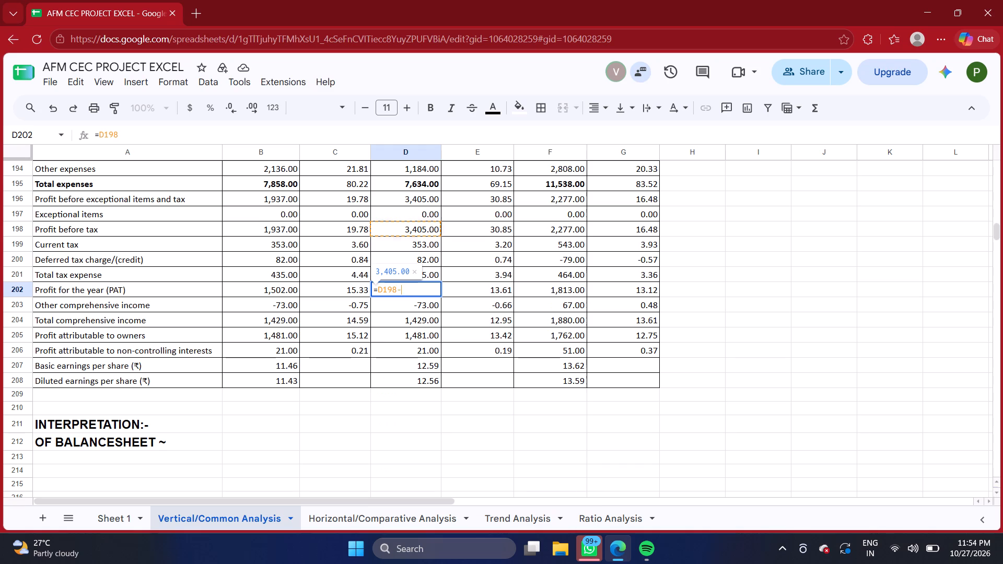
pyautogui.hotkey('shift', 'd')
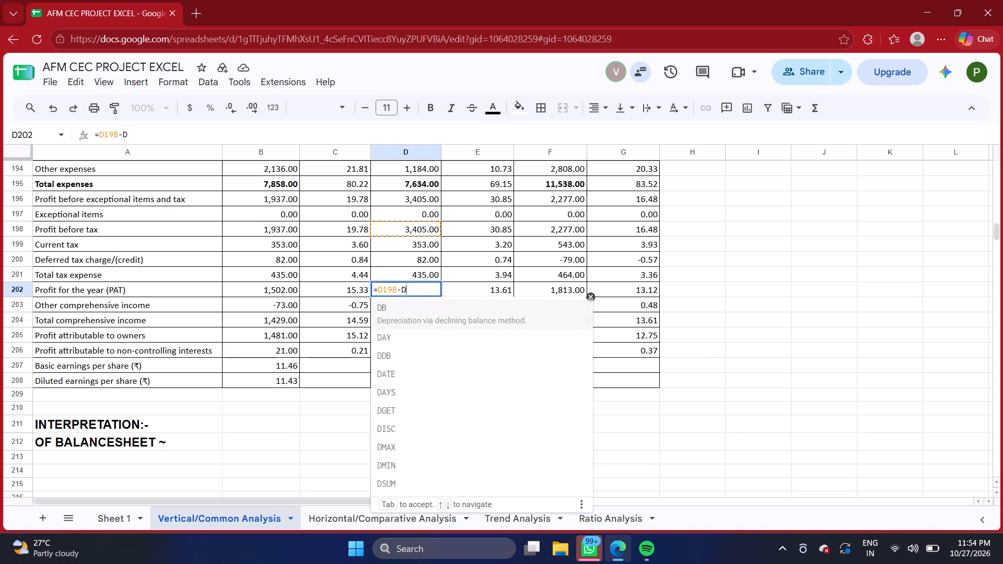
pyautogui.write('20')
pyautogui.press('1')
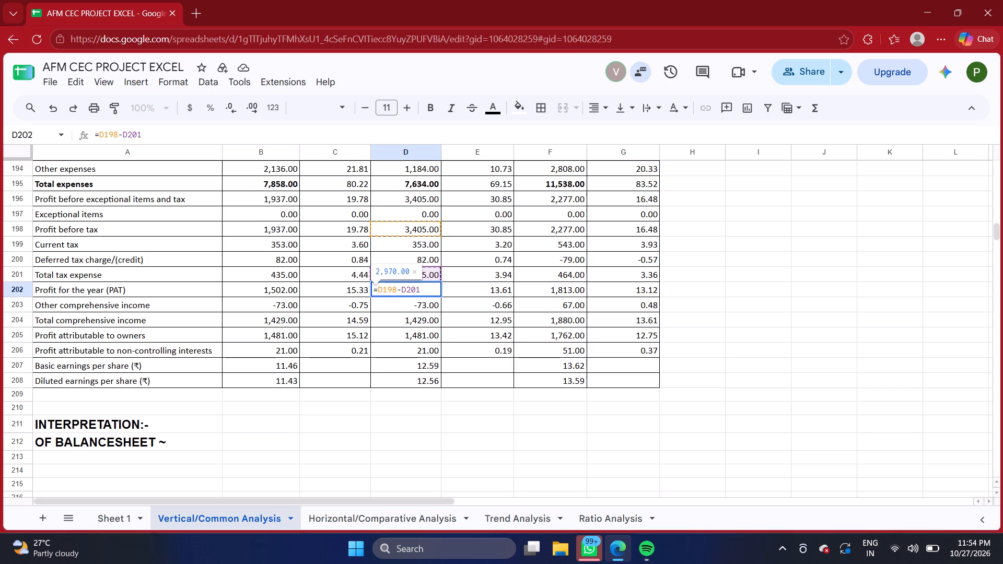
pyautogui.press('Return')
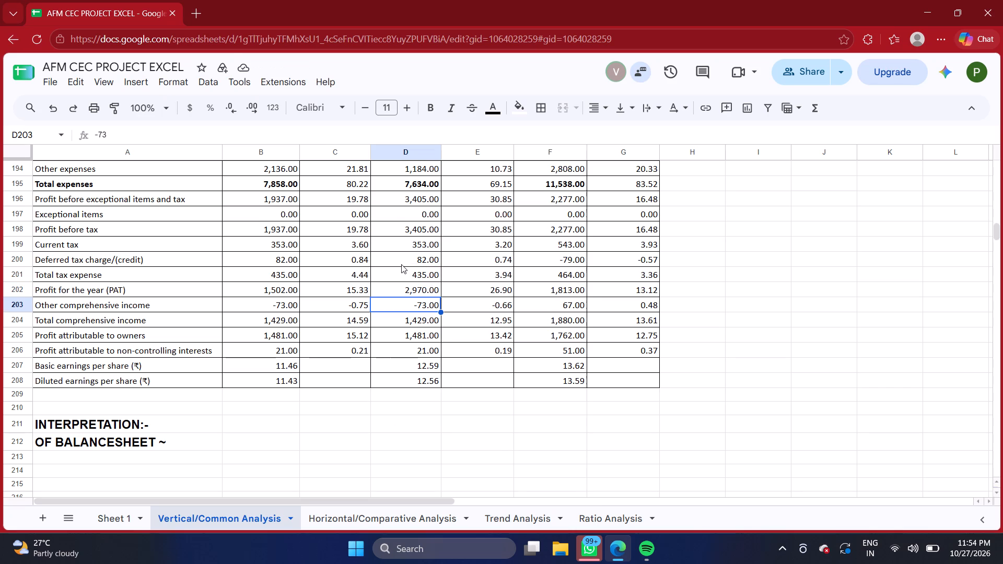
# Check the FY 2024–25 % Analysis formula for Profit for the year (PAT) in E202.
pyautogui.click(411, 290)
pyautogui.click(481, 290)
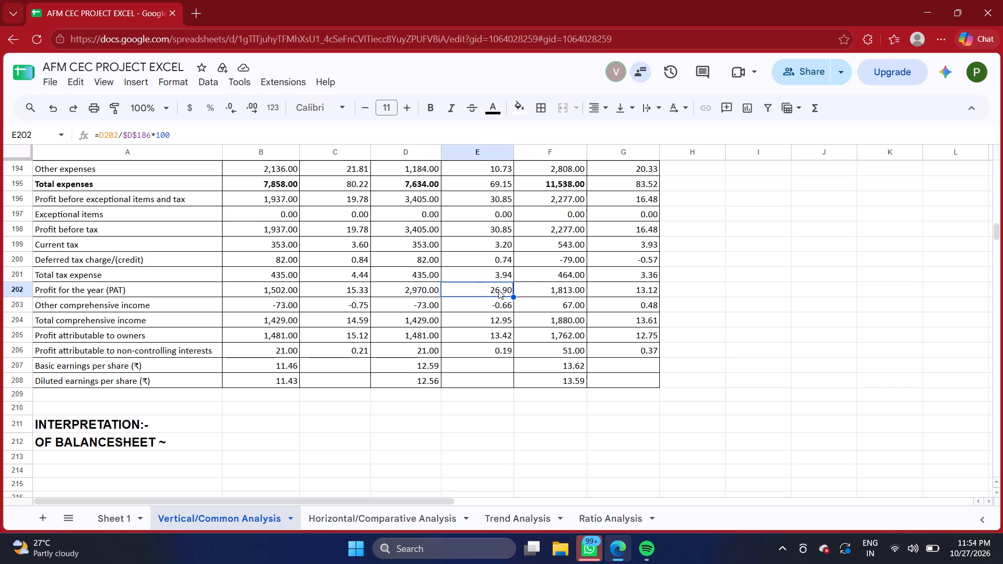
pyautogui.tripleClick(498, 290)
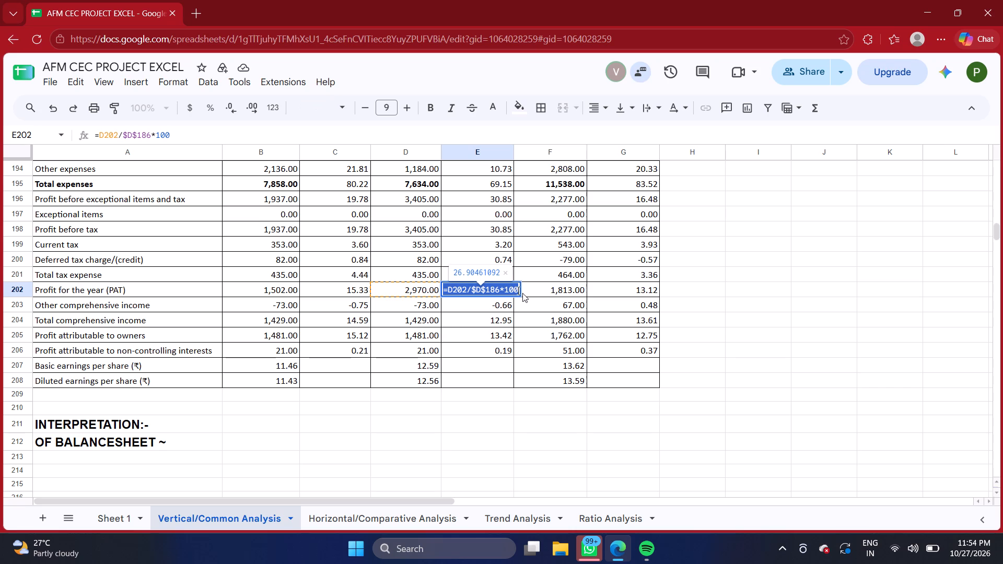
pyautogui.click(750, 274)
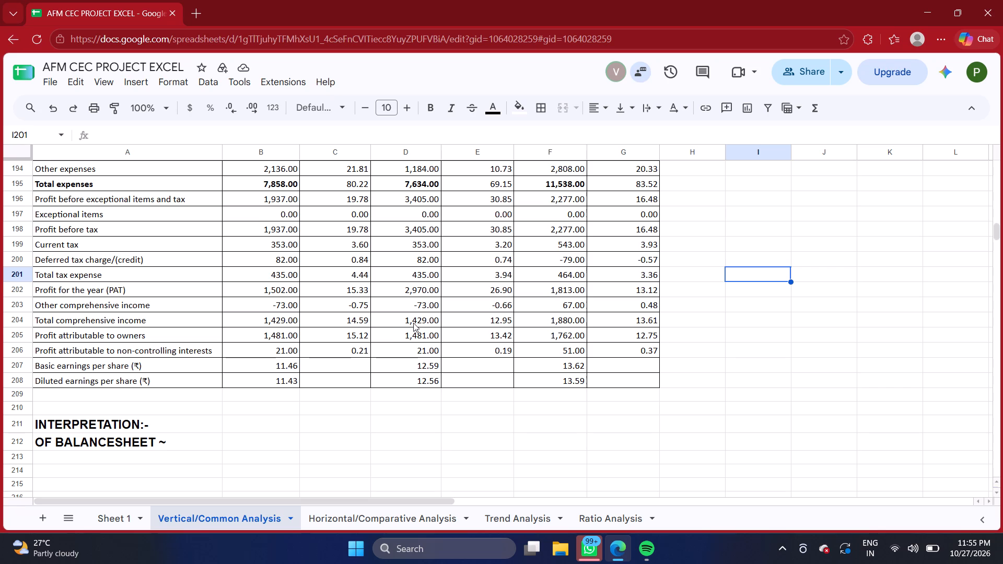
# Replace the FY 2024–25 Total comprehensive income value in D204 with the formula =D202+D203.
pyautogui.doubleClick(413, 323)
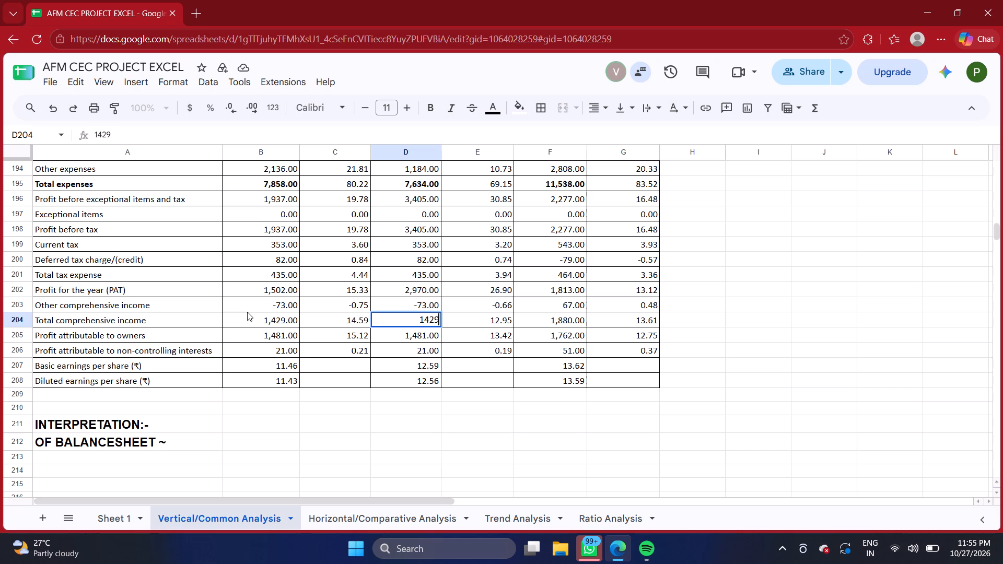
pyautogui.press('BackSpace')
pyautogui.press('BackSpace')
pyautogui.press('BackSpace')
pyautogui.press('BackSpace')
pyautogui.press('=')
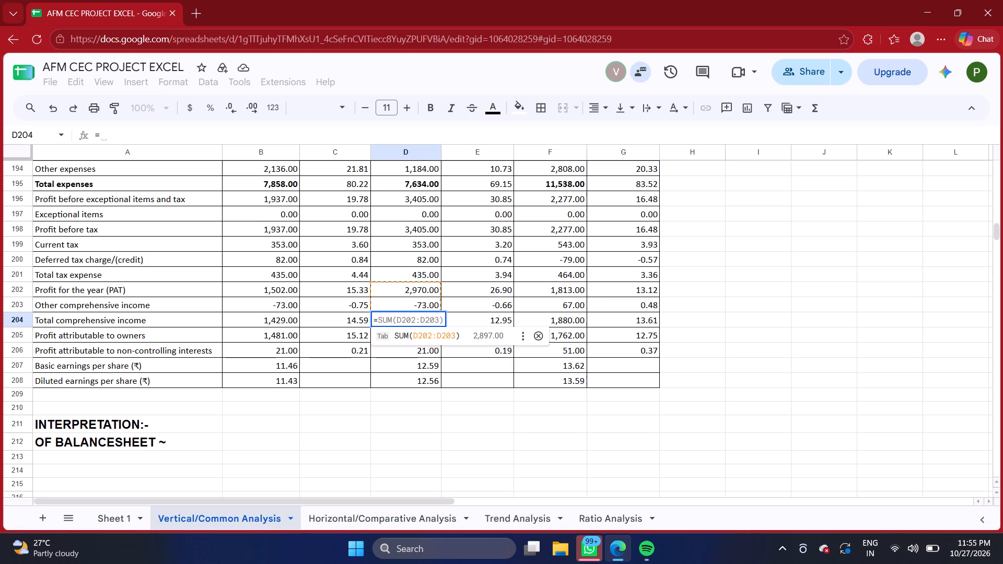
pyautogui.hotkey('shift', 'd')
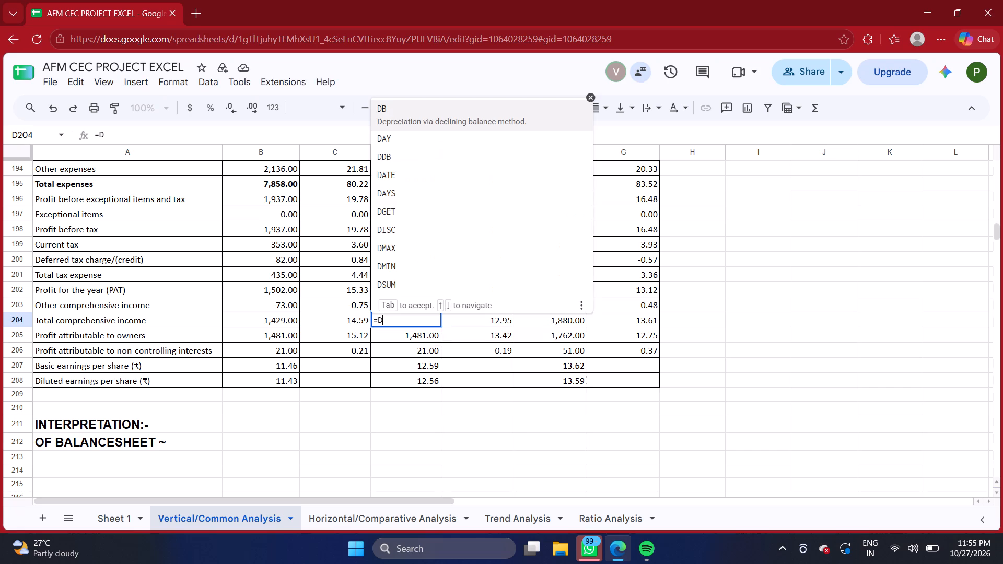
pyautogui.write('202')
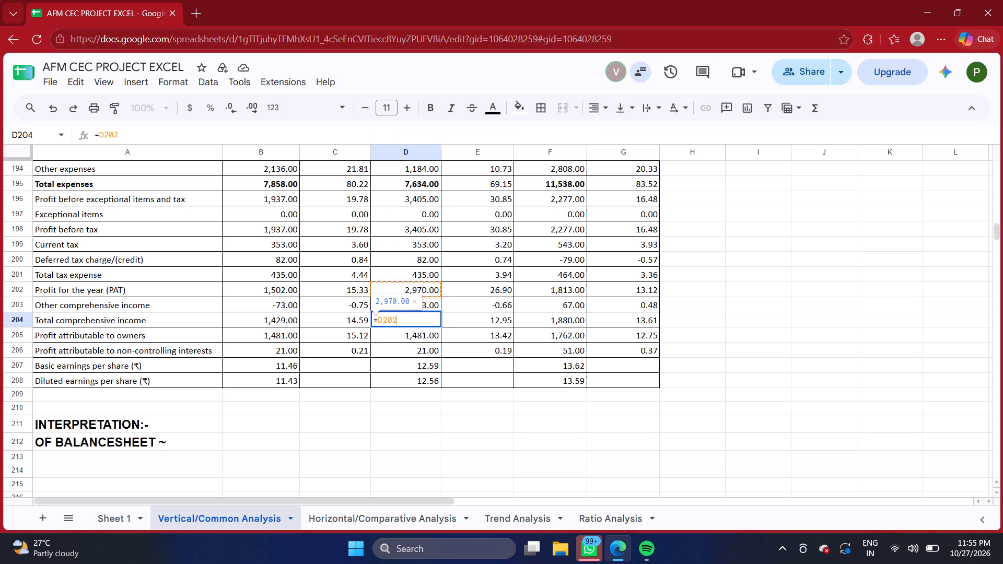
pyautogui.press('+')
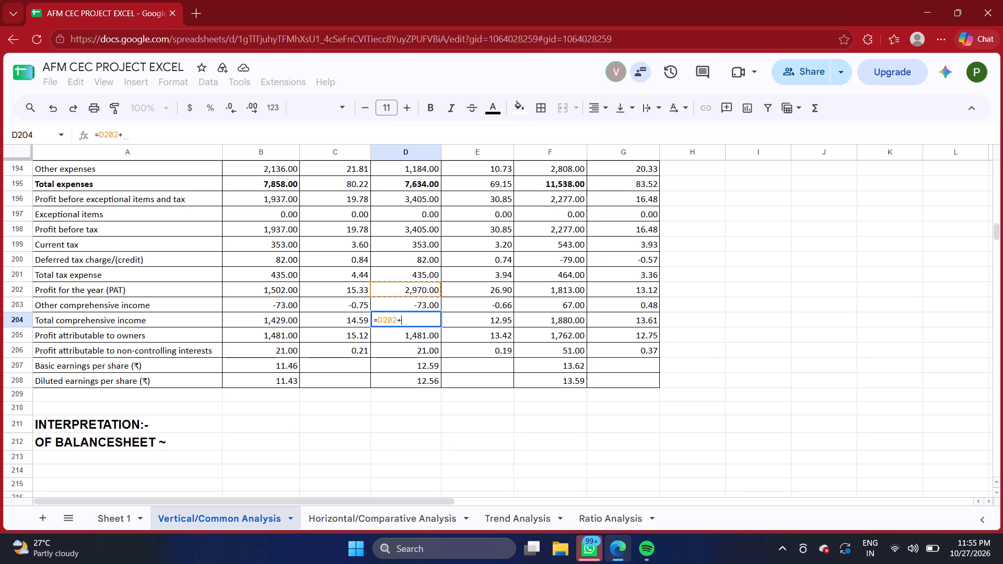
pyautogui.hotkey('shift', 'd')
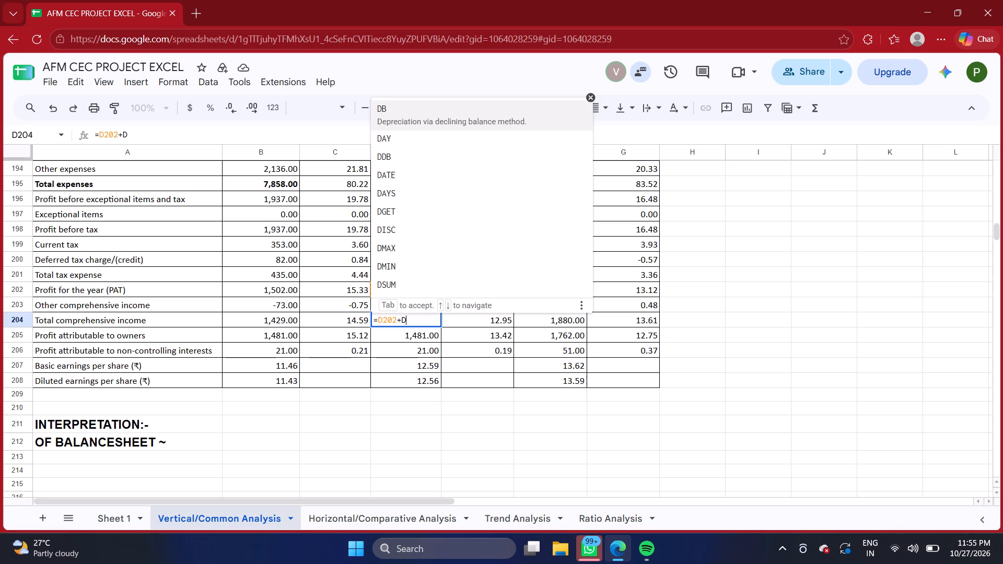
pyautogui.write('203')
pyautogui.press('Return')
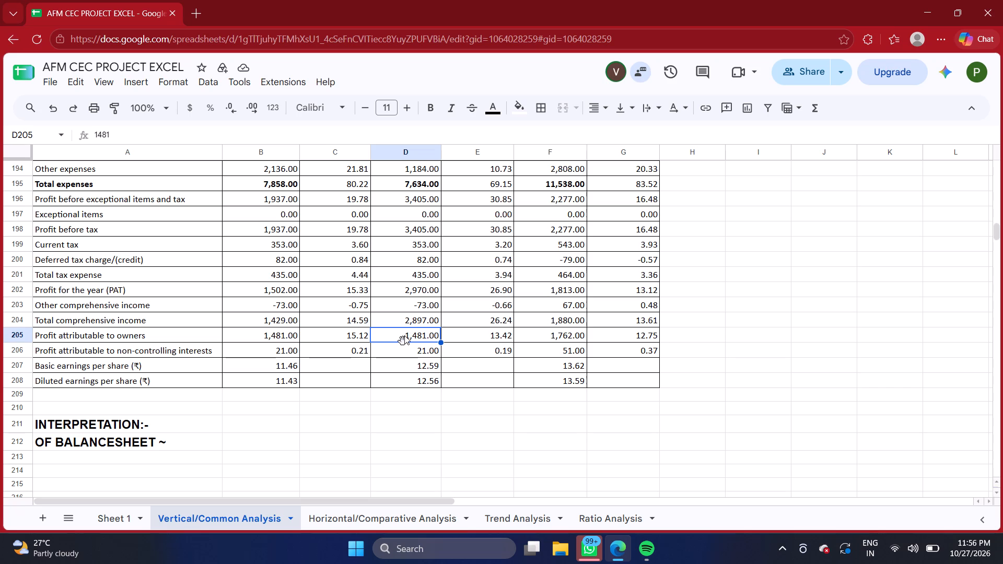
pyautogui.click(796, 328)
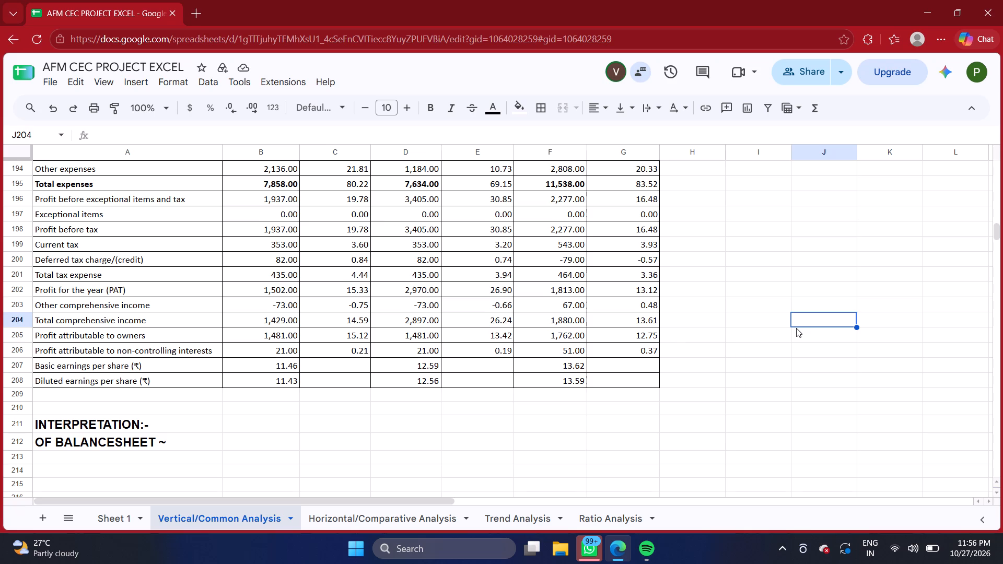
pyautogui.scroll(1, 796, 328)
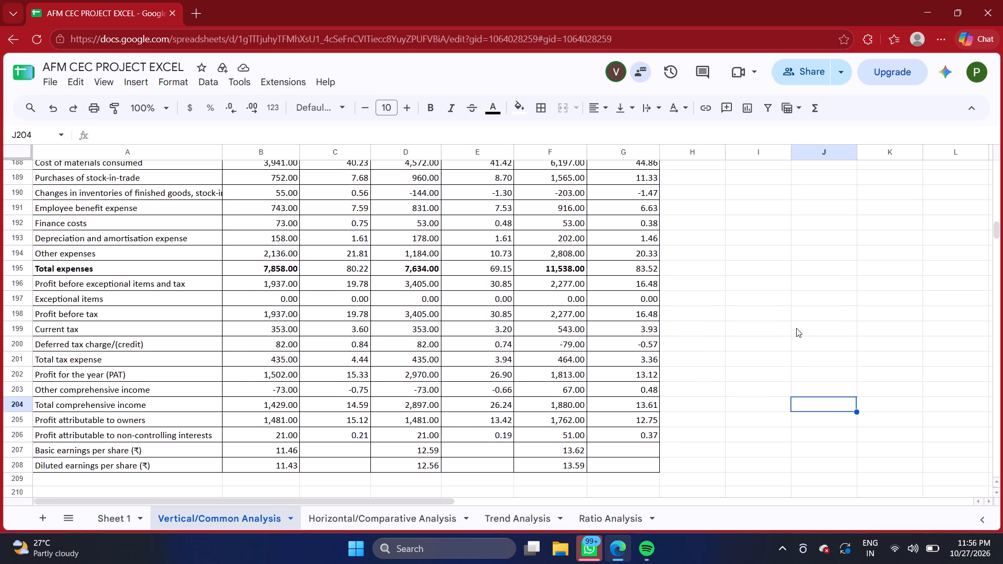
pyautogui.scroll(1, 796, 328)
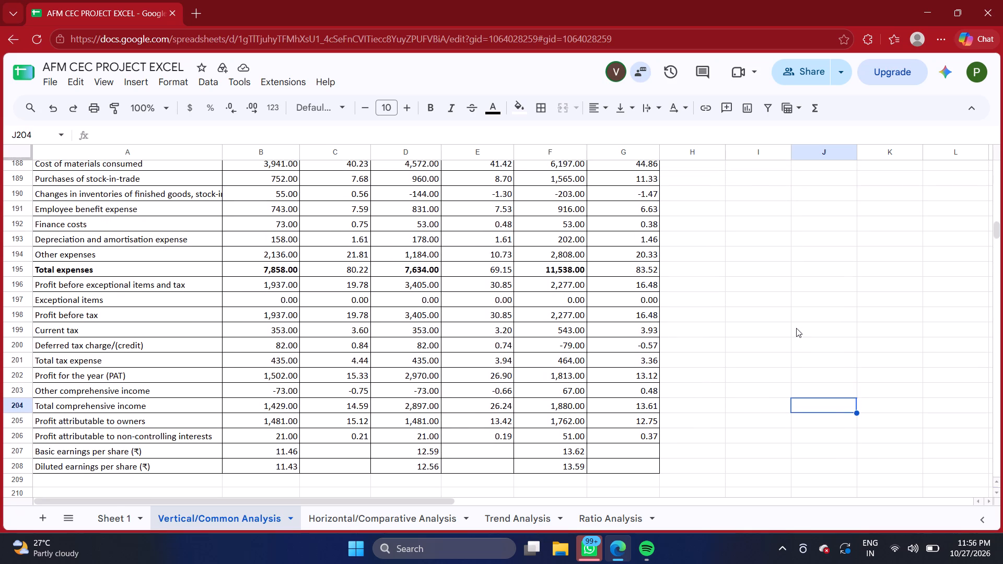
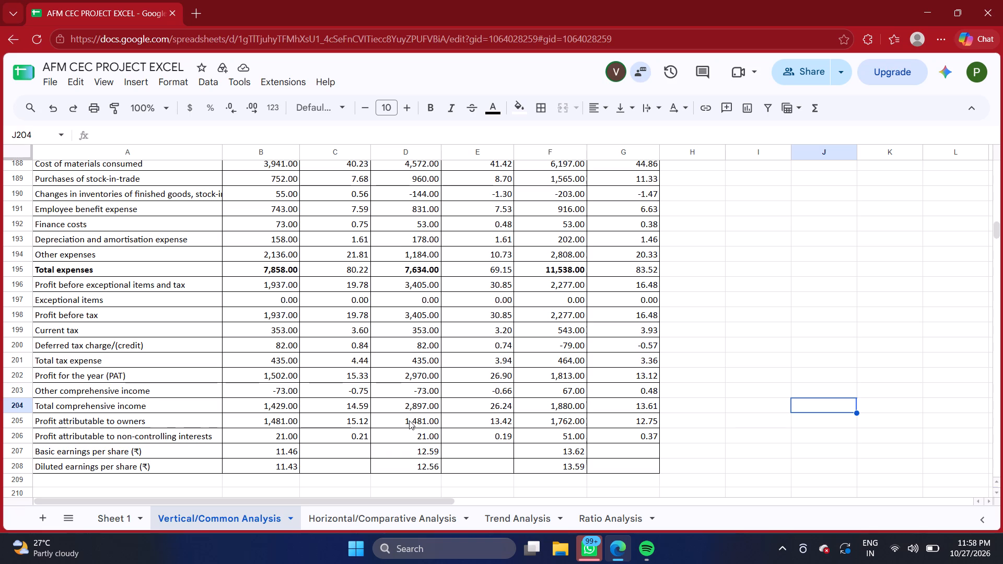
# Replace the FY 2024–25 Profit attributable to owners value in D205 with the formula =D202-1481/1502.
pyautogui.doubleClick(409, 420)
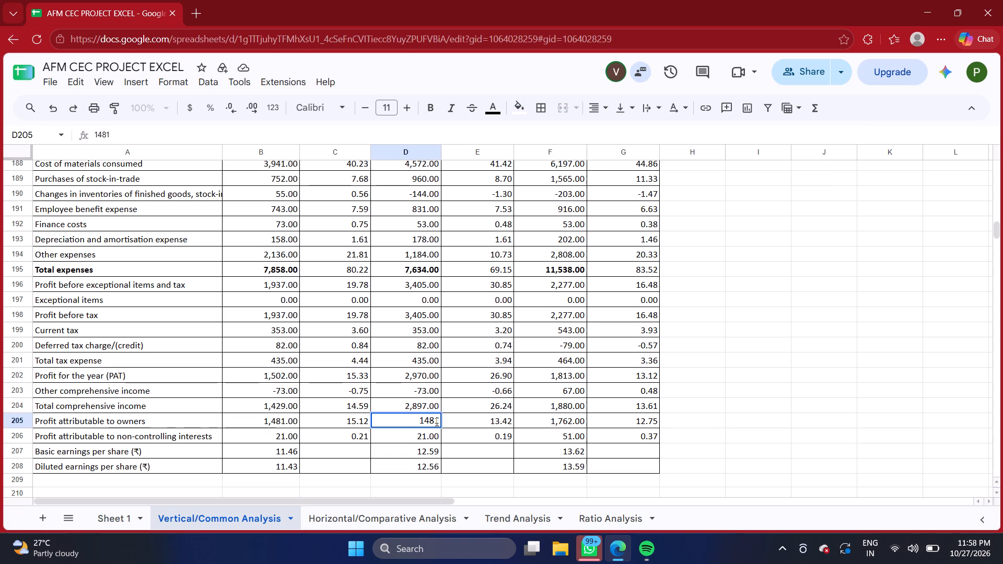
pyautogui.press('BackSpace')
pyautogui.press('BackSpace')
pyautogui.press('BackSpace')
pyautogui.press('BackSpace')
pyautogui.press('=')
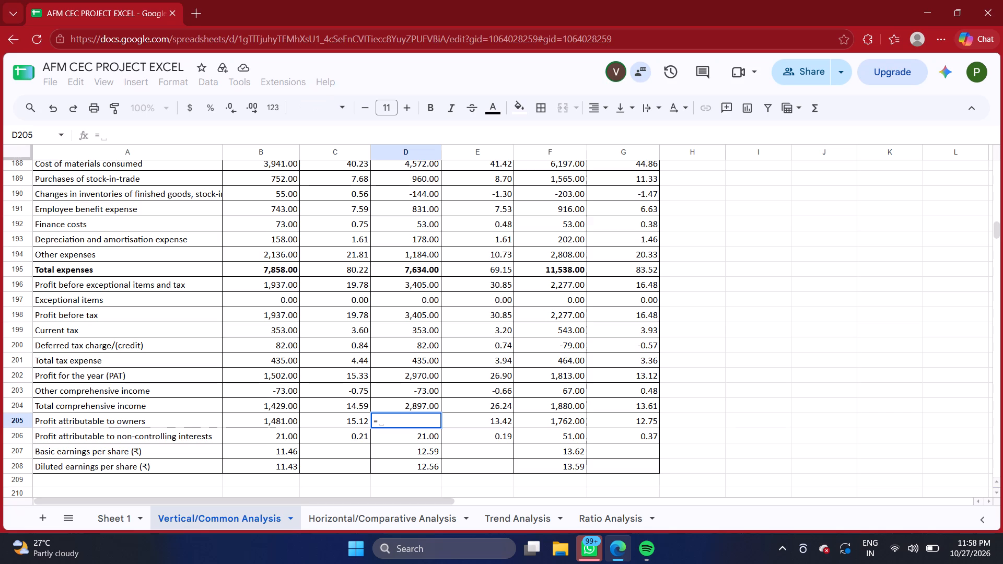
pyautogui.hotkey('shift', 'd')
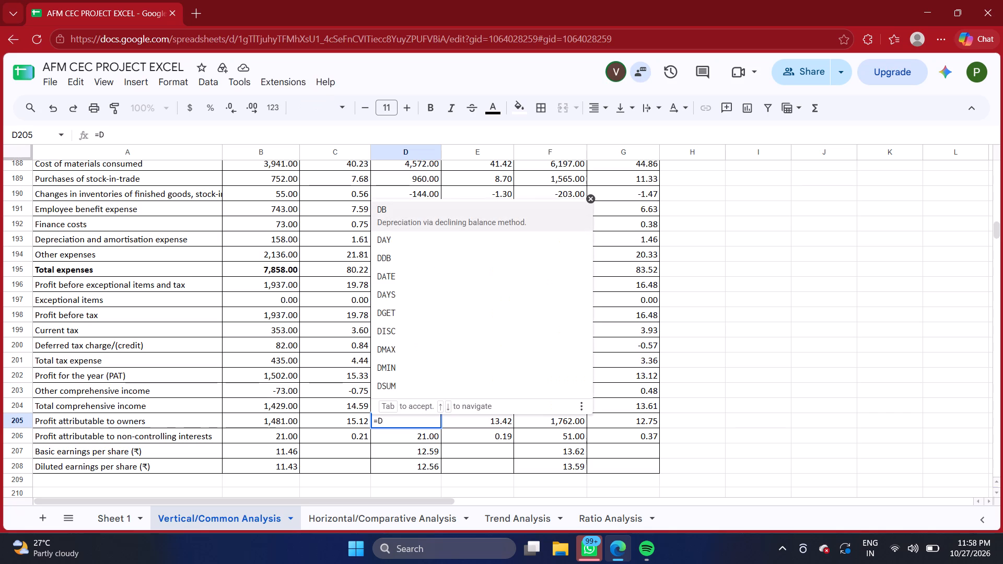
pyautogui.write('202')
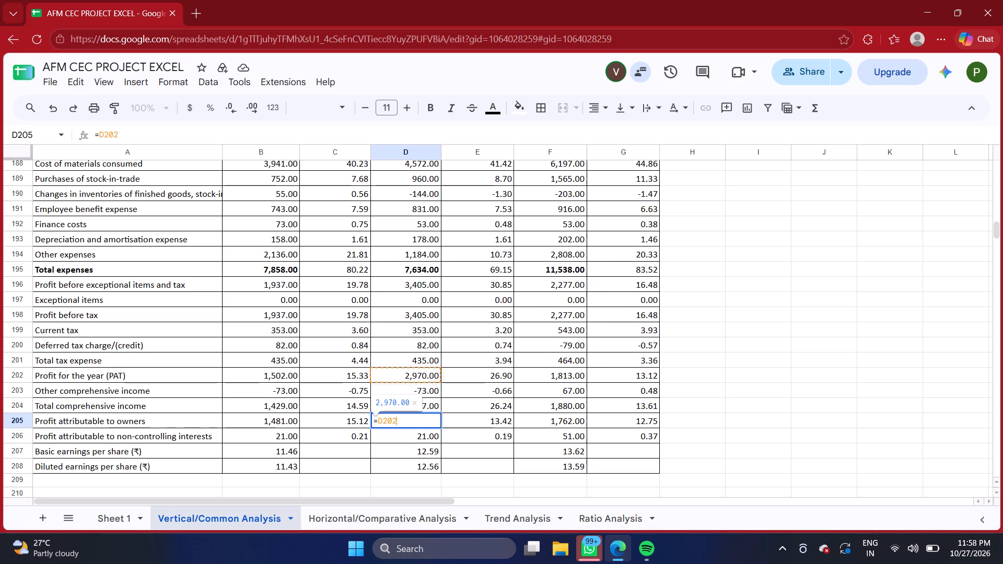
pyautogui.press('-')
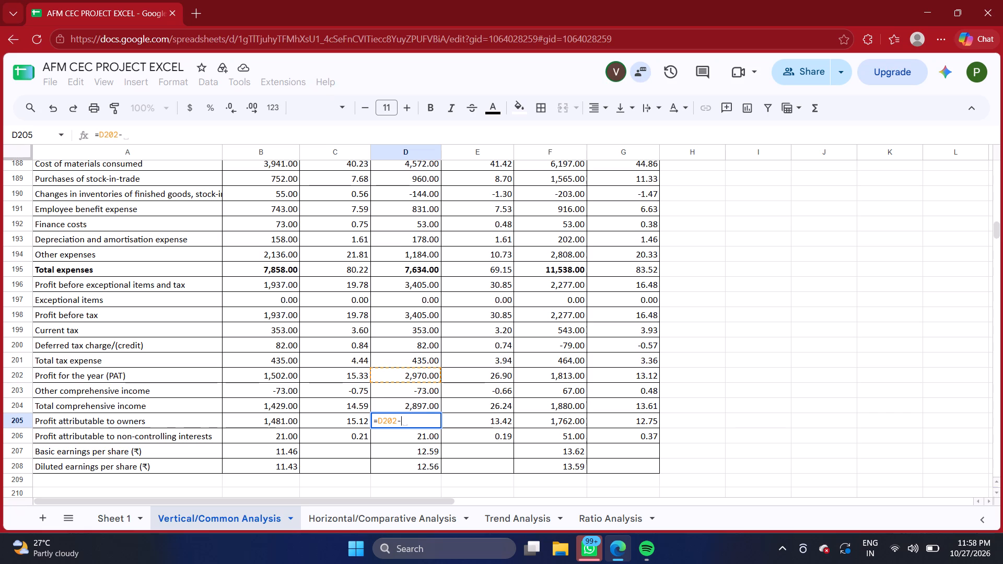
pyautogui.write('148')
pyautogui.press('1')
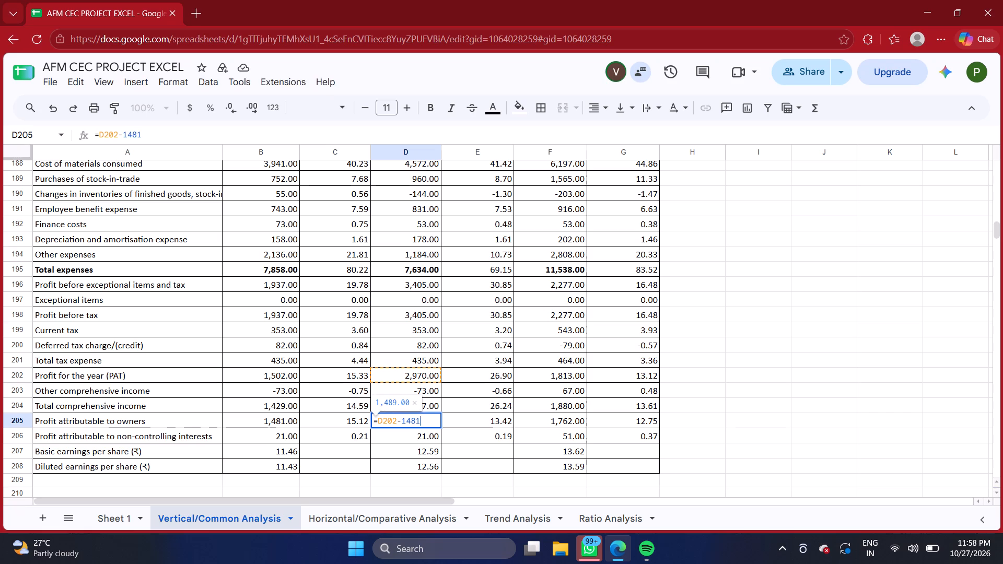
pyautogui.press('/')
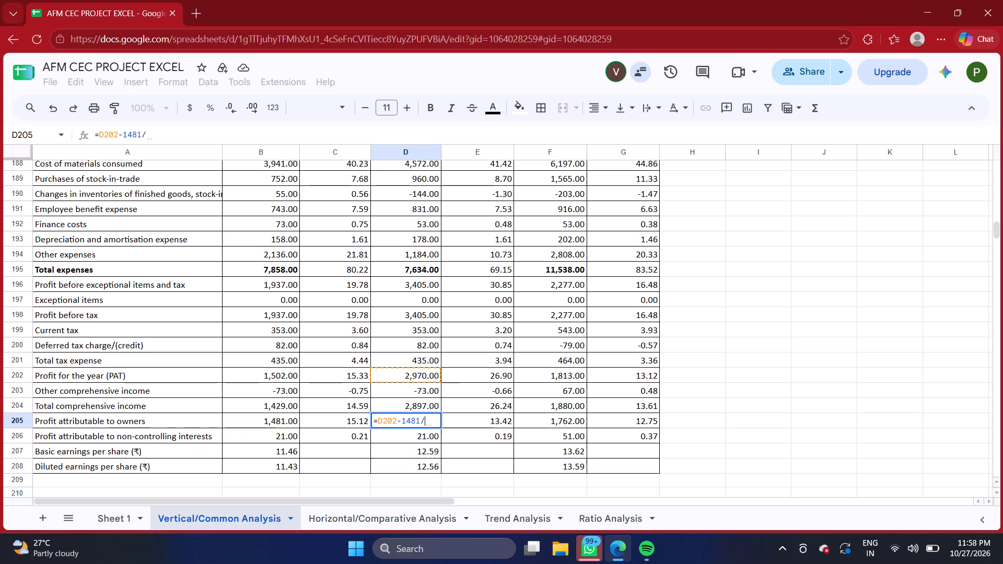
pyautogui.write('1502')
pyautogui.press('Return')
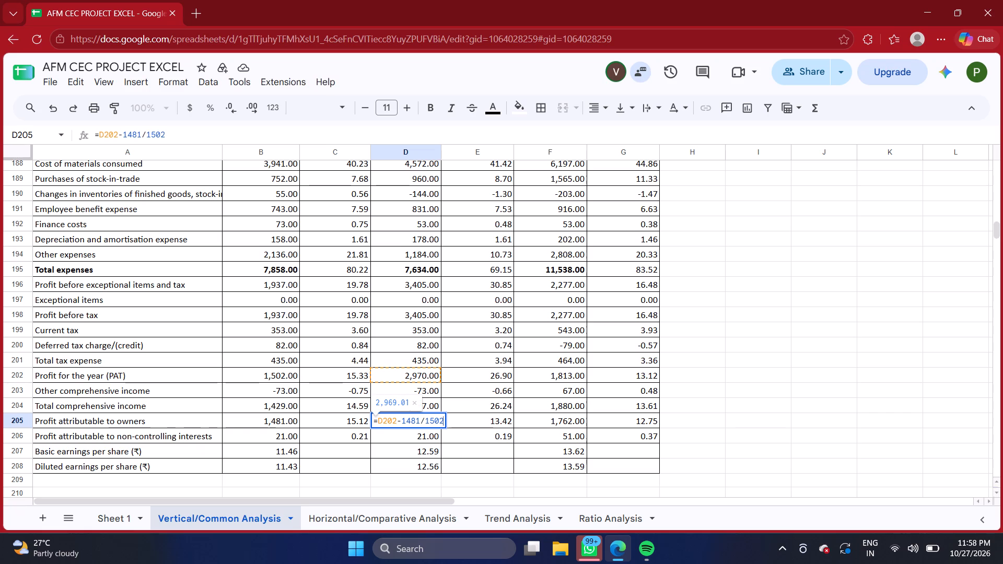
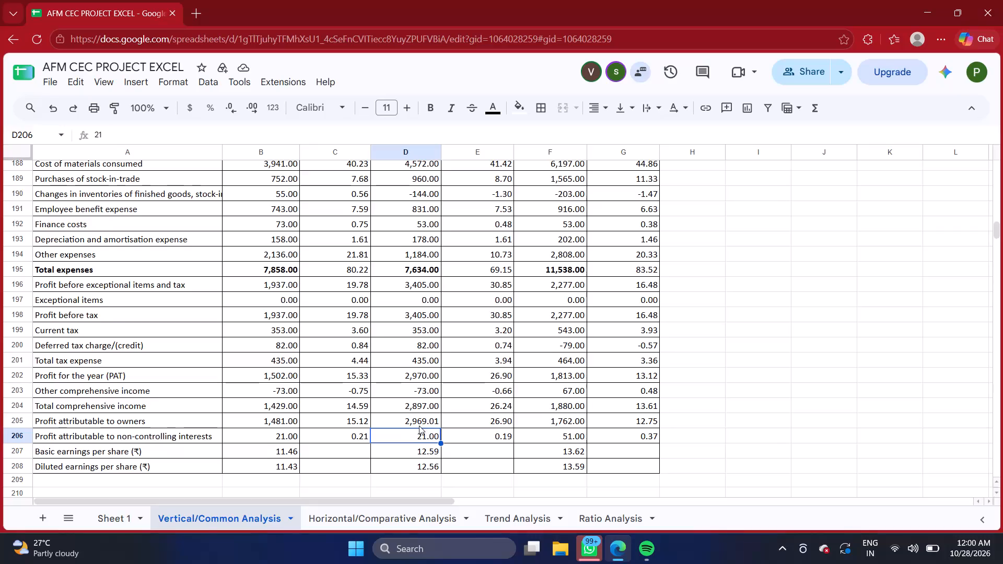
# Change the FY 2024–25 Profit attributable to owners formula in D205 to =ROUND(D202*1481/1502,0).
pyautogui.click(415, 427)
pyautogui.tripleClick(415, 427)
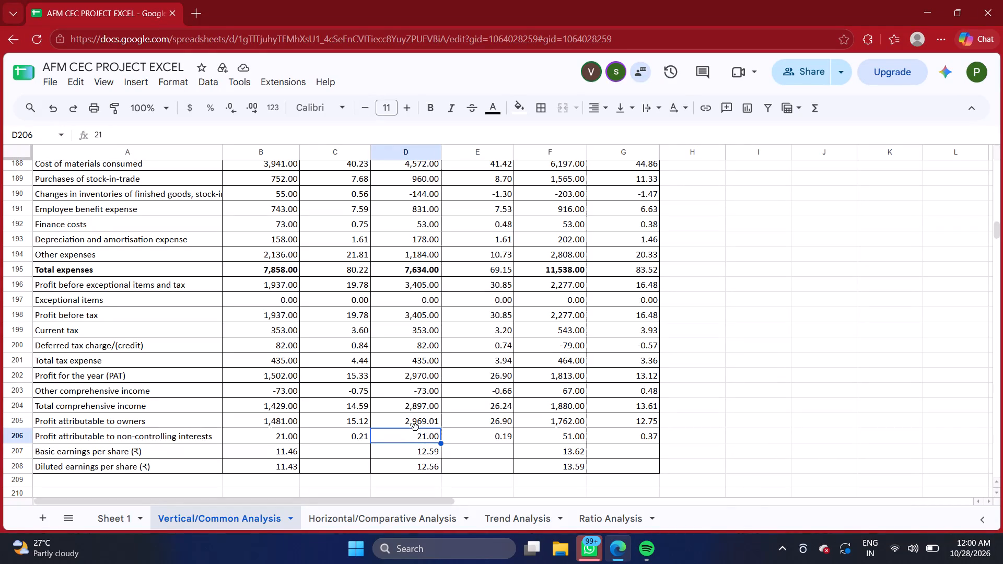
pyautogui.doubleClick(421, 419)
pyautogui.click(421, 419)
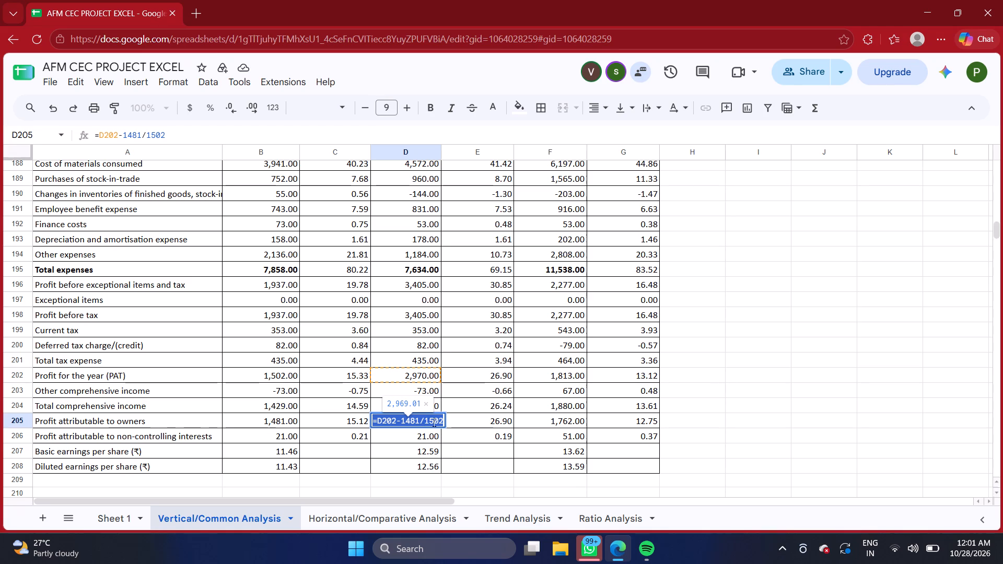
pyautogui.click(690, 374)
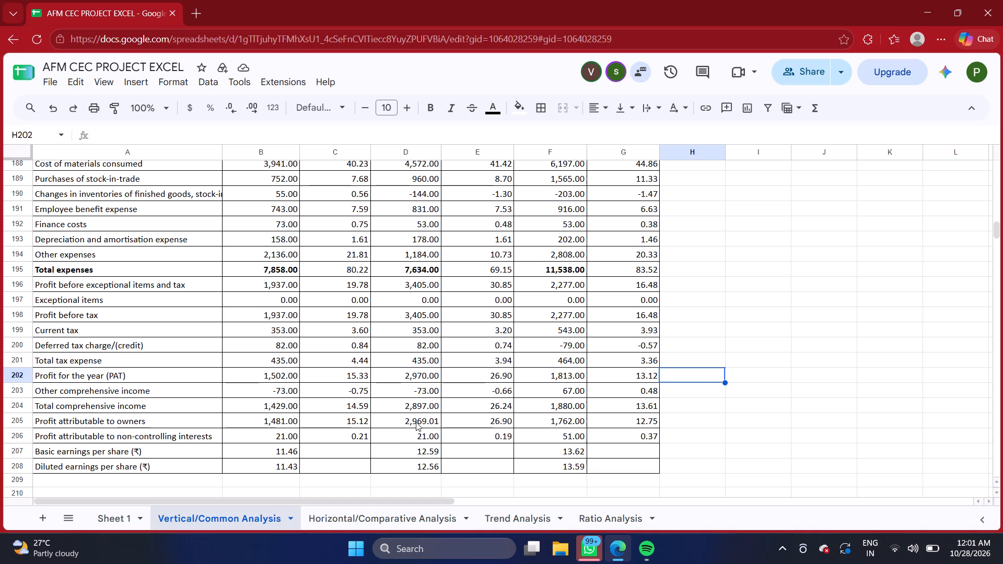
pyautogui.tripleClick(415, 420)
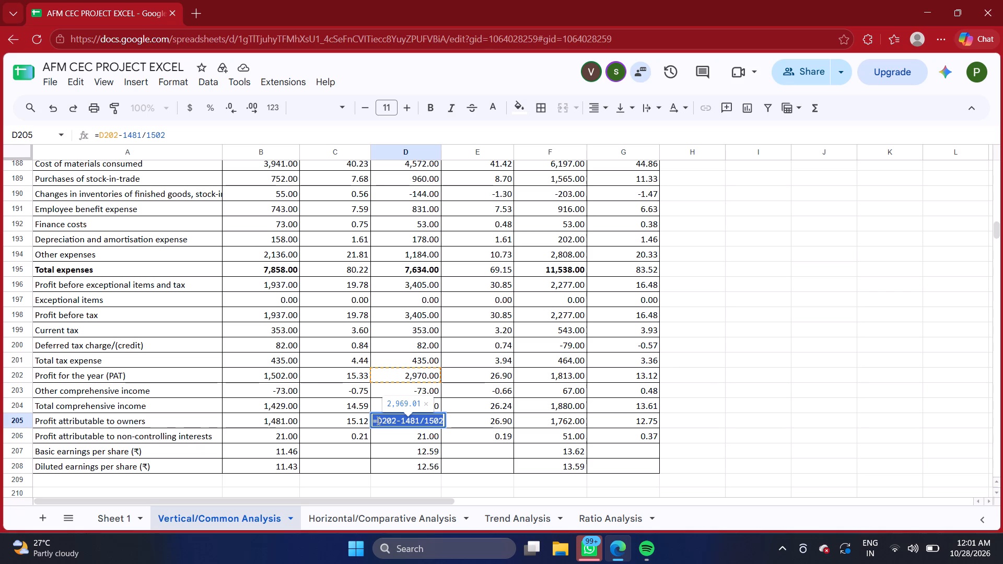
pyautogui.click(377, 421)
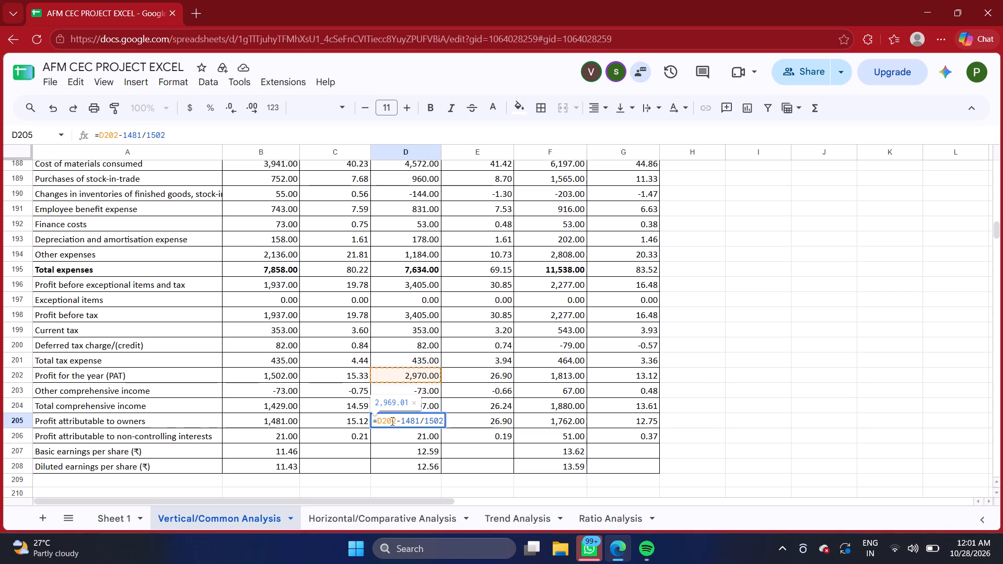
pyautogui.press('r')
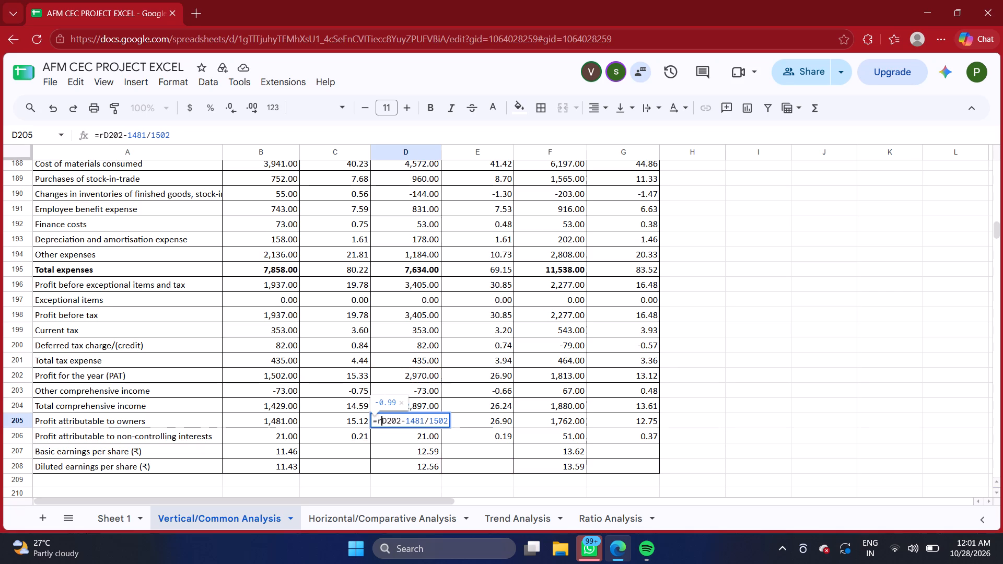
pyautogui.press('BackSpace')
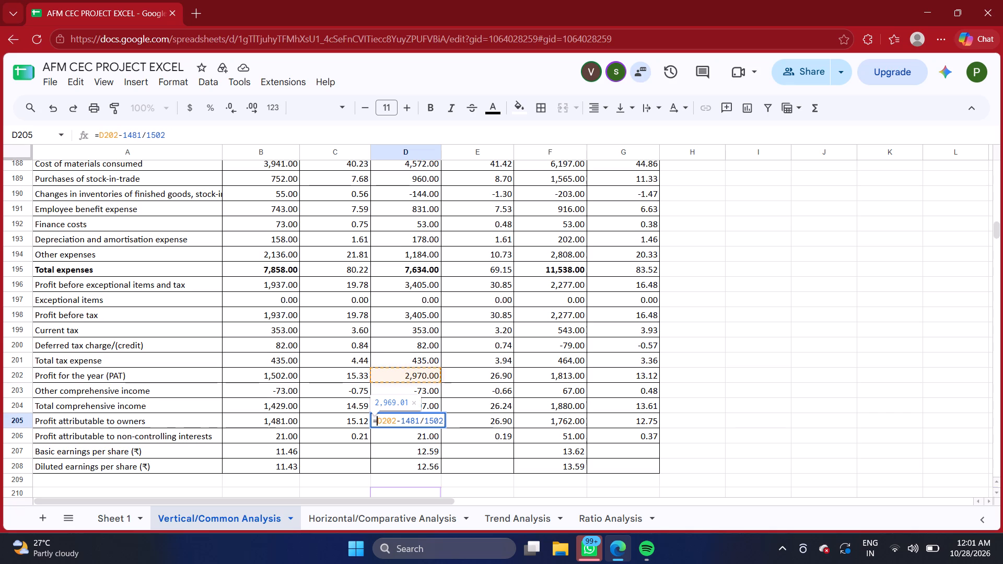
pyautogui.press('r')
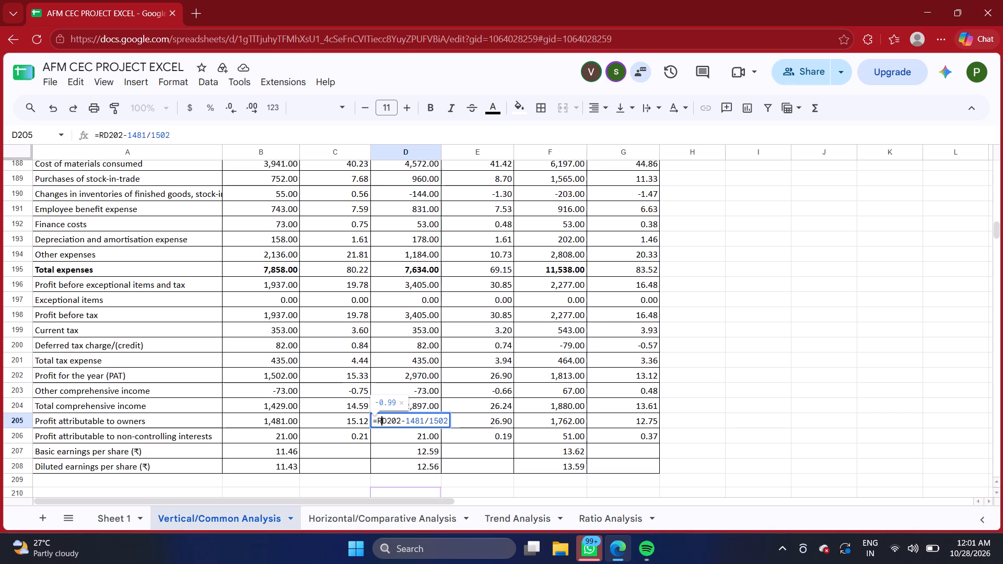
pyautogui.press('o')
pyautogui.write('UND')
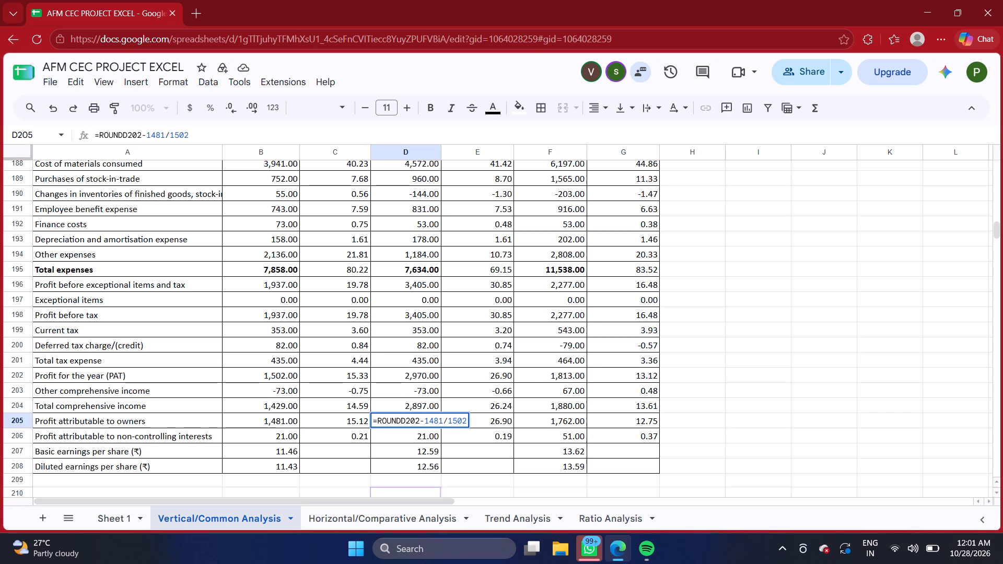
pyautogui.hotkey('shift', '(')
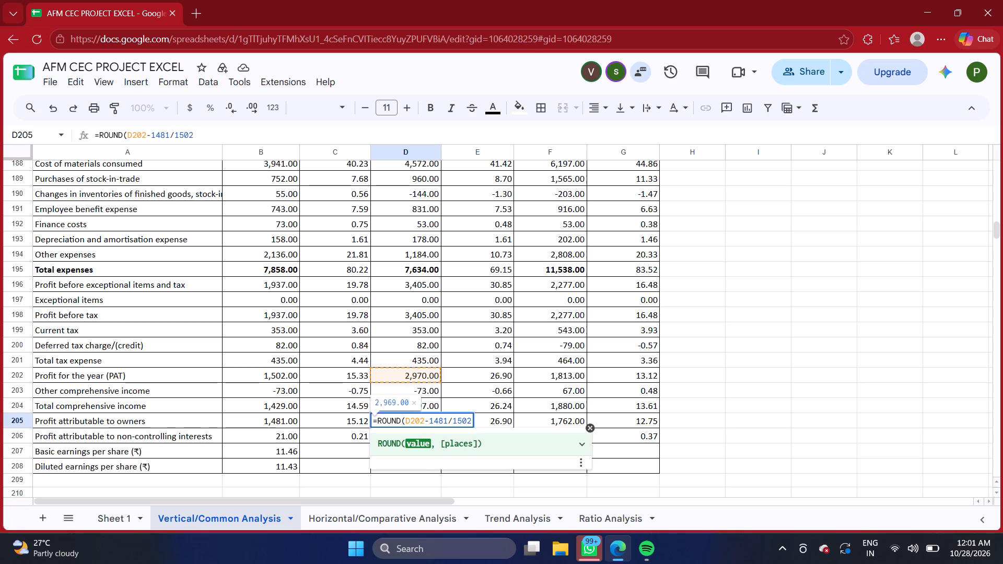
pyautogui.click(428, 421)
pyautogui.press('BackSpace')
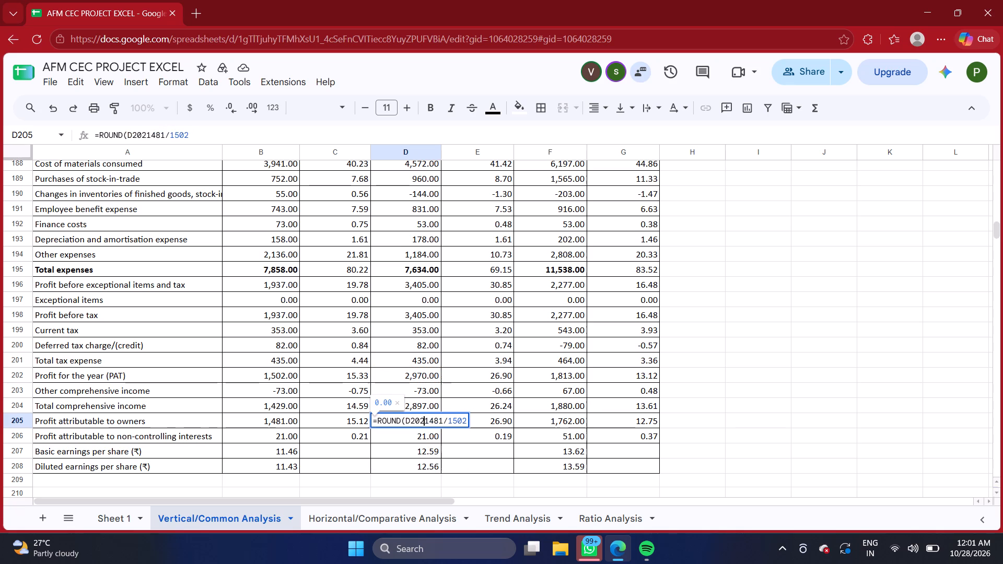
pyautogui.press('+')
pyautogui.press('BackSpace')
pyautogui.press('*')
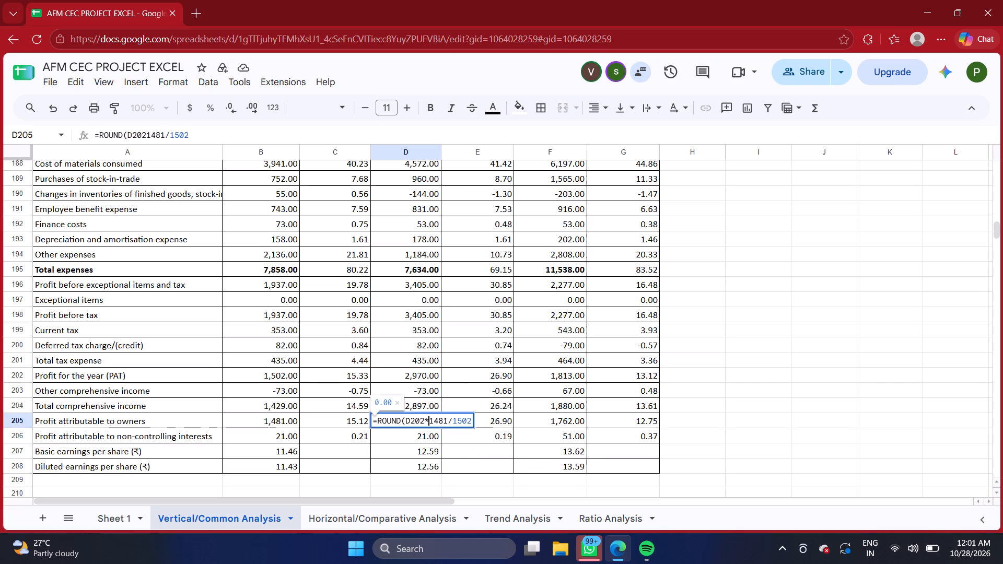
pyautogui.click(471, 419)
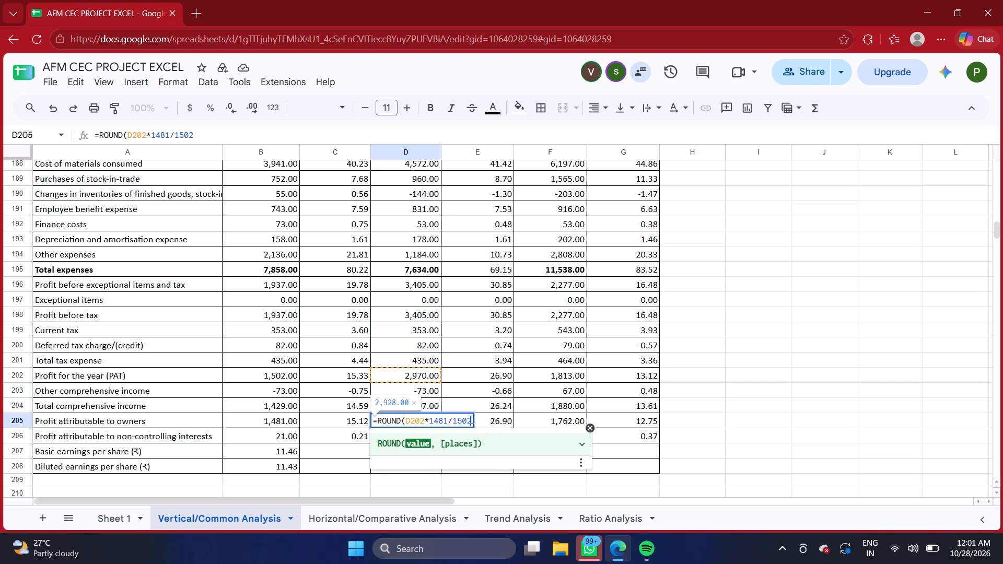
pyautogui.press(',')
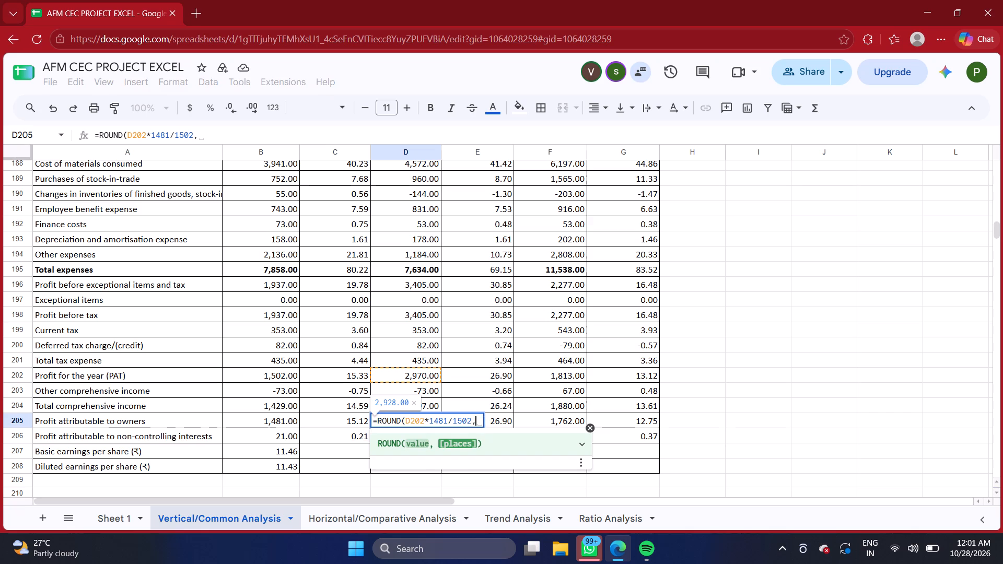
pyautogui.press('0')
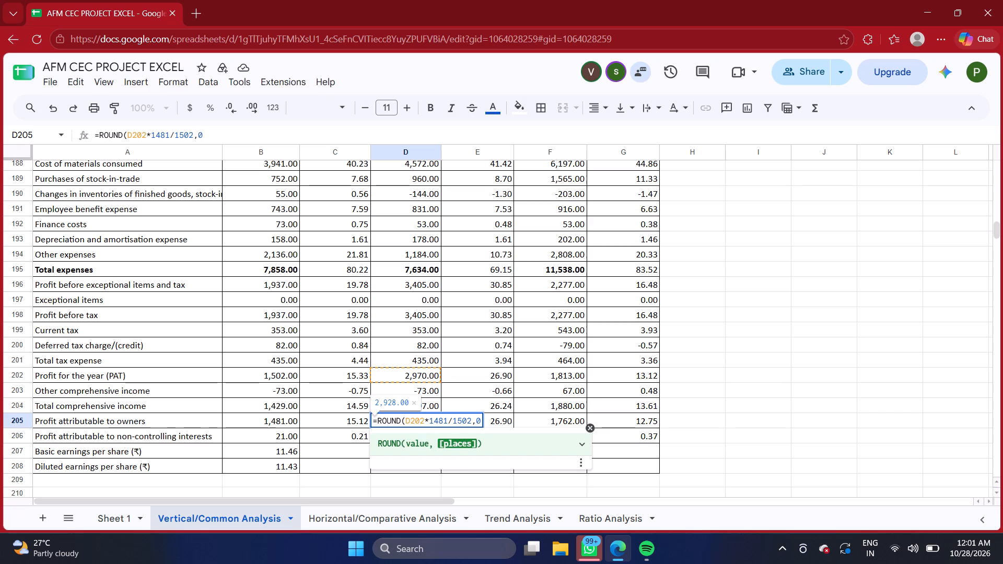
pyautogui.hotkey('shift', ')')
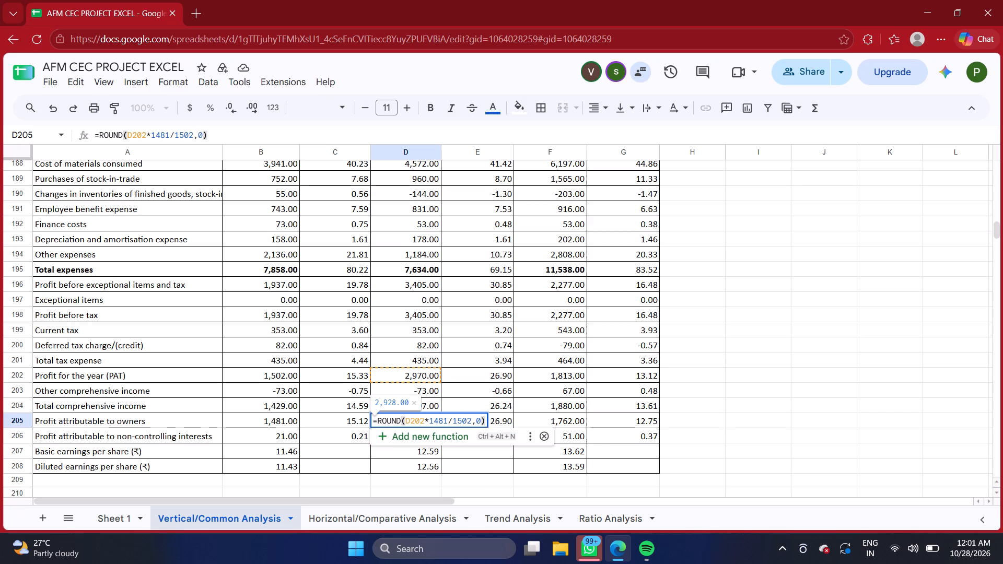
pyautogui.press('Return')
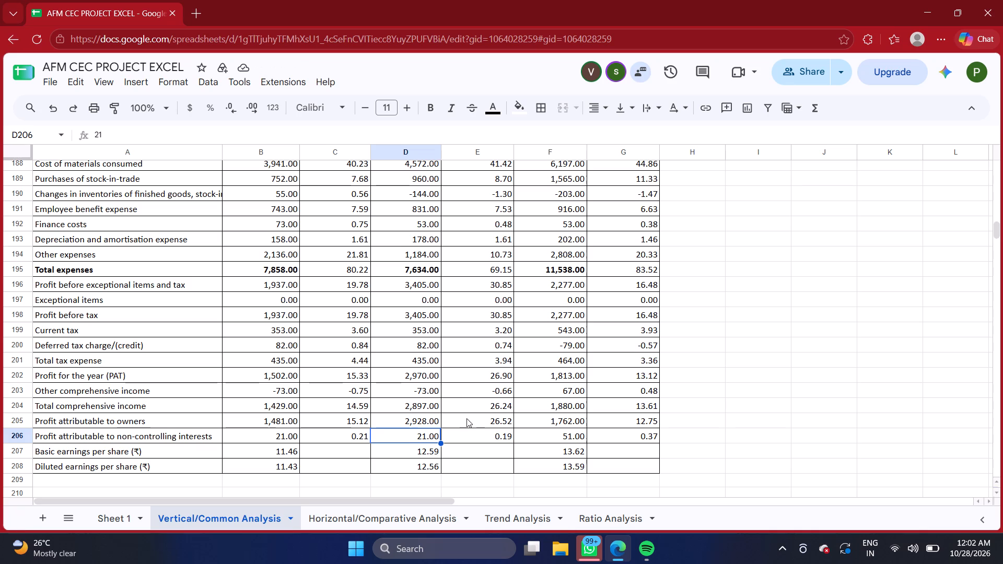
# Replace the FY 2024–25 Profit attributable to non-controlling interests value in D206 with the formula =D202-D205.
pyautogui.tripleClick(409, 434)
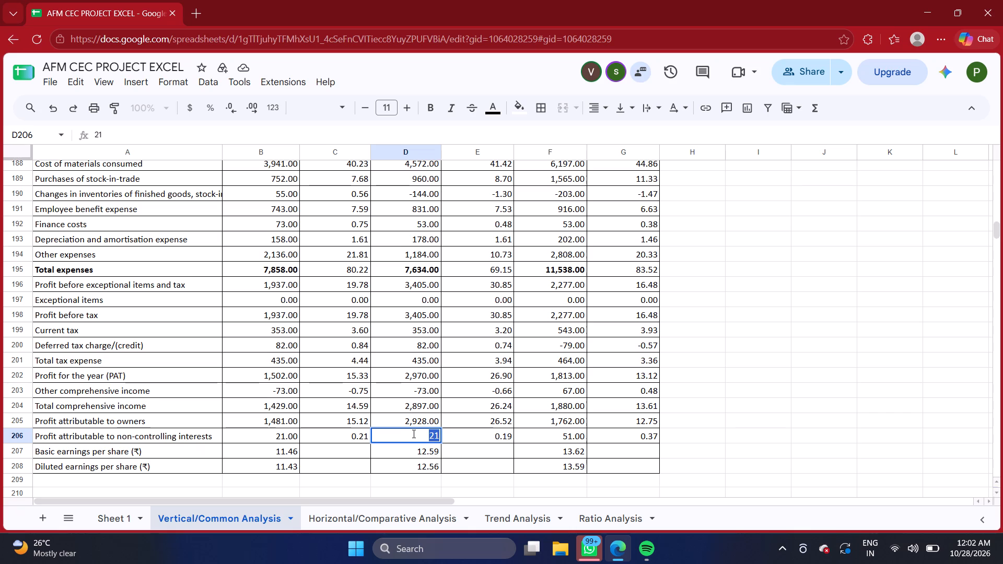
pyautogui.press('BackSpace')
pyautogui.press('=')
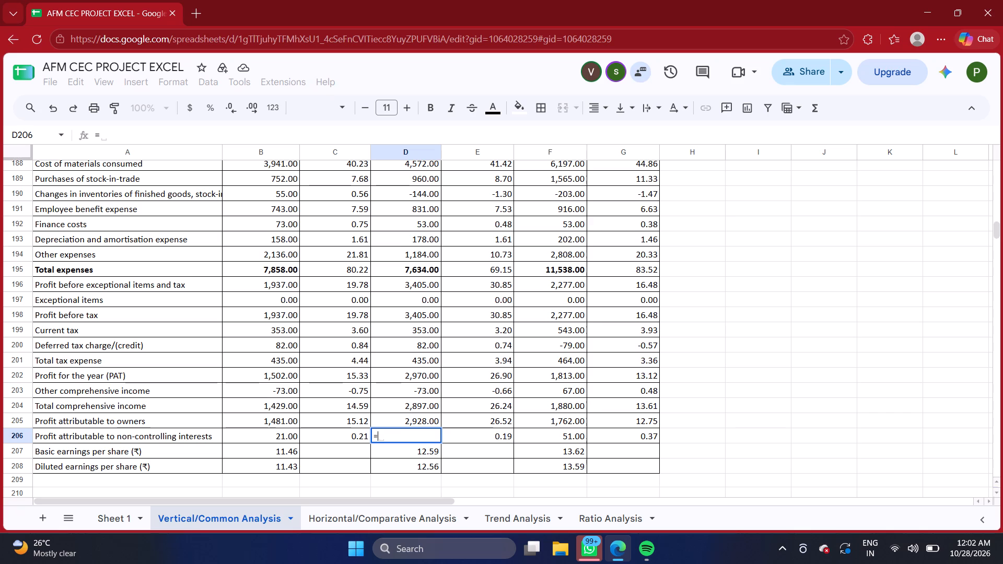
pyautogui.write('D202')
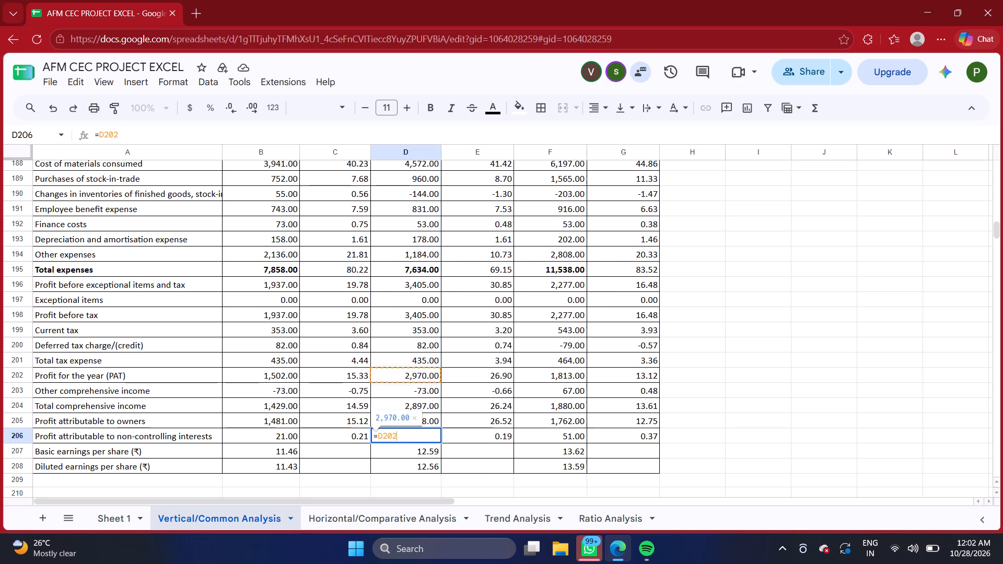
pyautogui.press('-')
pyautogui.write('D205')
pyautogui.press('Return')
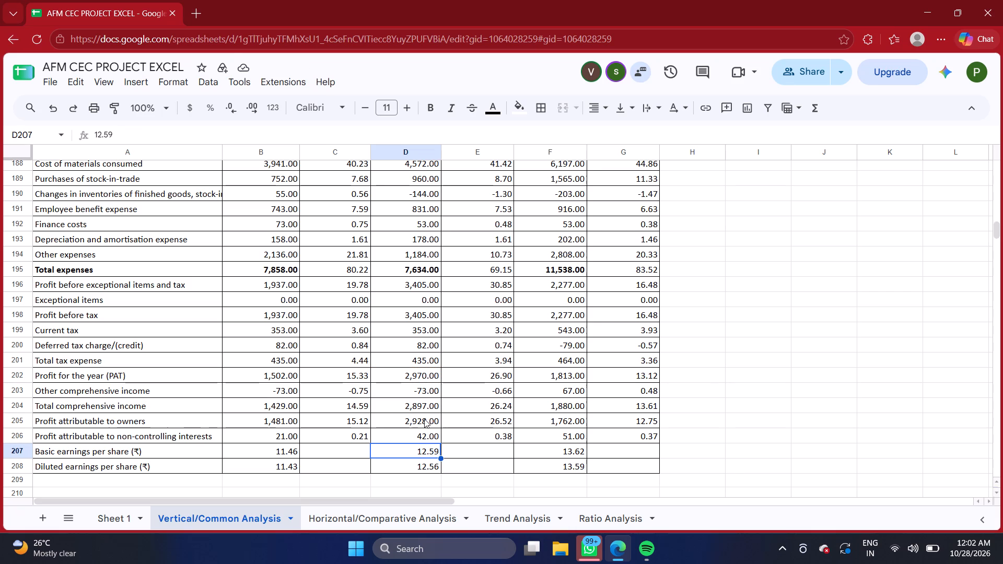
# Check the FY 2024–25 percentage formulas for profit attributable to owners and non-controlling interests in E205 and E206.
pyautogui.doubleClick(479, 419)
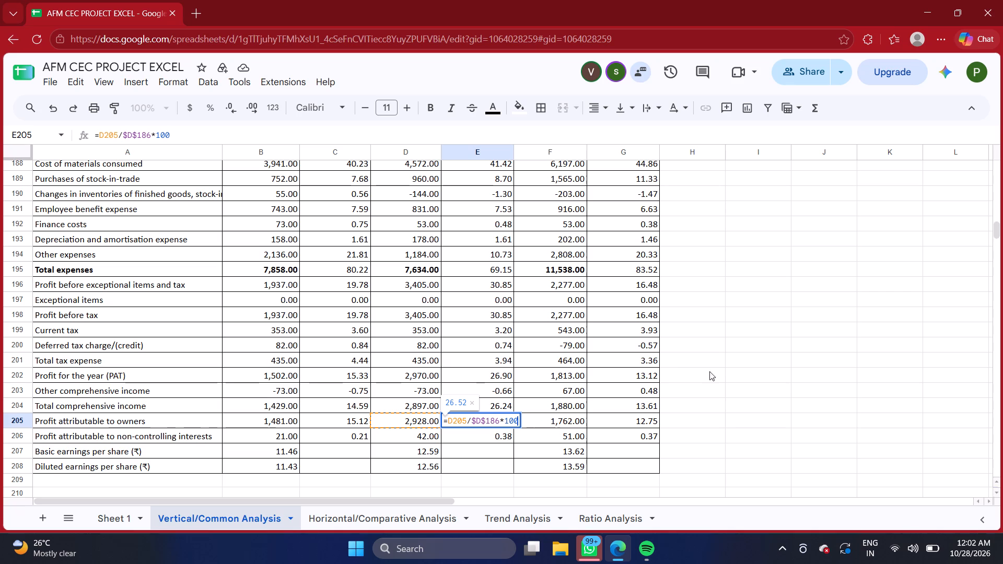
pyautogui.click(732, 368)
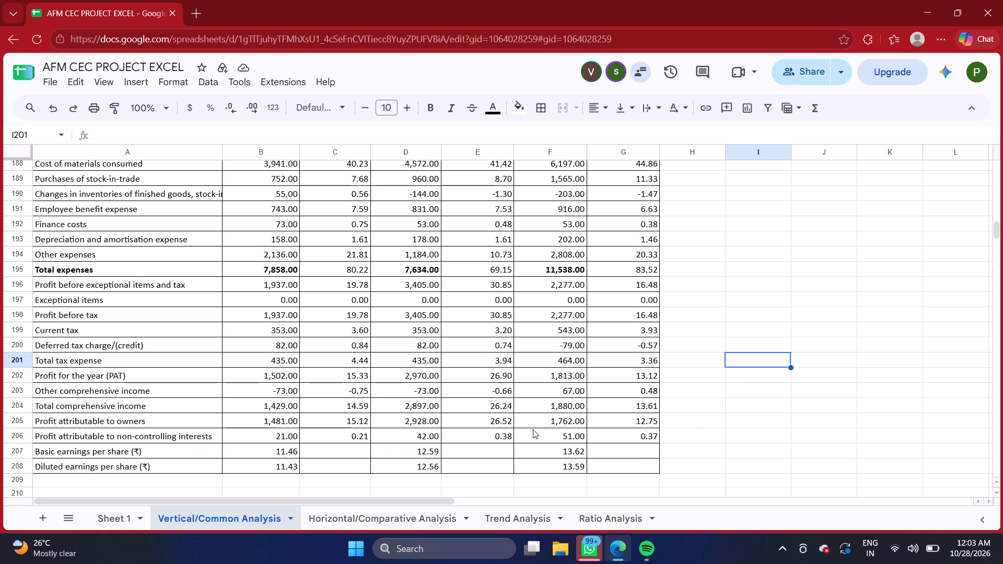
pyautogui.click(496, 434)
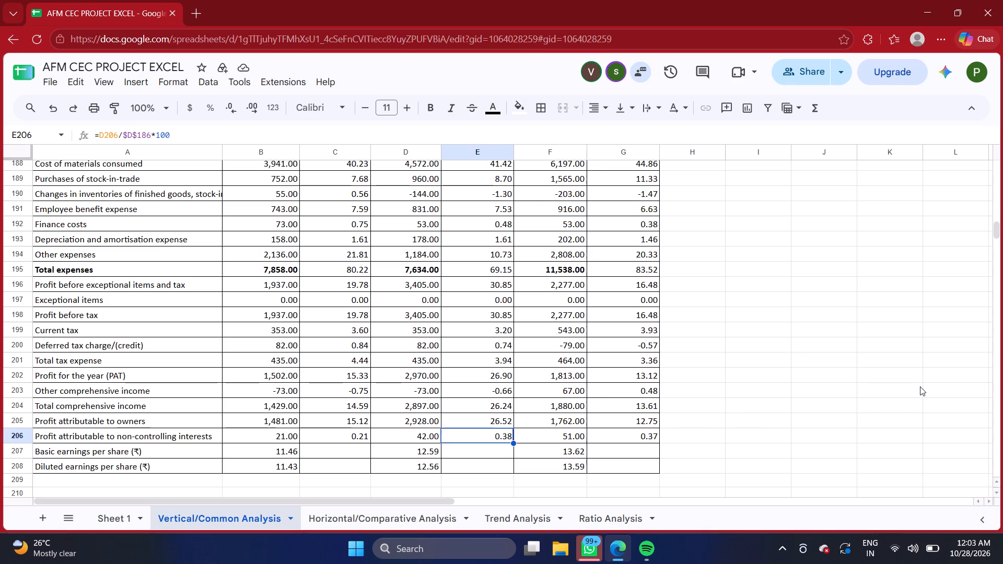
pyautogui.click(961, 342)
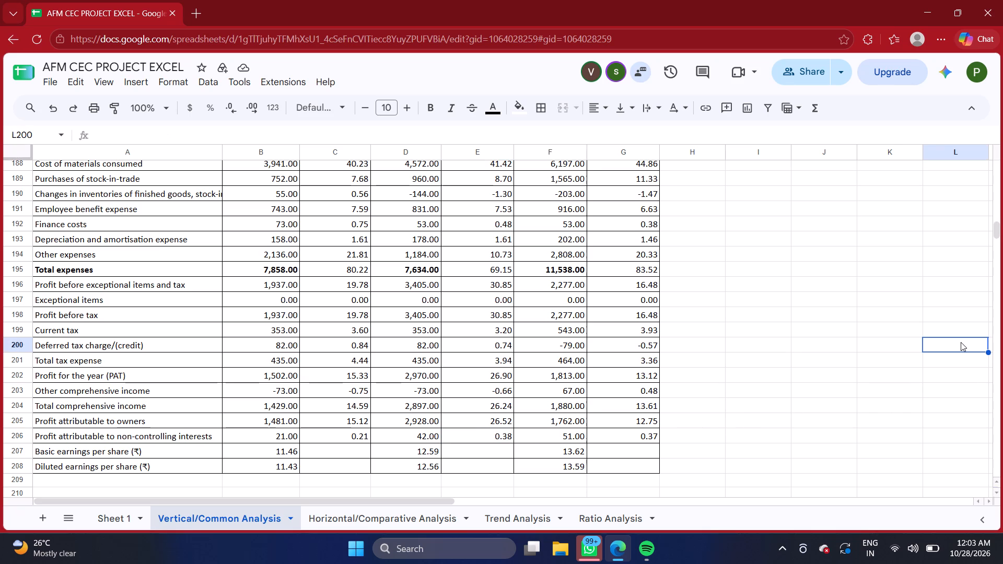
pyautogui.scroll(1, 954, 369)
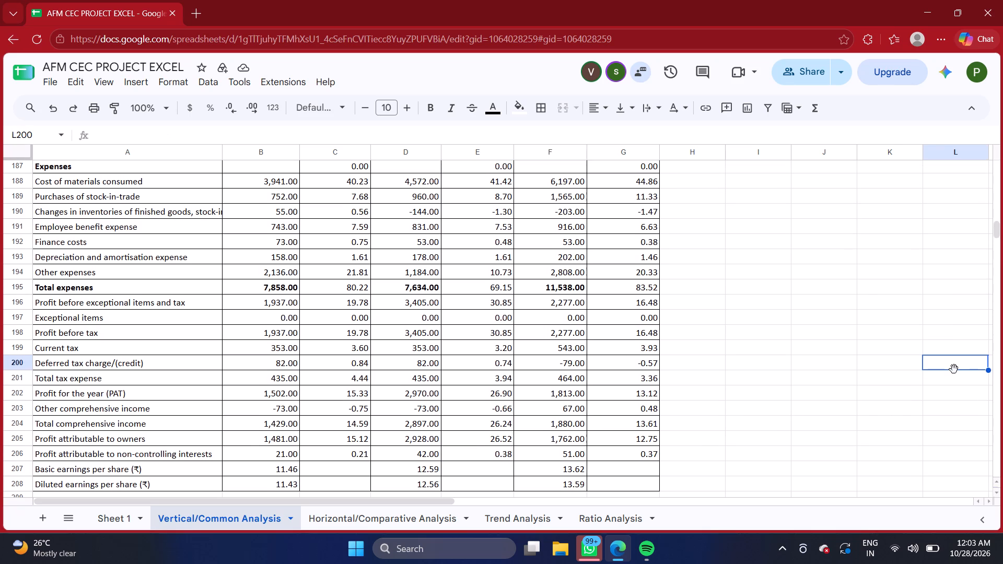
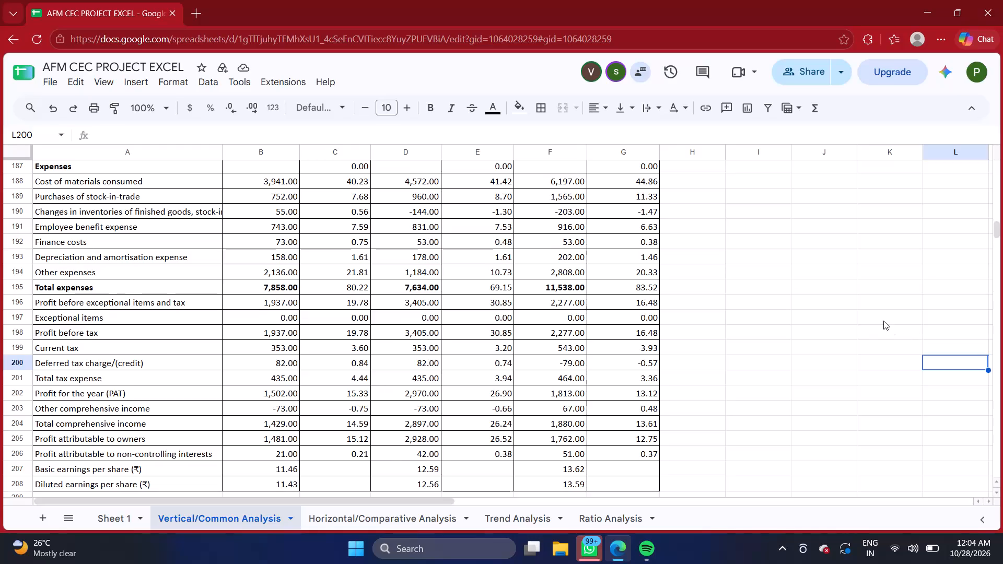
# Review Marico's consolidated balance sheet, from non-current assets to total equity and liabilities, with its percentage analysis for all three years.
pyautogui.scroll(1, 883, 321)
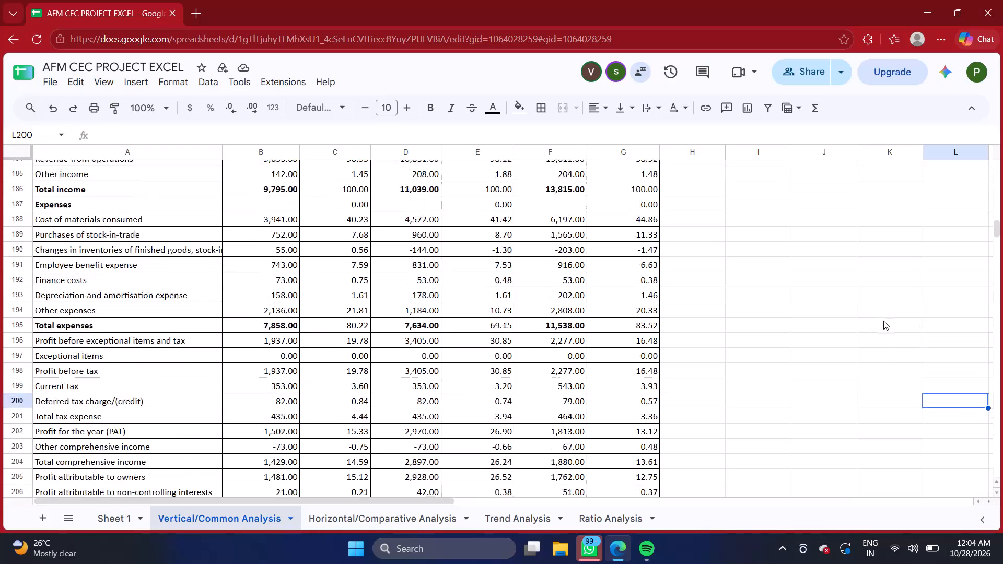
pyautogui.scroll(4, 883, 321)
pyautogui.scroll(-2, 883, 321)
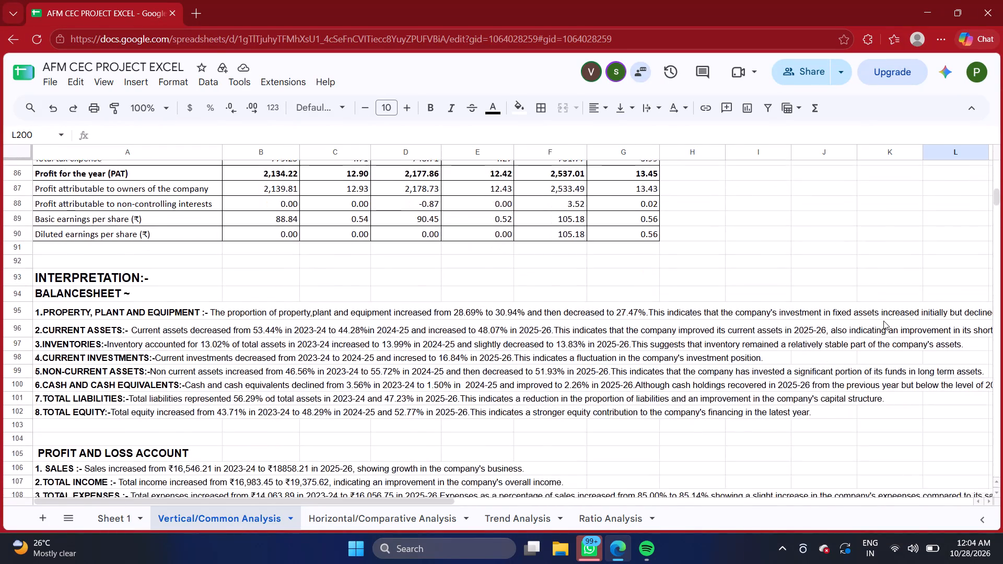
pyautogui.scroll(-3, 883, 321)
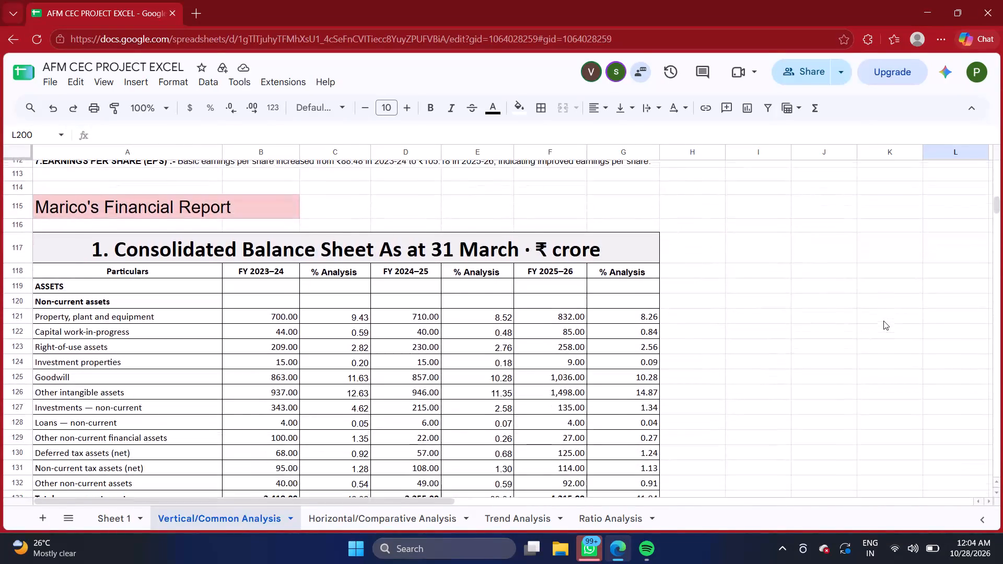
pyautogui.scroll(2, 883, 321)
pyautogui.scroll(-1, 883, 321)
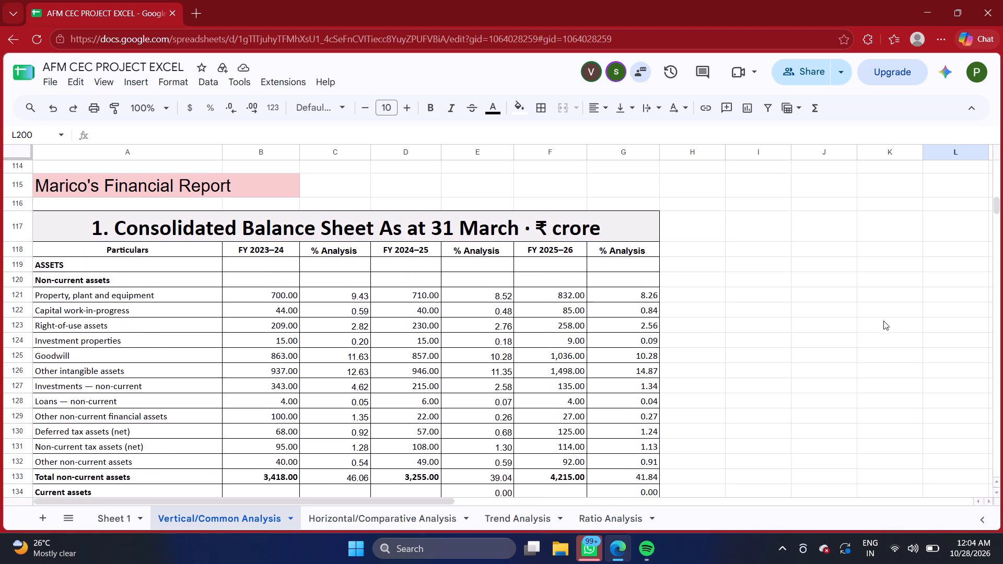
pyautogui.scroll(-1, 883, 321)
pyautogui.scroll(1, 883, 321)
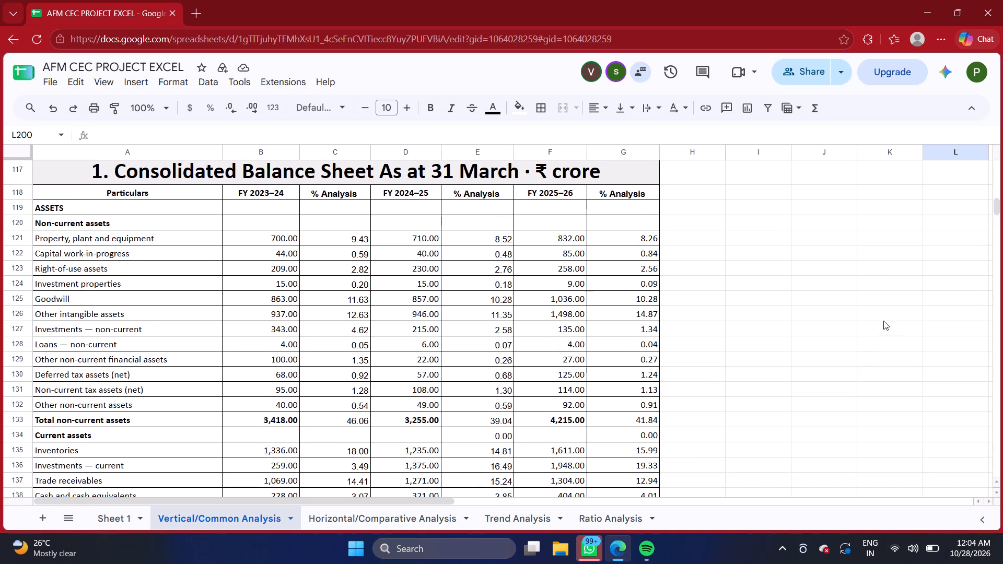
pyautogui.scroll(2, 883, 321)
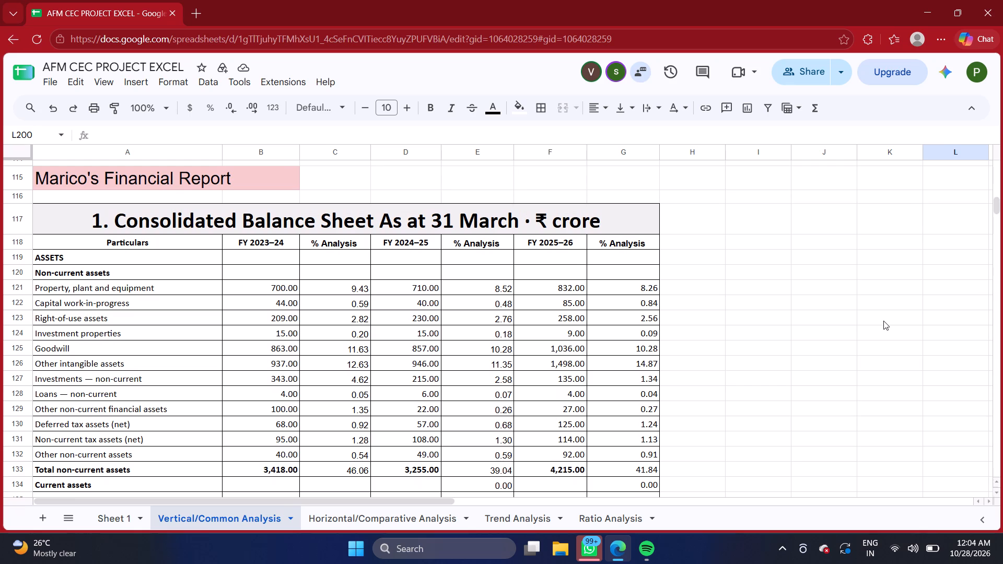
pyautogui.scroll(-5, 883, 321)
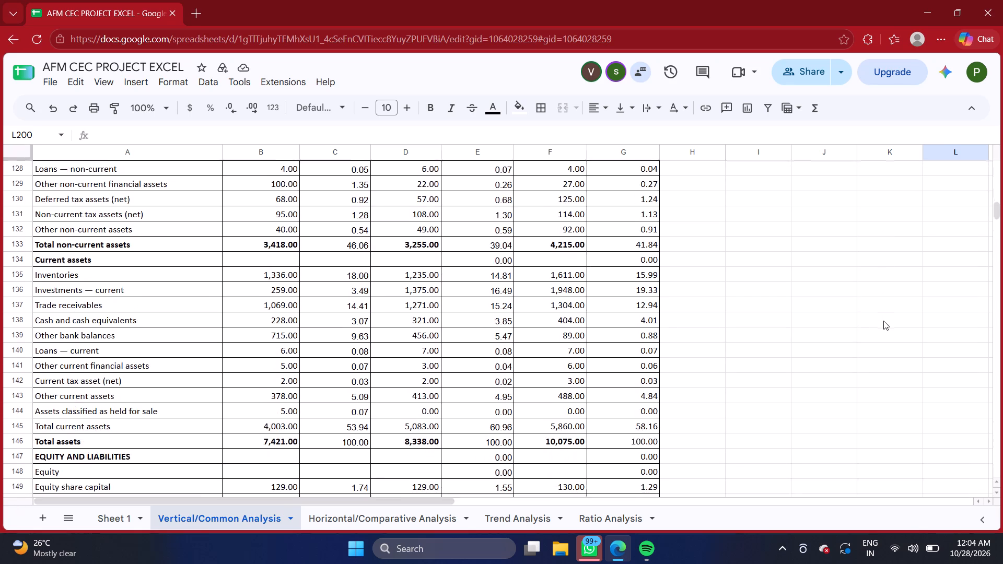
pyautogui.scroll(-1, 883, 321)
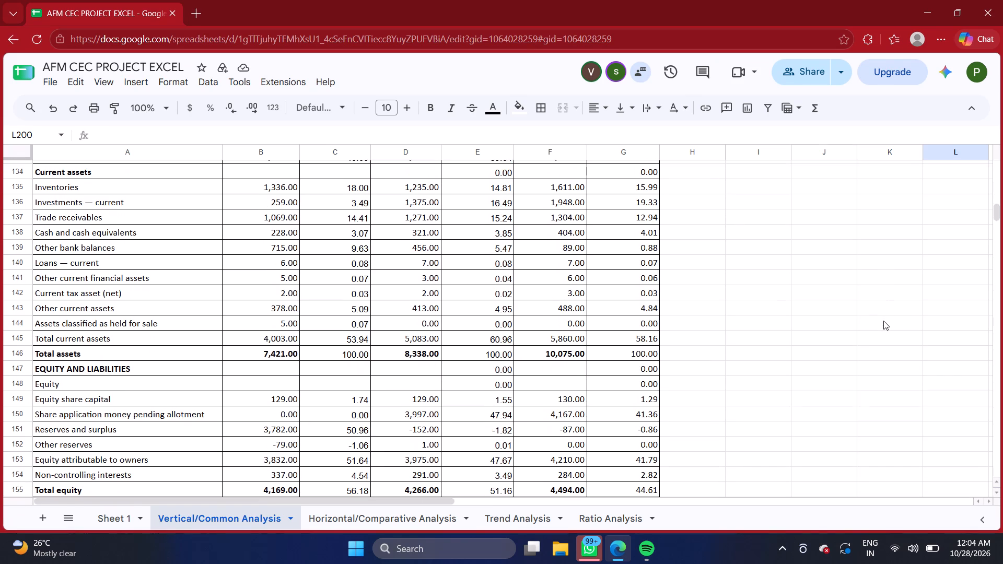
pyautogui.scroll(-1, 883, 321)
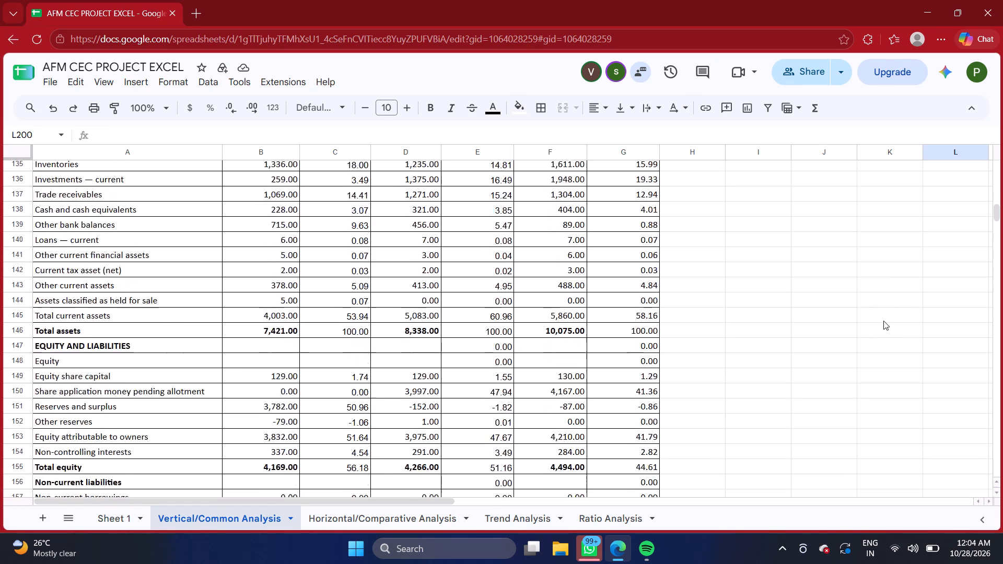
pyautogui.scroll(-2, 883, 321)
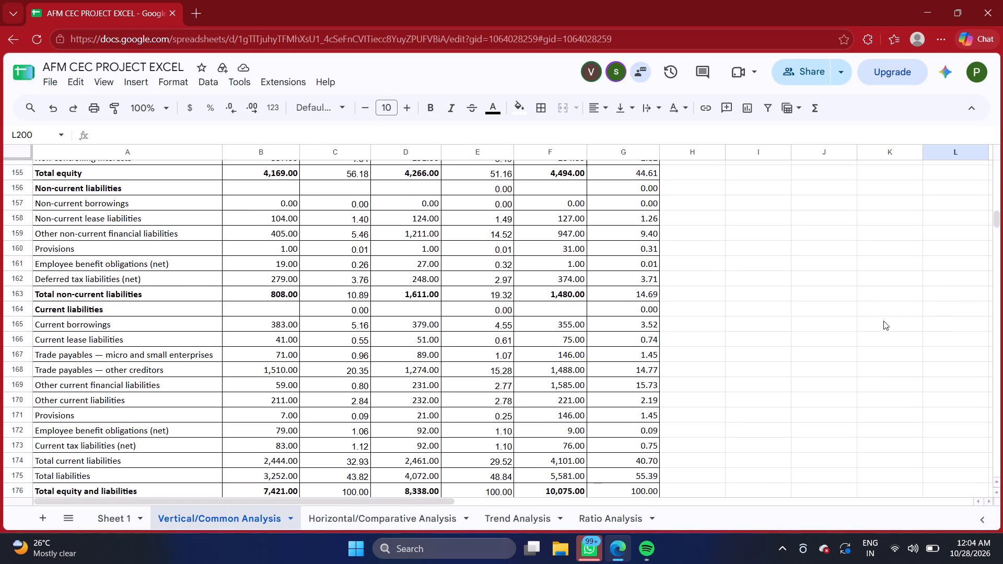
pyautogui.scroll(-1, 883, 321)
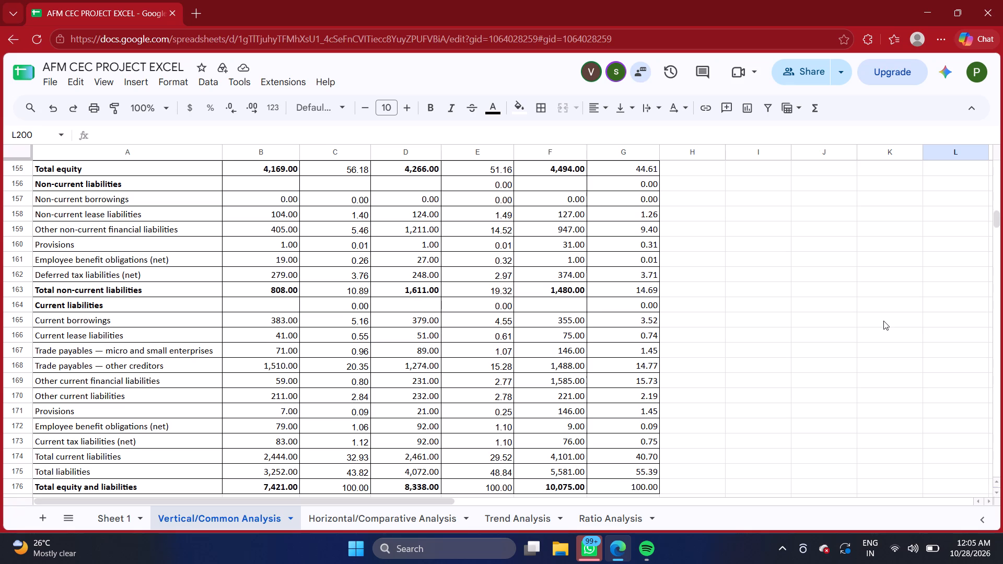
# Review Marico's consolidated statement of profit and loss and its percentage analysis, from revenue from operations to diluted earnings per share.
pyautogui.scroll(-2, 883, 321)
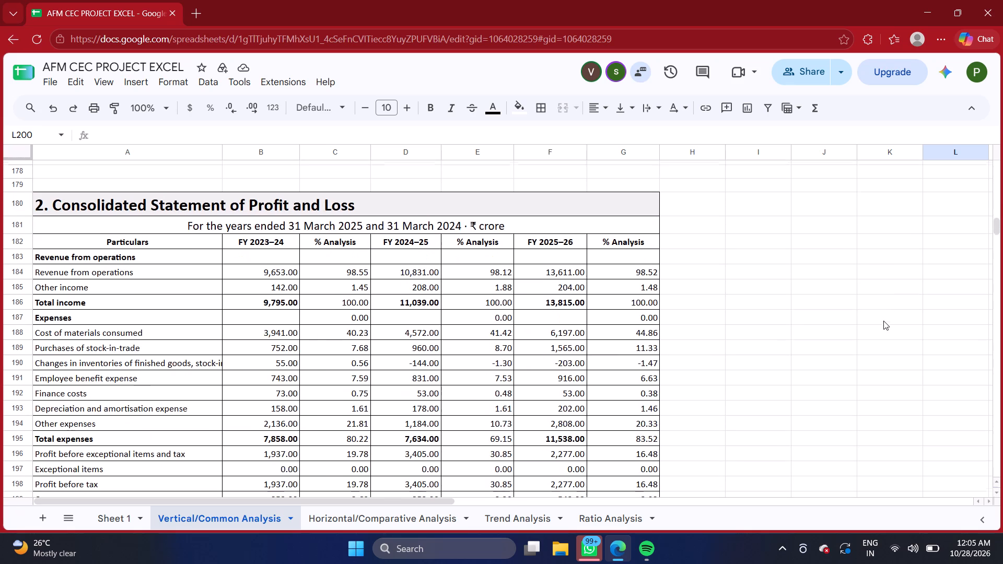
pyautogui.scroll(-2, 883, 321)
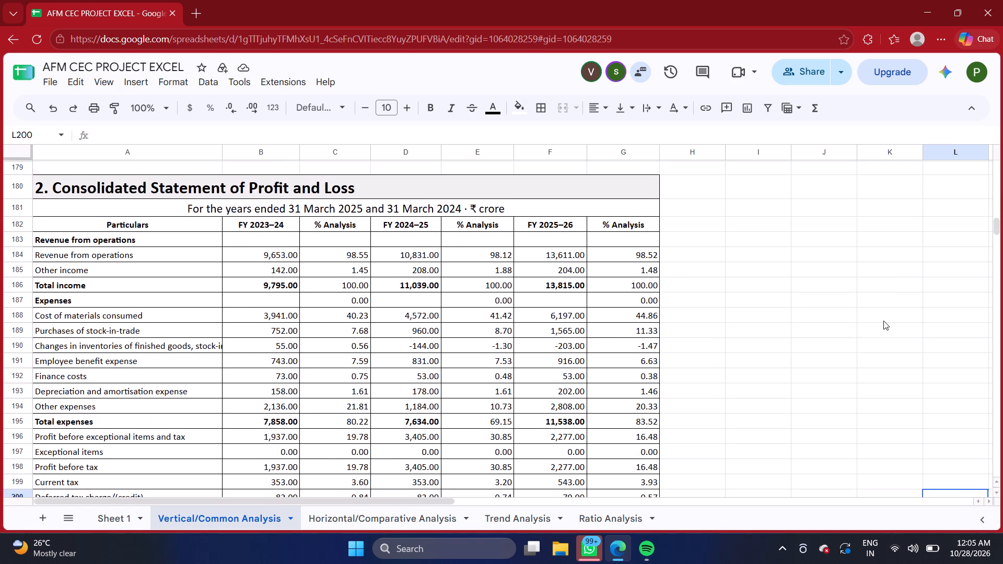
pyautogui.scroll(-1, 883, 321)
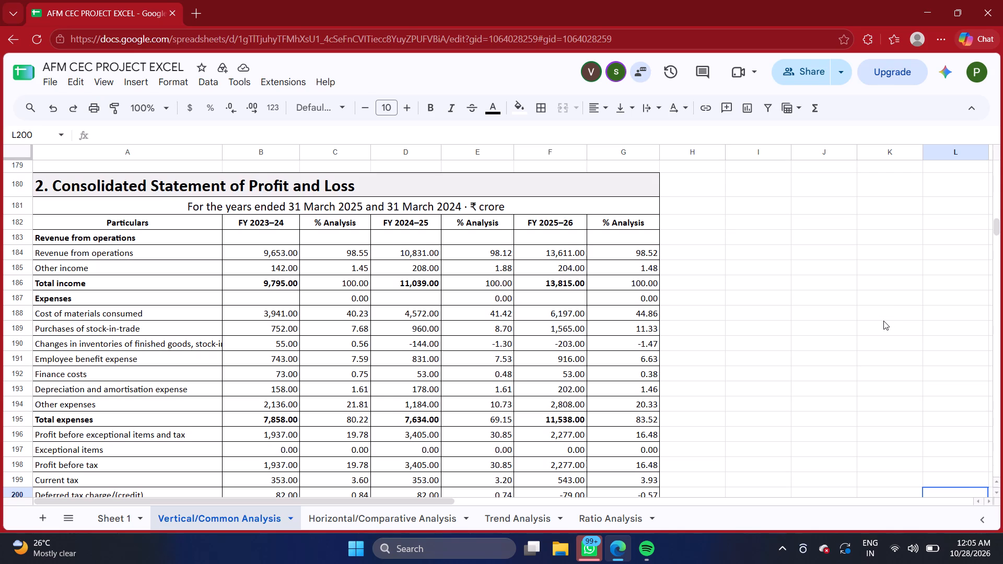
pyautogui.scroll(-1, 883, 321)
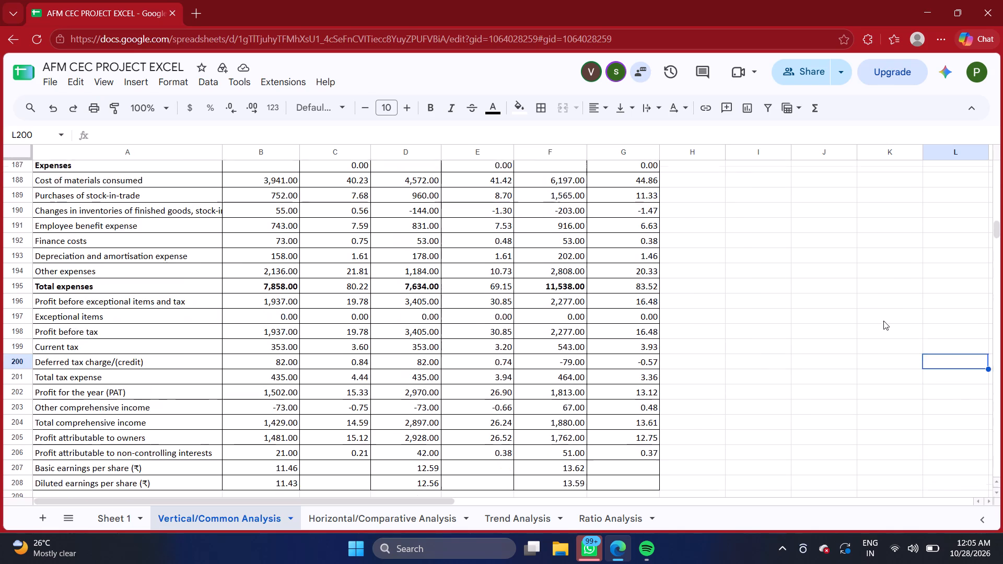
pyautogui.scroll(-2, 883, 321)
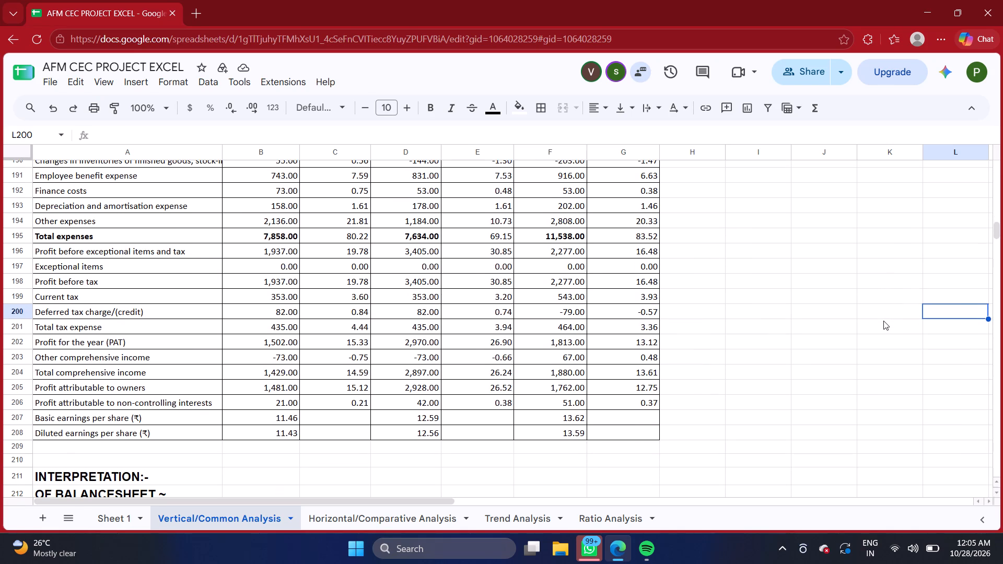
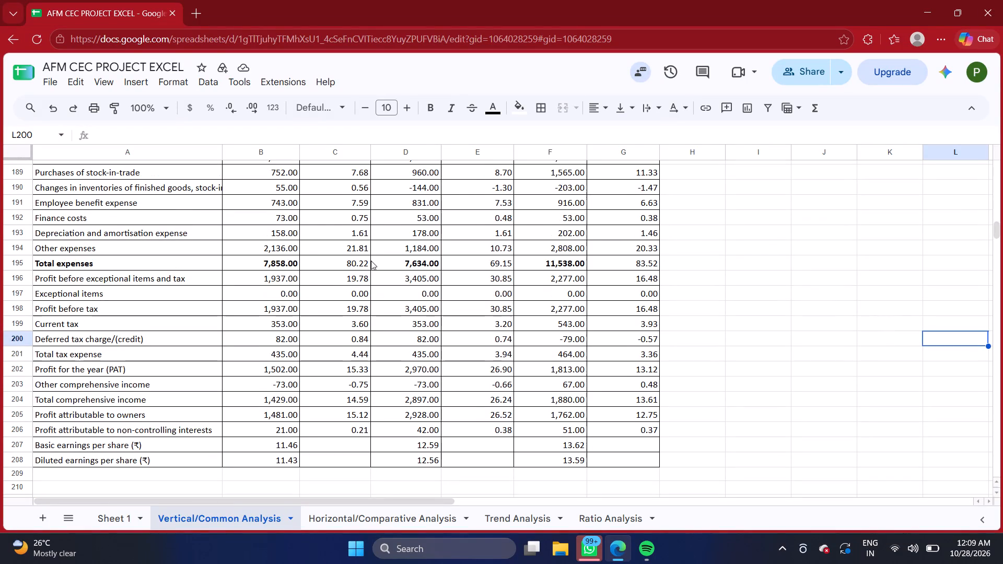
# Check the FY 2024–25 formulas for total expenses in D195 and profit before exceptional items and tax in D196.
pyautogui.doubleClick(407, 261)
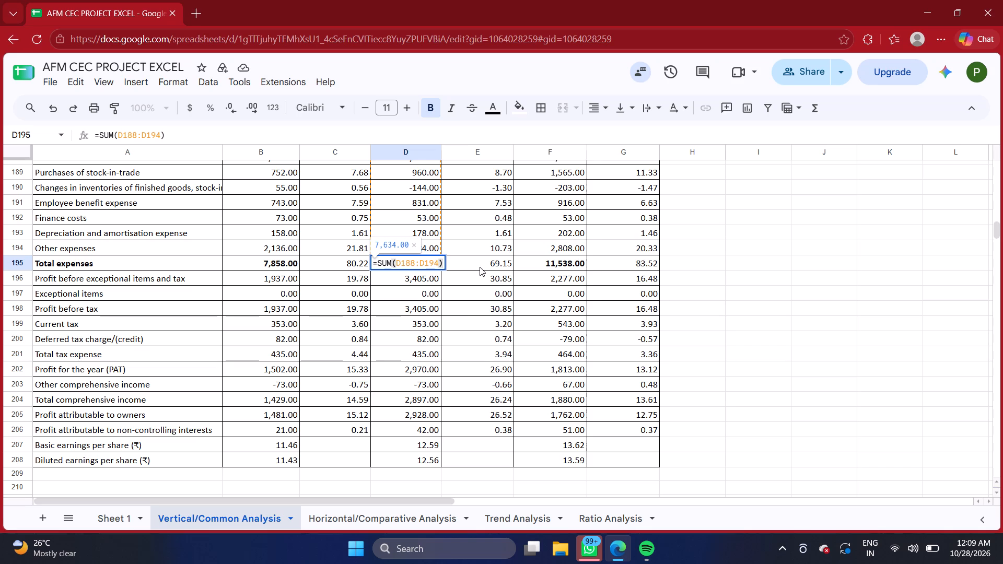
pyautogui.click(781, 240)
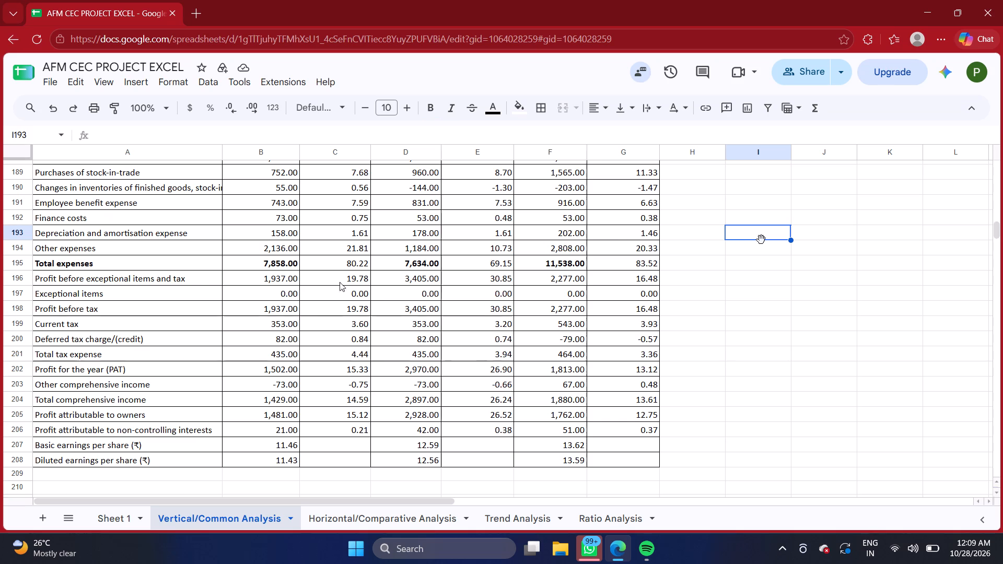
pyautogui.doubleClick(394, 277)
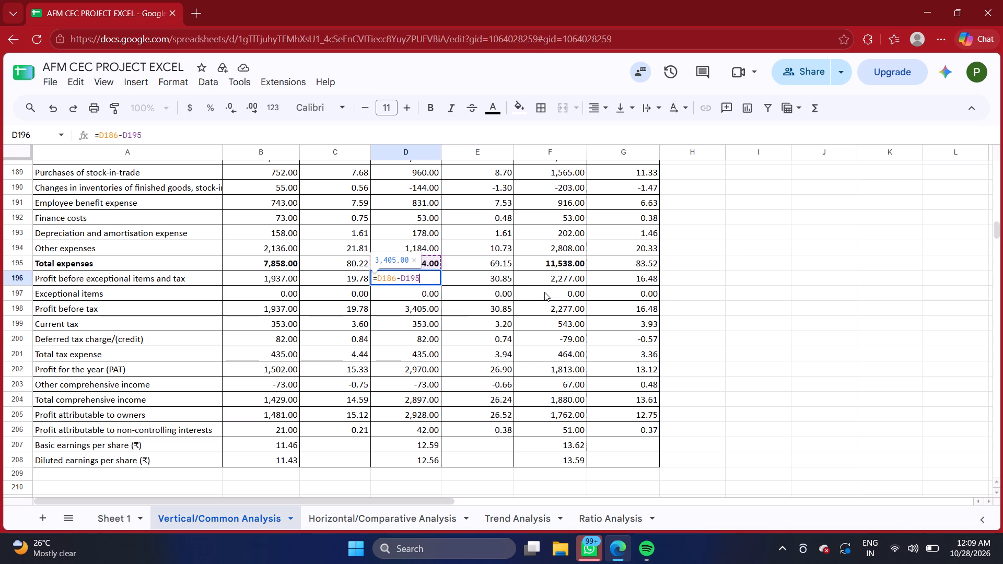
pyautogui.click(737, 250)
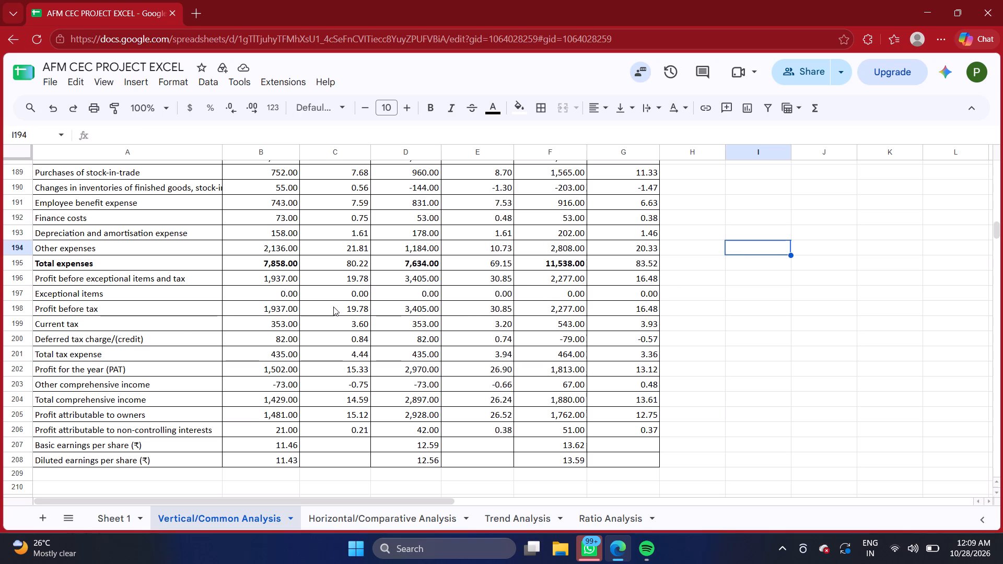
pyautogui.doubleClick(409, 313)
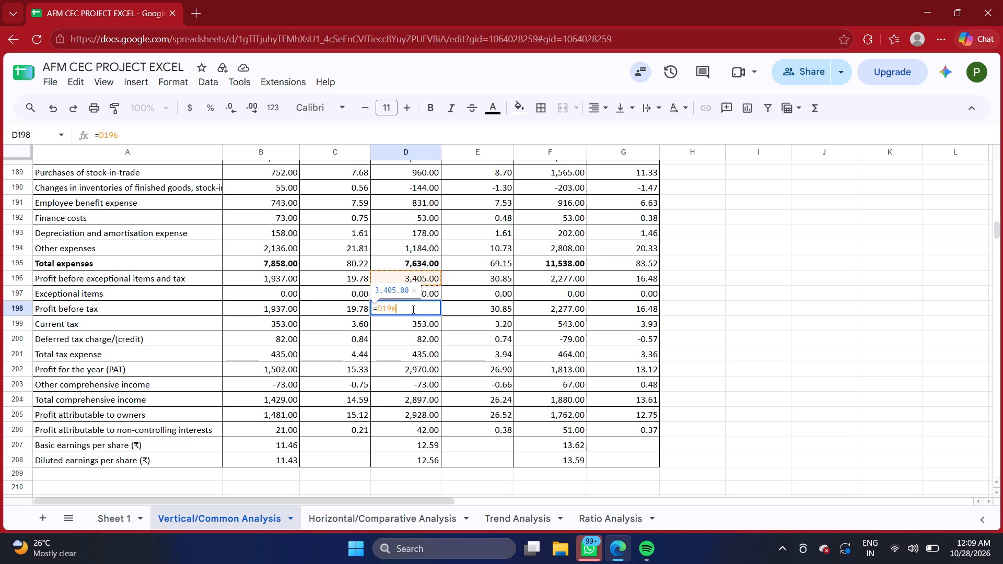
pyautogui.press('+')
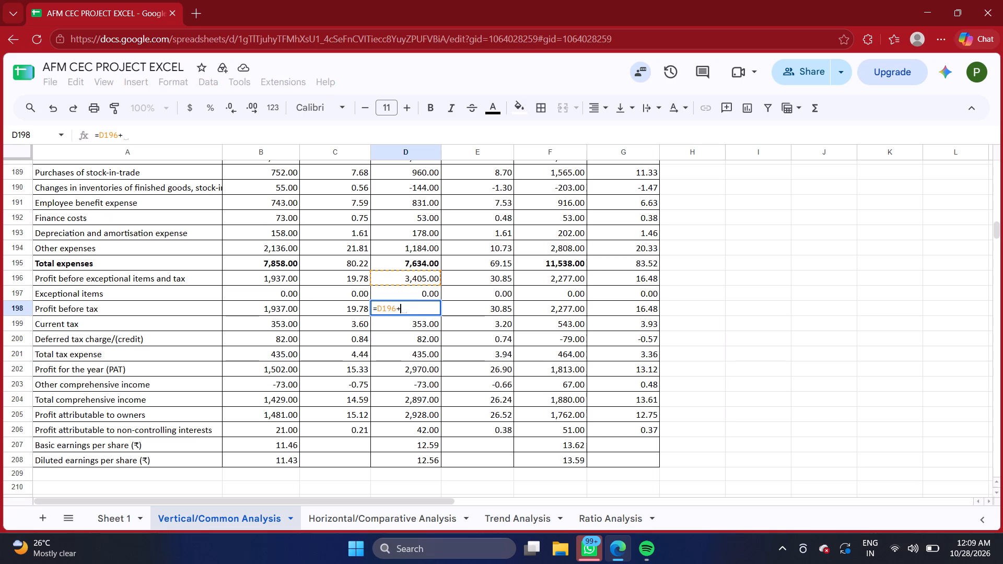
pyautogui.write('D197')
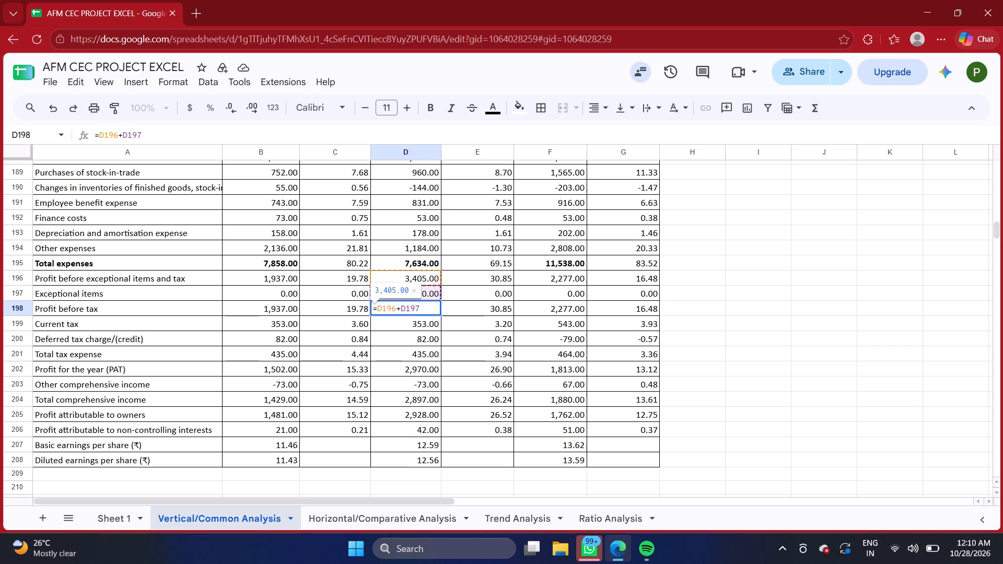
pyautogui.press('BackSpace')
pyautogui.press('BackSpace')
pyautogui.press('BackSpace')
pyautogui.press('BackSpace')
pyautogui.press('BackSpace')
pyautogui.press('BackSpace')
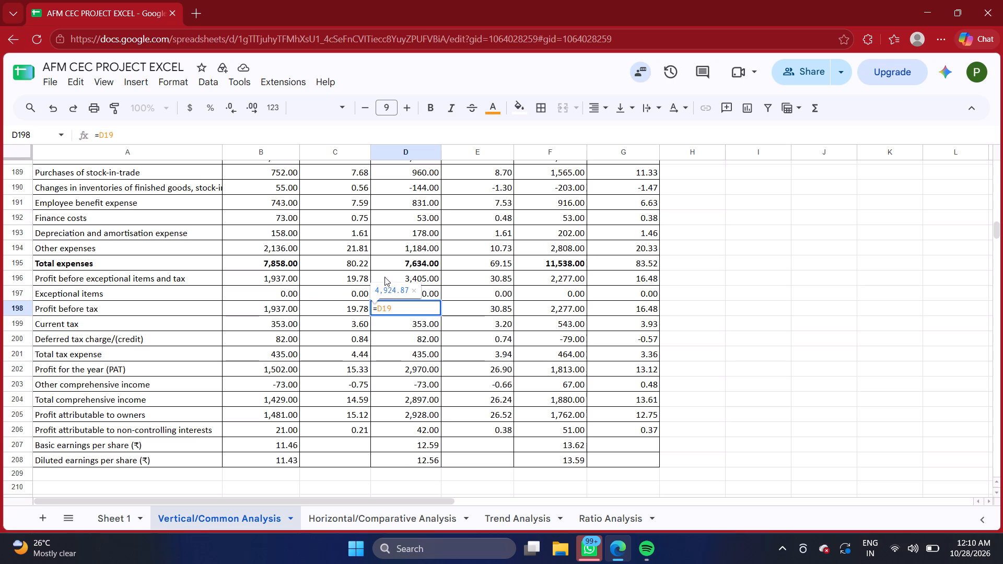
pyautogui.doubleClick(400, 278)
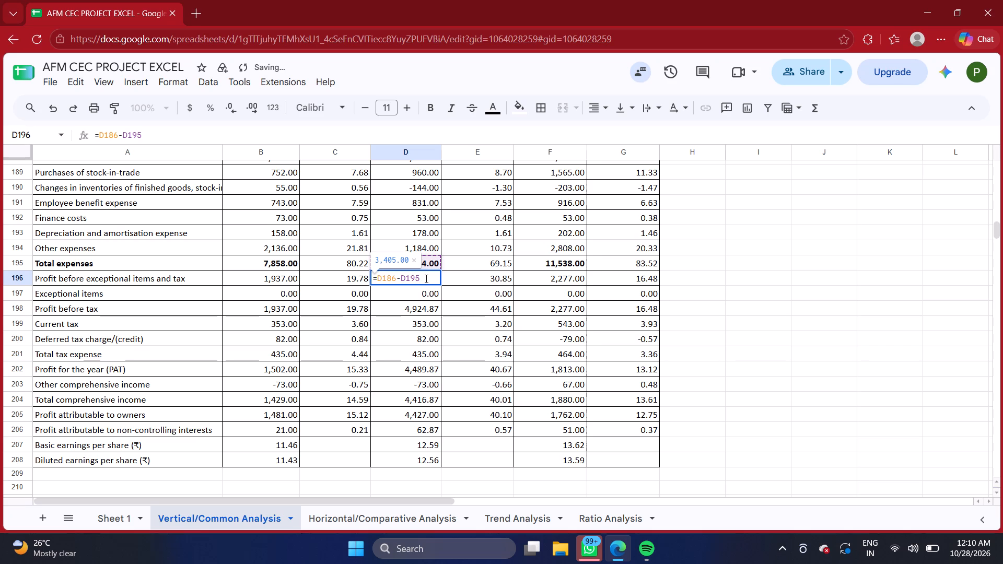
# Set the FY 2024–25 profit before tax formula in D198 to =D196+D197.
pyautogui.tripleClick(410, 310)
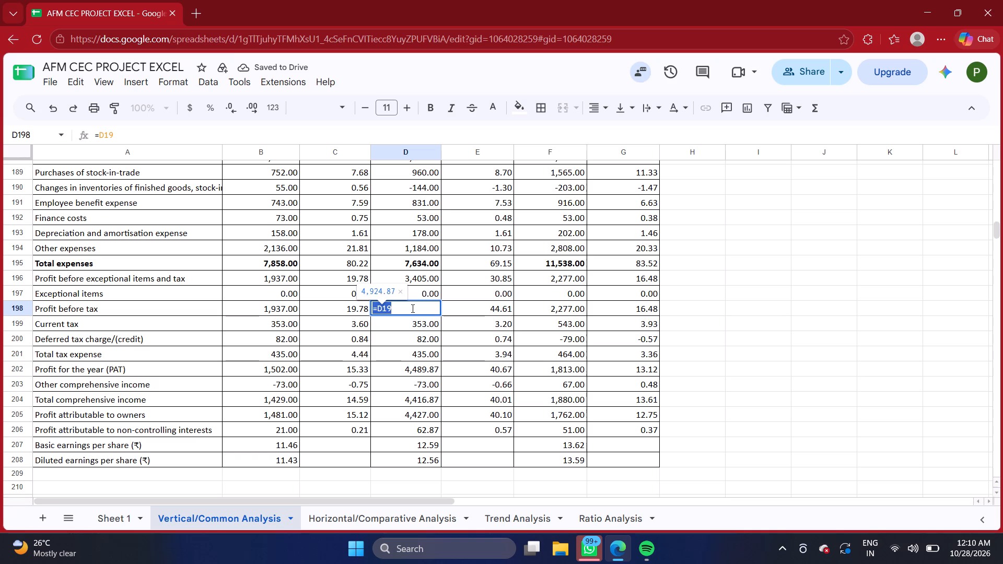
pyautogui.click(412, 308)
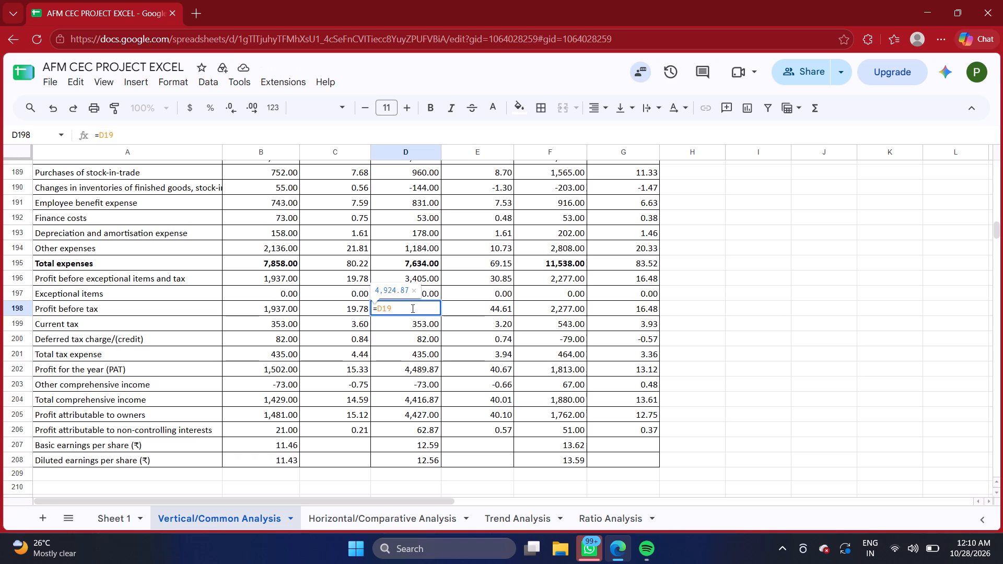
pyautogui.press('6')
pyautogui.press('+')
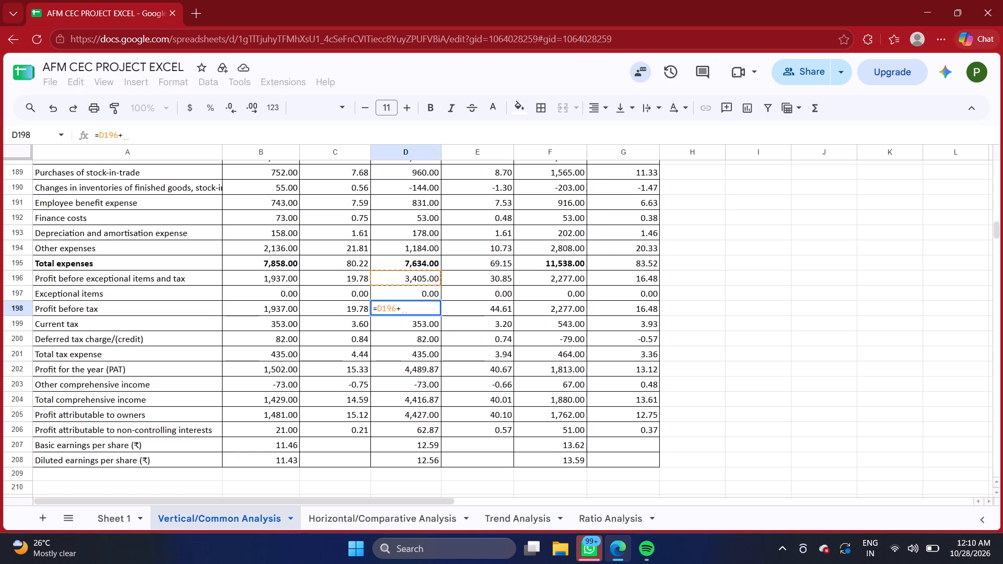
pyautogui.press('d')
pyautogui.write('1997')
pyautogui.press('BackSpace')
pyautogui.press('BackSpace')
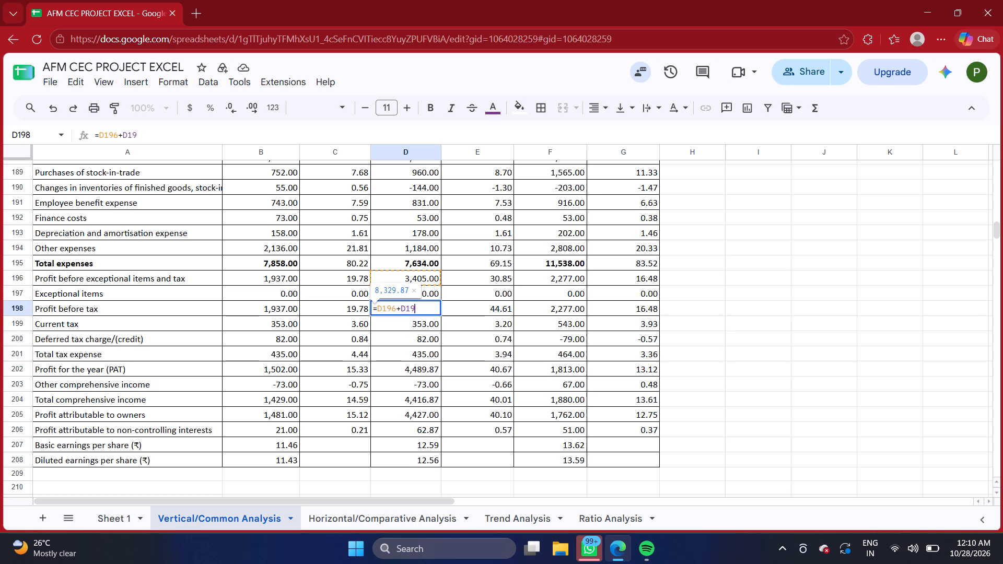
pyautogui.press('7')
pyautogui.press('Return')
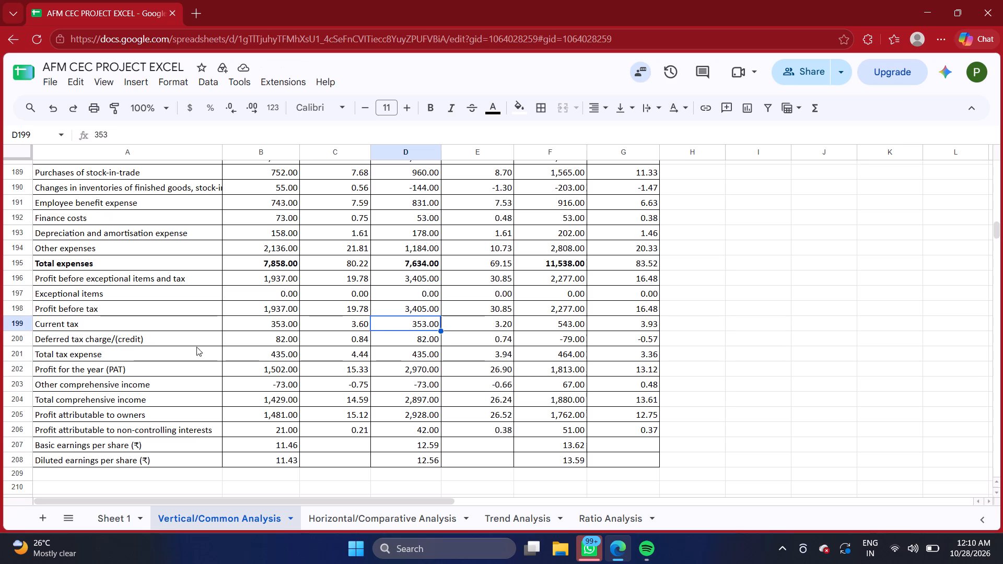
# Replace the FY 2024–25 total tax expense in D201 with the formula =D199+D200.
pyautogui.doubleClick(405, 354)
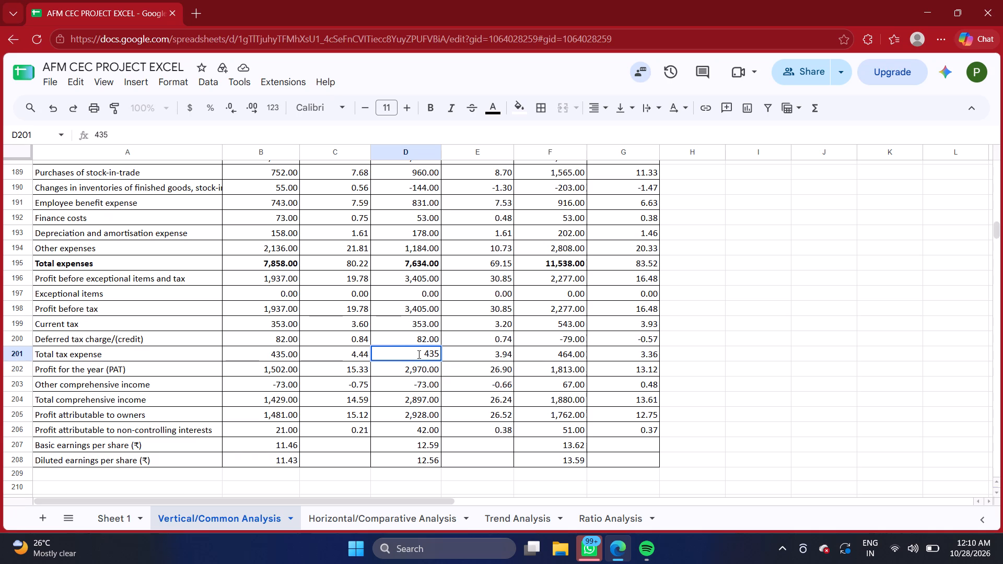
pyautogui.press('BackSpace')
pyautogui.press('BackSpace')
pyautogui.press('BackSpace')
pyautogui.press('=')
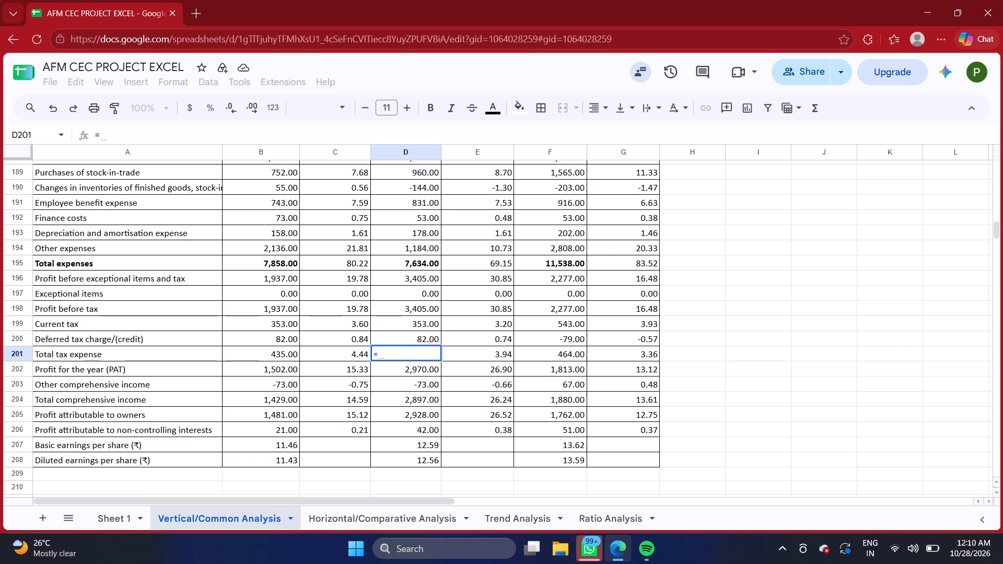
pyautogui.write('D199')
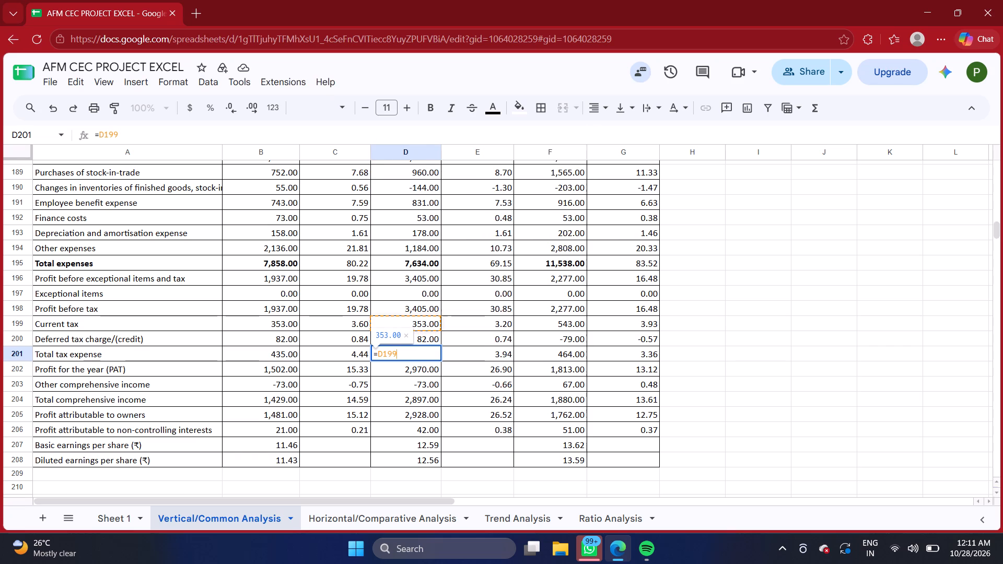
pyautogui.press('+')
pyautogui.press('d')
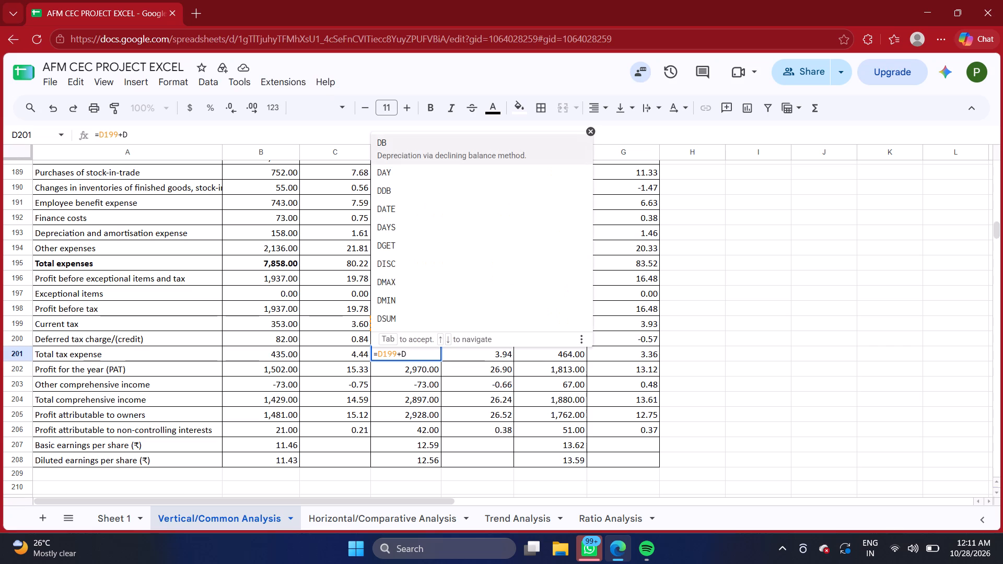
pyautogui.write('200')
pyautogui.press('Return')
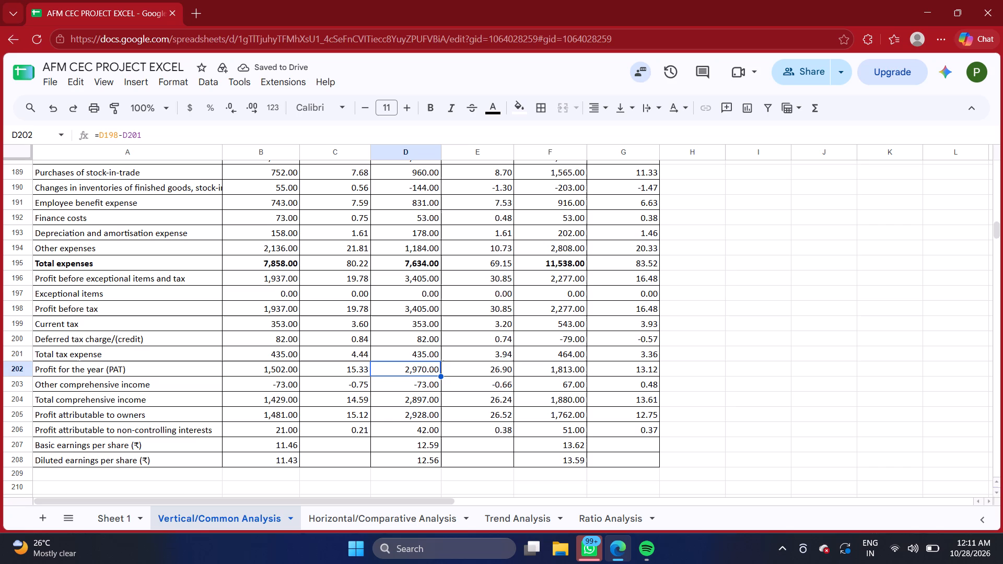
# Check the FY 2024–25 formulas for profit for the year, total comprehensive income, and profit attributable to owners and non-controlling interests.
pyautogui.doubleClick(409, 374)
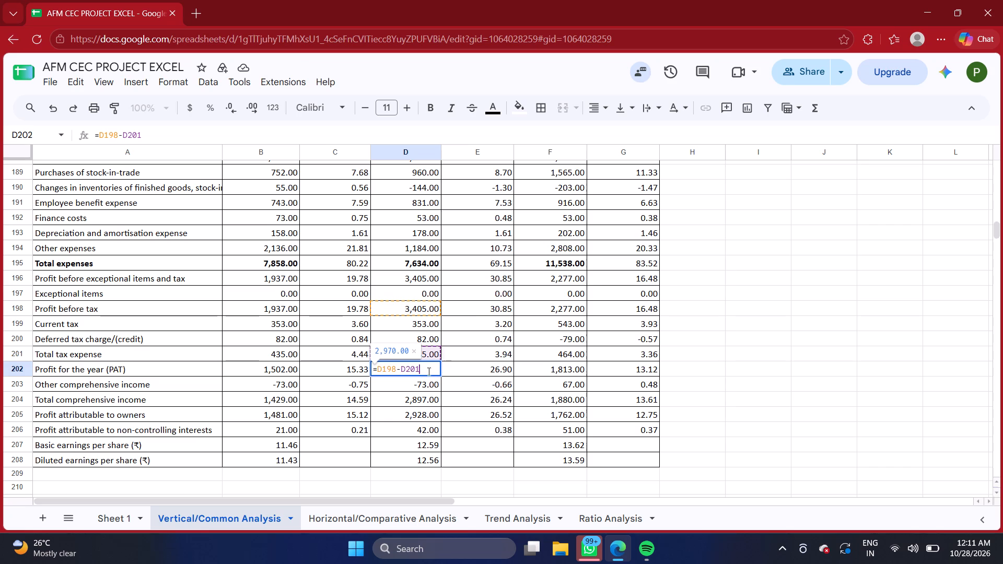
pyautogui.click(706, 381)
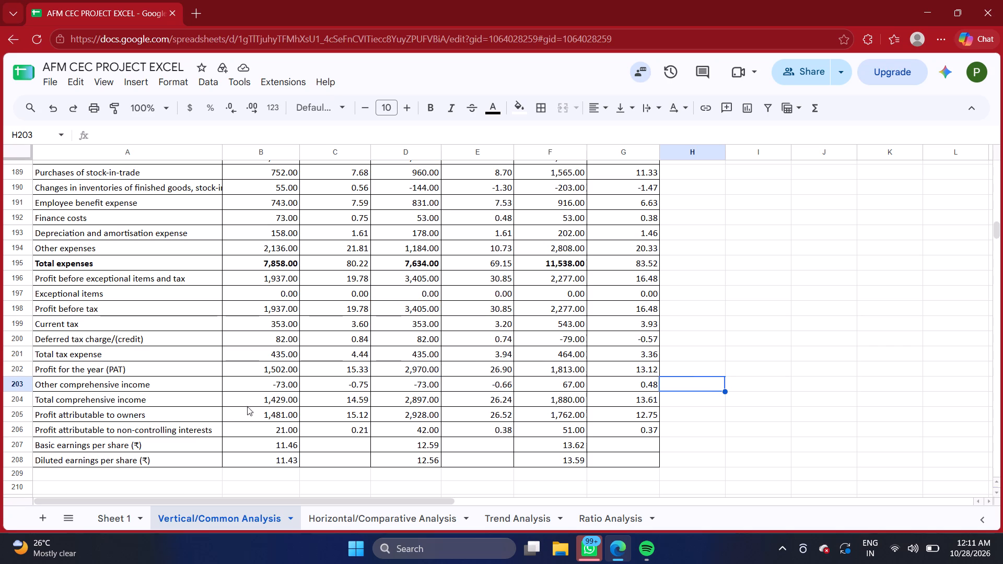
pyautogui.doubleClick(407, 403)
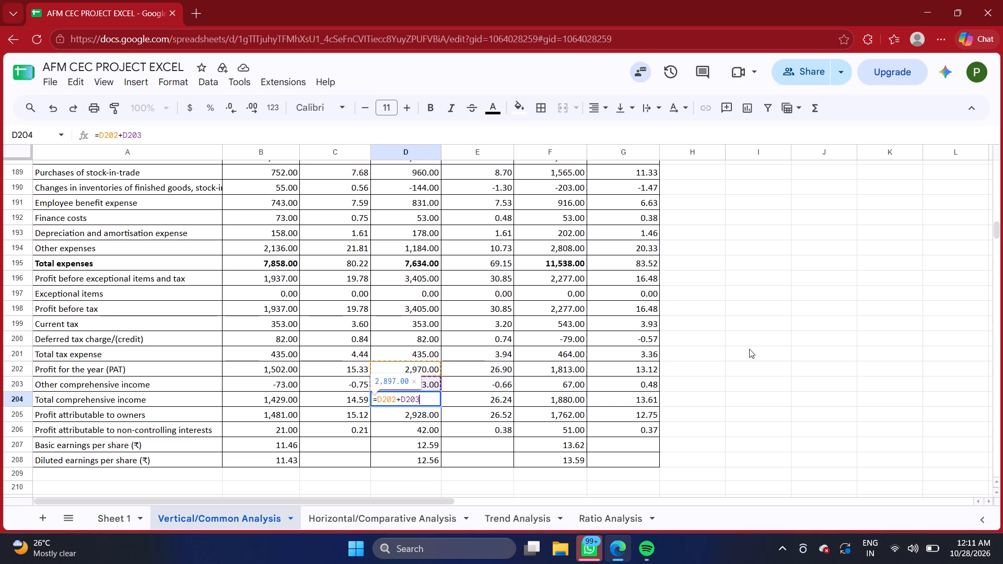
pyautogui.click(785, 346)
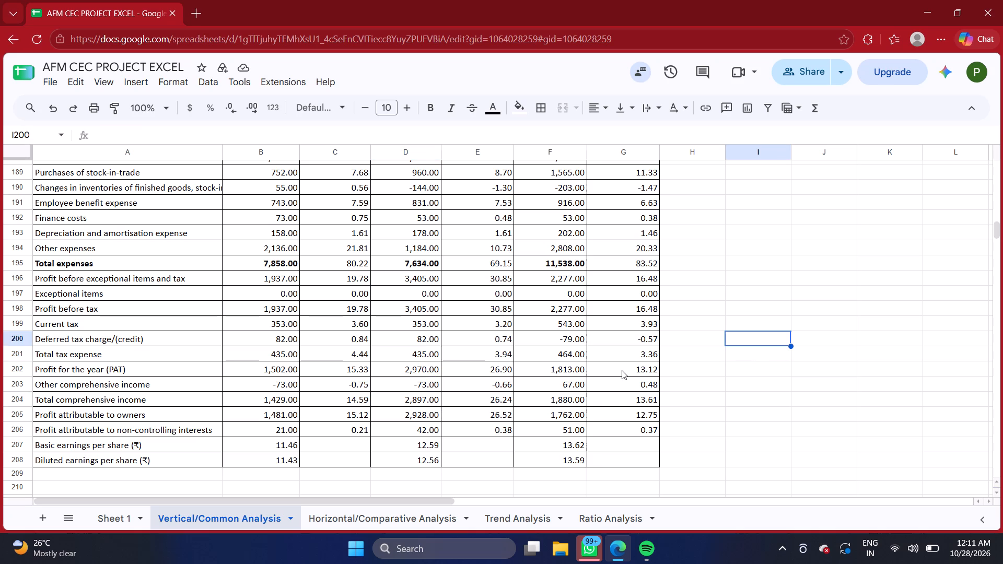
pyautogui.tripleClick(410, 415)
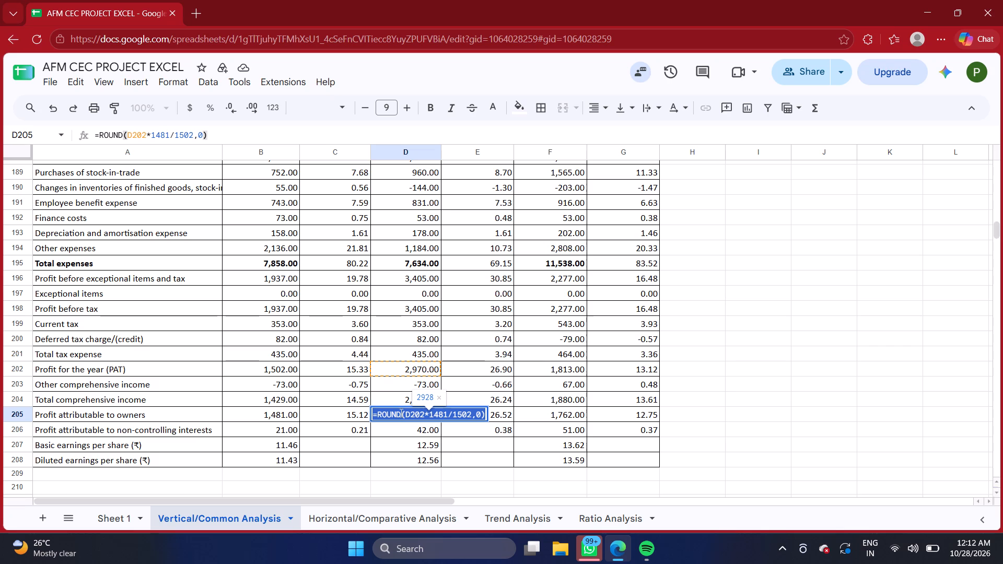
pyautogui.click(748, 426)
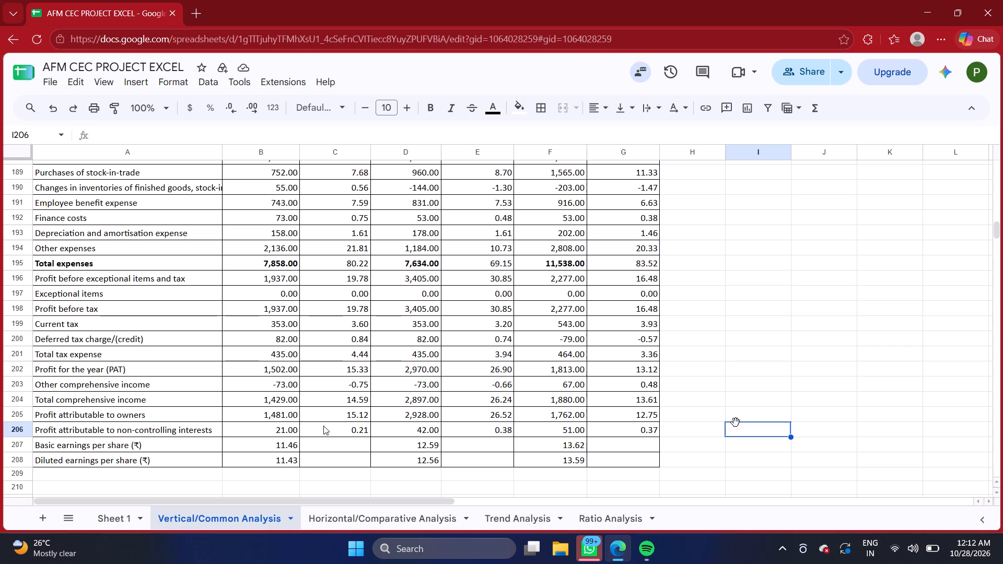
pyautogui.doubleClick(408, 433)
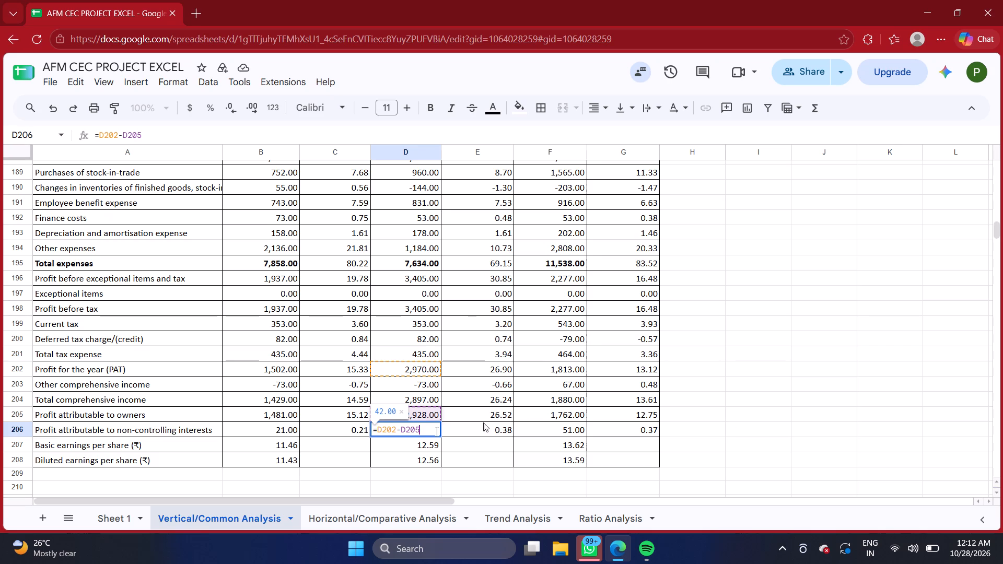
pyautogui.click(776, 378)
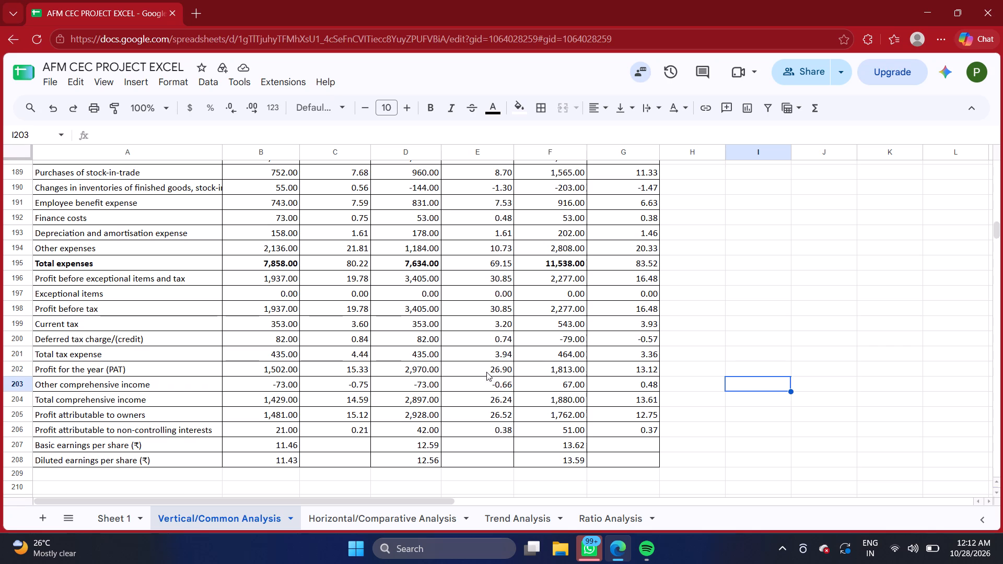
# Check the FY 2024–25 percentage formulas for cost of materials consumed, total expenses and profit for the year.
pyautogui.scroll(1, 435, 328)
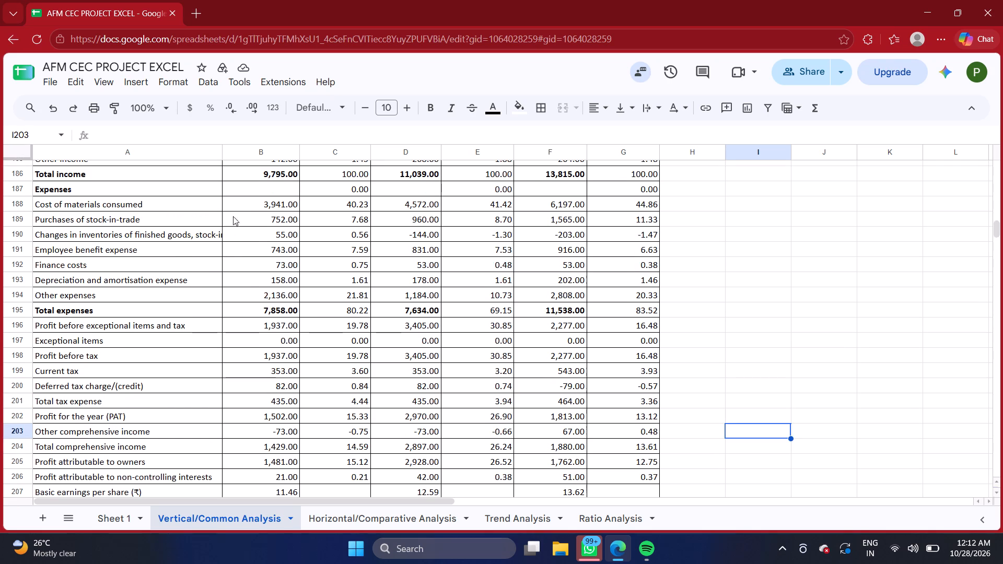
pyautogui.doubleClick(476, 203)
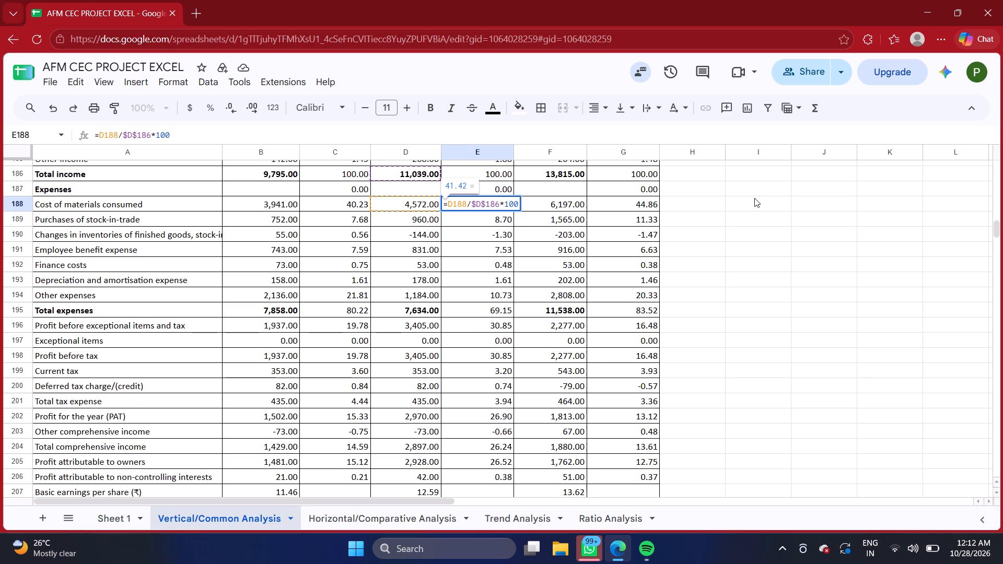
pyautogui.click(822, 194)
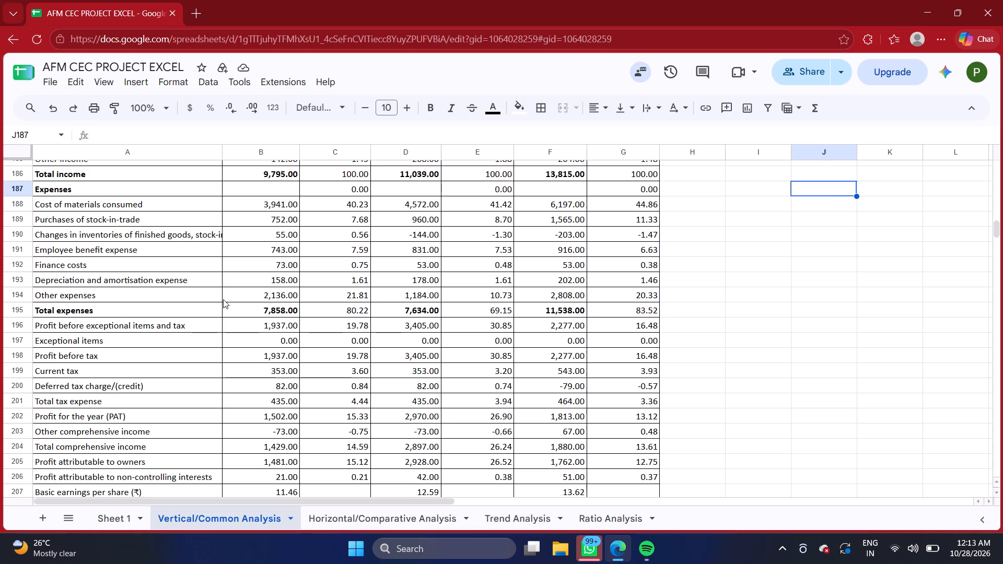
pyautogui.doubleClick(502, 310)
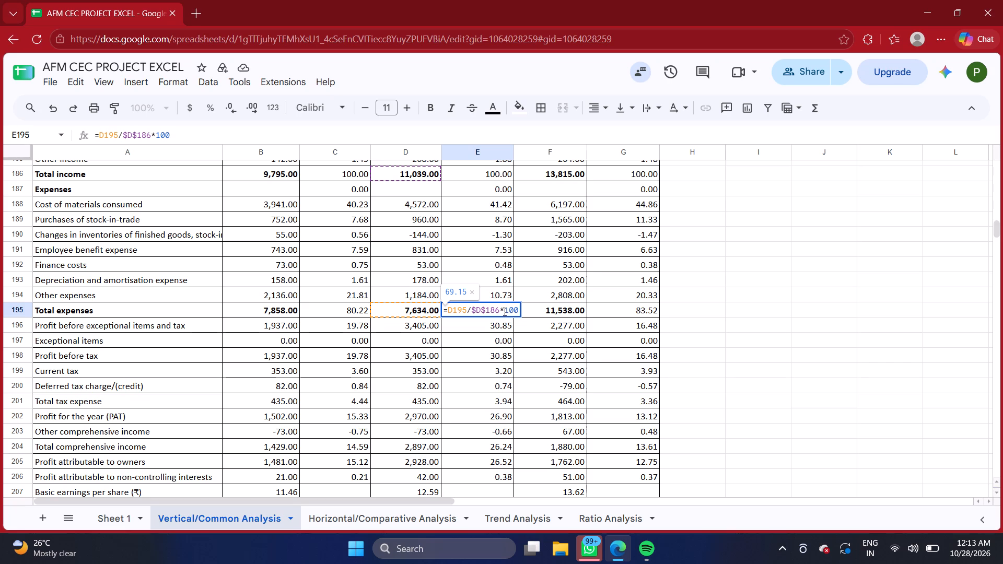
pyautogui.click(792, 279)
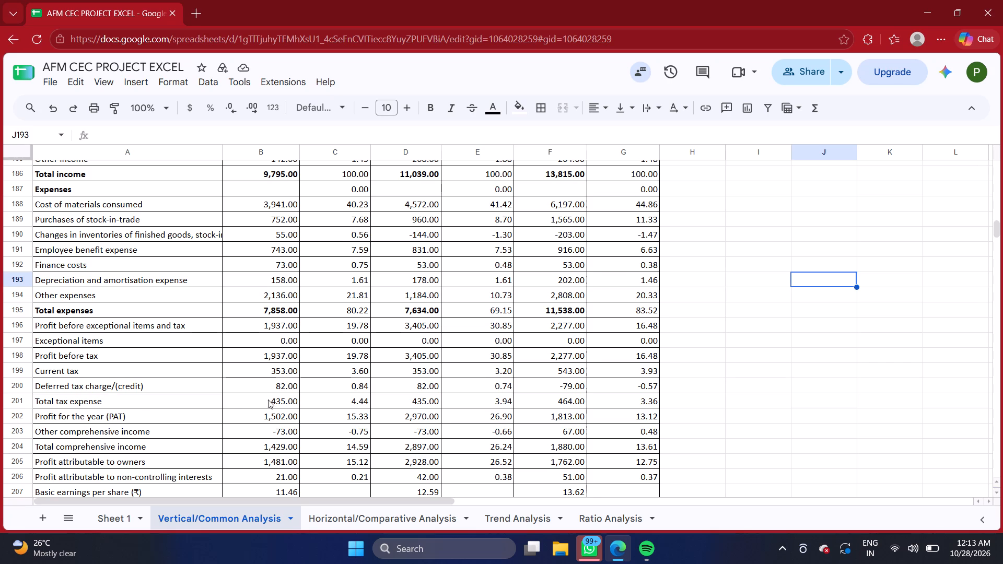
pyautogui.doubleClick(475, 418)
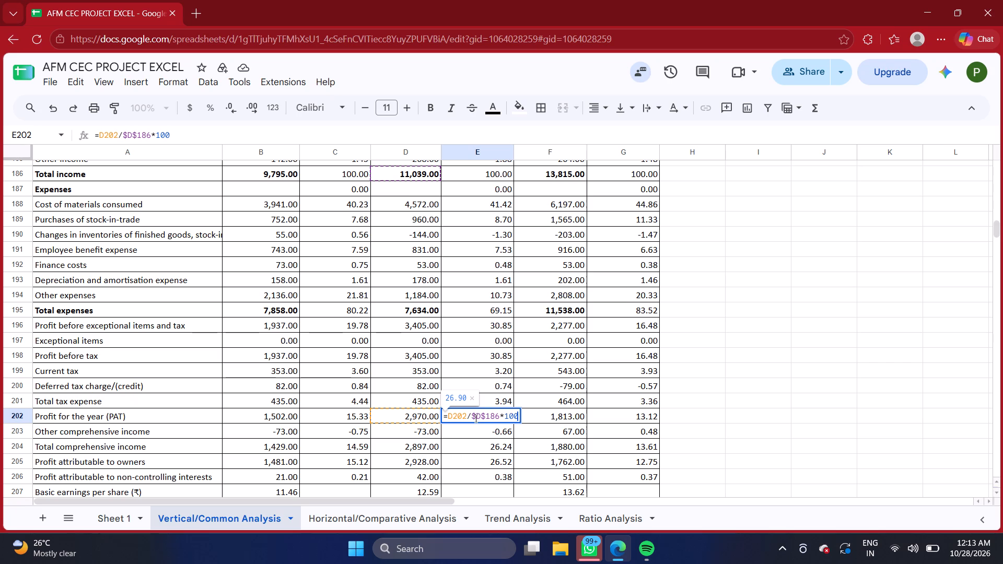
pyautogui.click(751, 418)
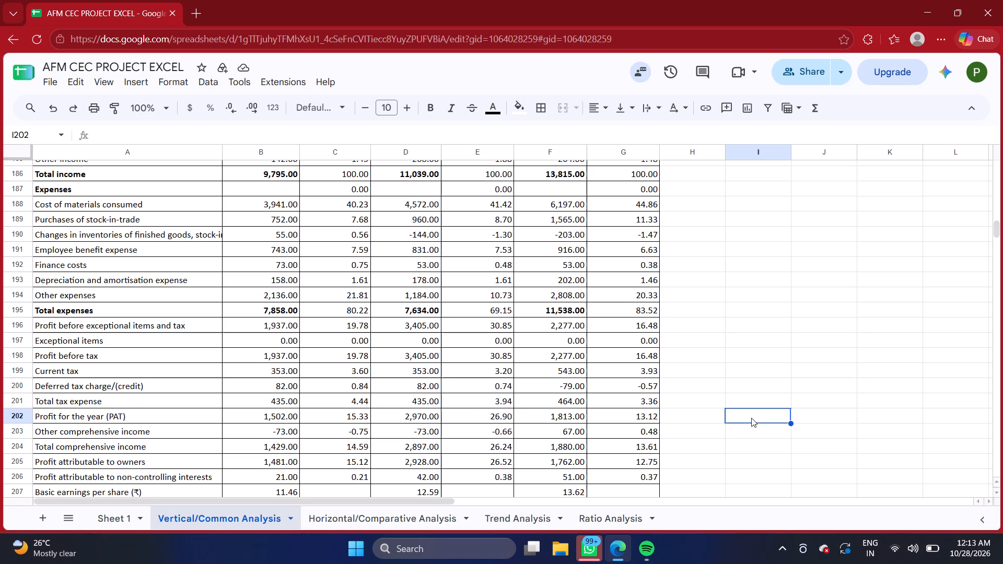
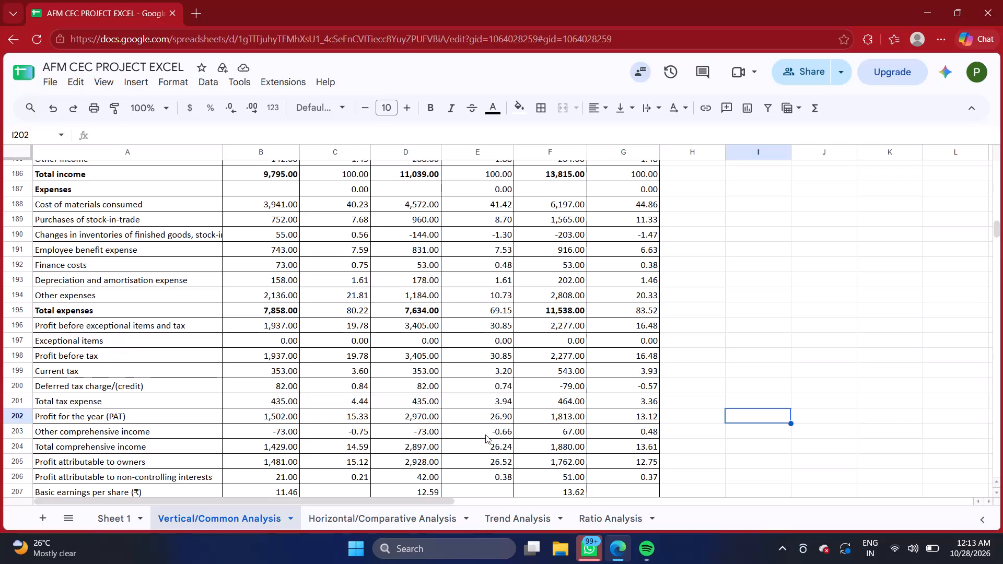
# Check the FY 2024–25 percentage formula for profit attributable to owners in E205.
pyautogui.doubleClick(486, 461)
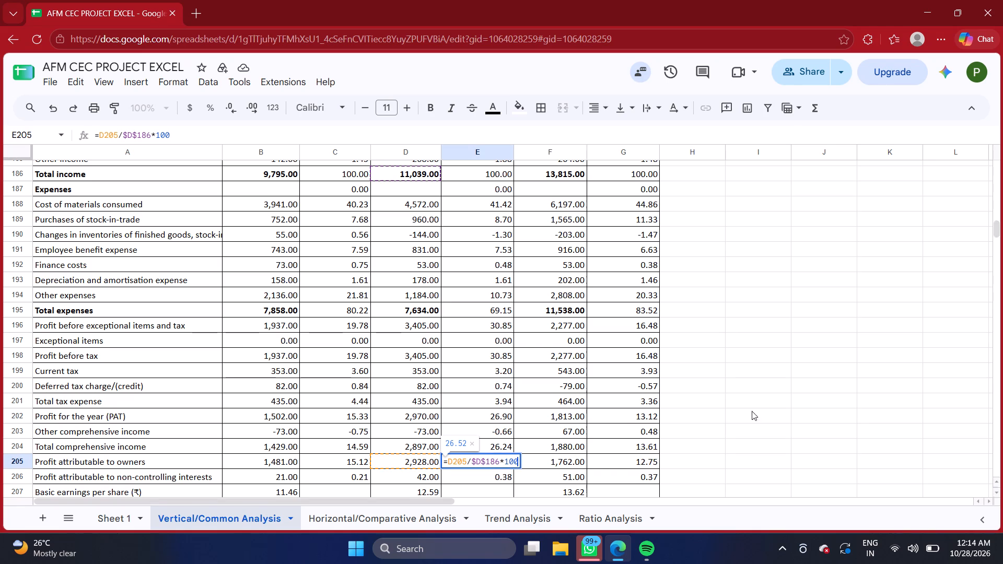
pyautogui.click(765, 410)
# Review Marico's profit and loss statement and consolidated balance sheet figures across the three years.
pyautogui.scroll(-1, 765, 410)
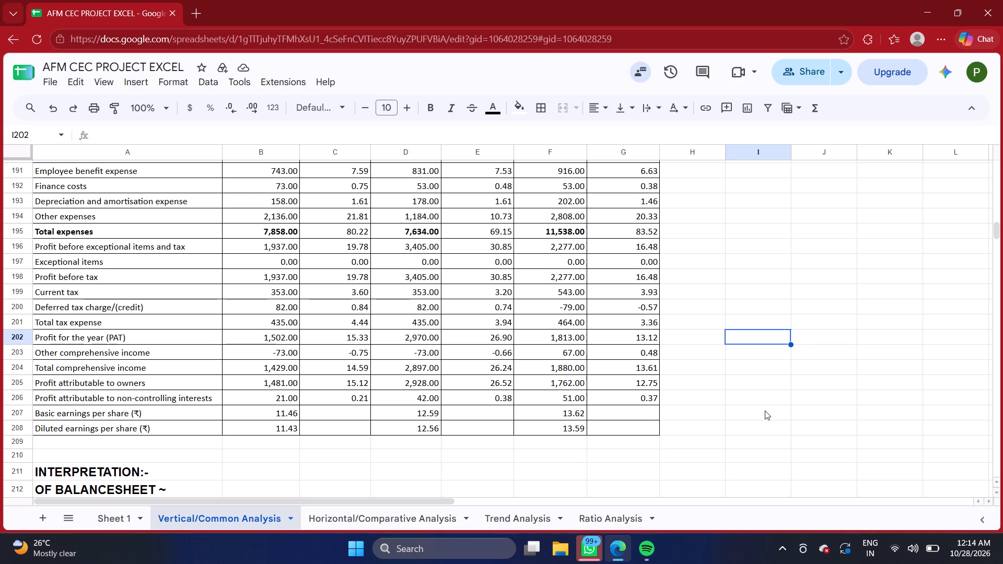
pyautogui.scroll(2, 765, 410)
pyautogui.hscroll(1, 765, 410)
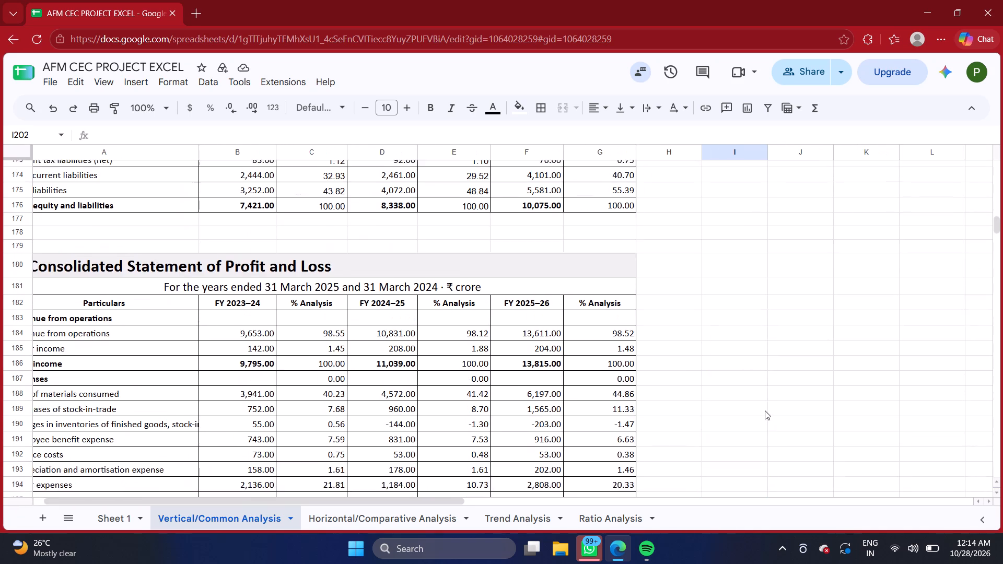
pyautogui.hscroll(3, 765, 410)
pyautogui.scroll(3, 765, 410)
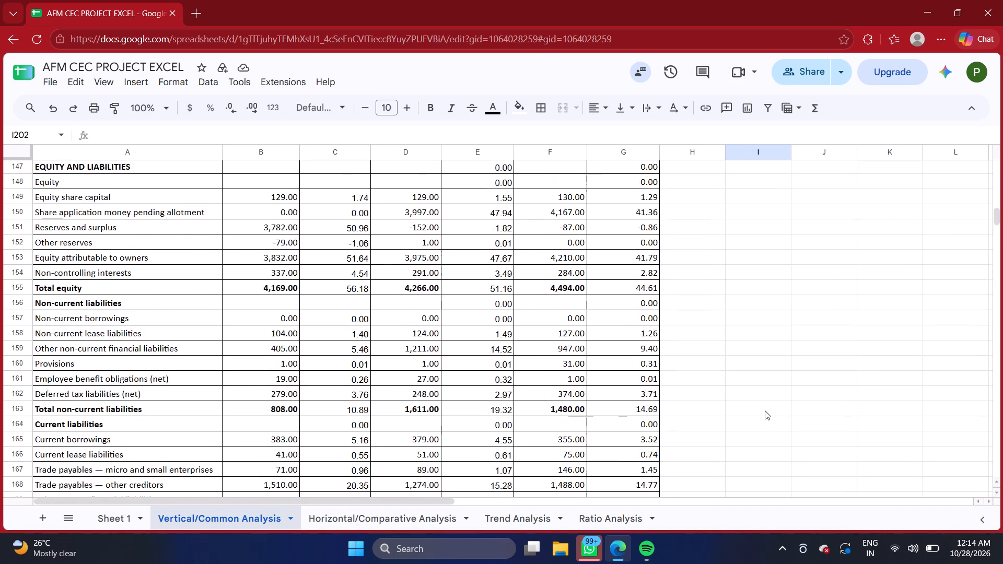
pyautogui.scroll(3, 765, 410)
pyautogui.scroll(1, 620, 305)
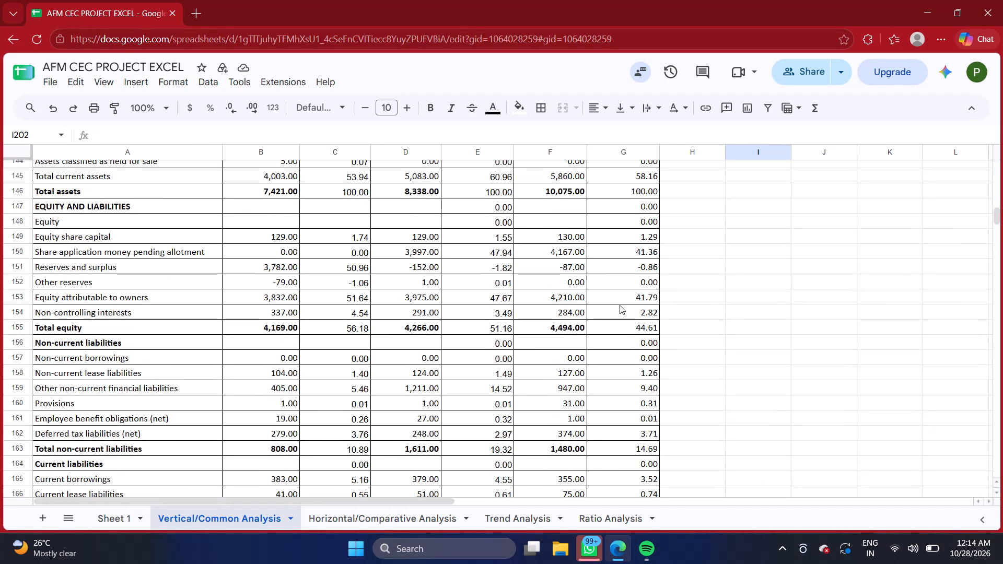
pyautogui.scroll(4, 620, 305)
pyautogui.scroll(-1, 619, 306)
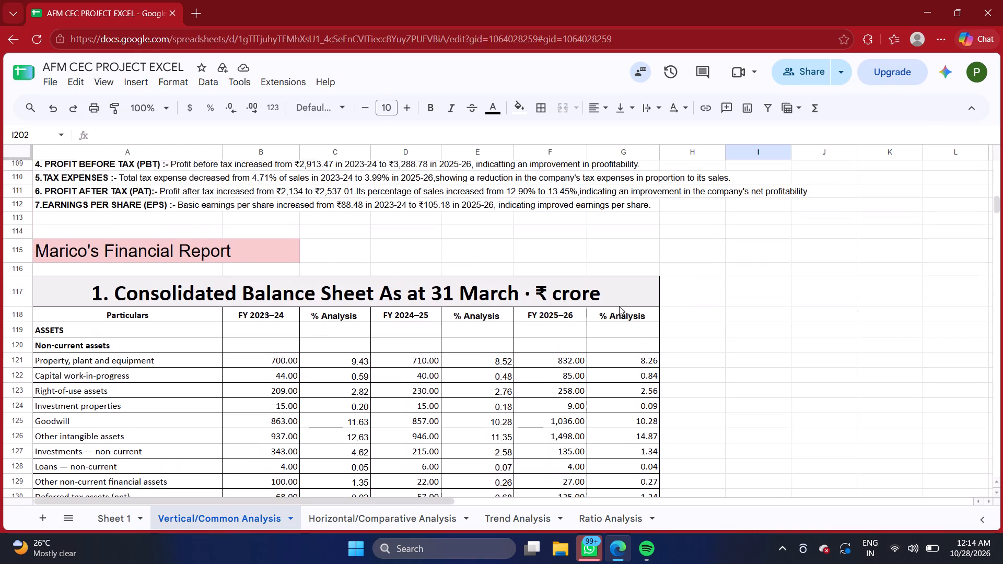
pyautogui.scroll(-1, 619, 306)
pyautogui.scroll(-2, 557, 281)
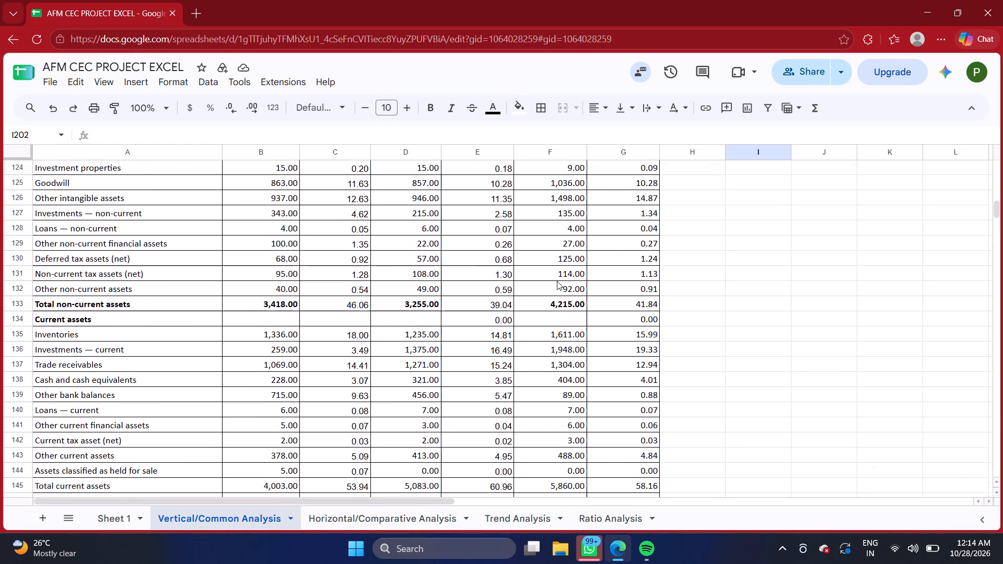
pyautogui.scroll(-2, 557, 281)
pyautogui.scroll(-1, 471, 301)
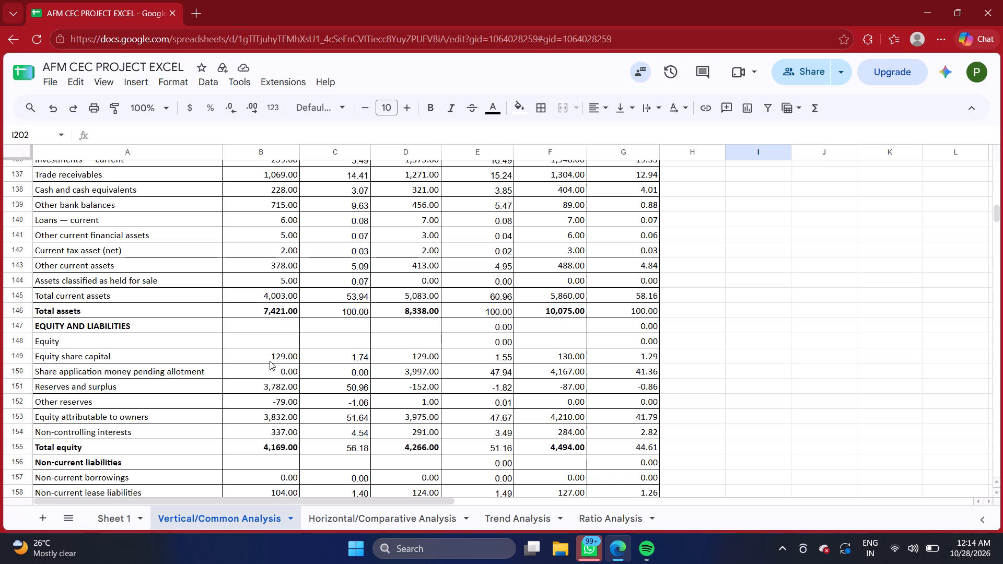
# Set Marico's FY 2023–24 reserves and surplus in B151 to 3997.
pyautogui.doubleClick(275, 388)
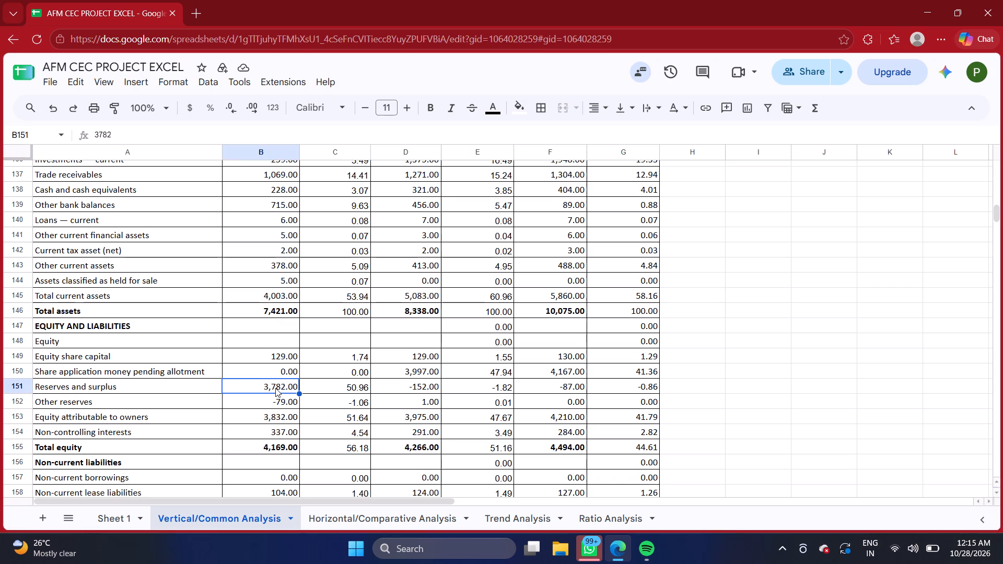
pyautogui.click(275, 388)
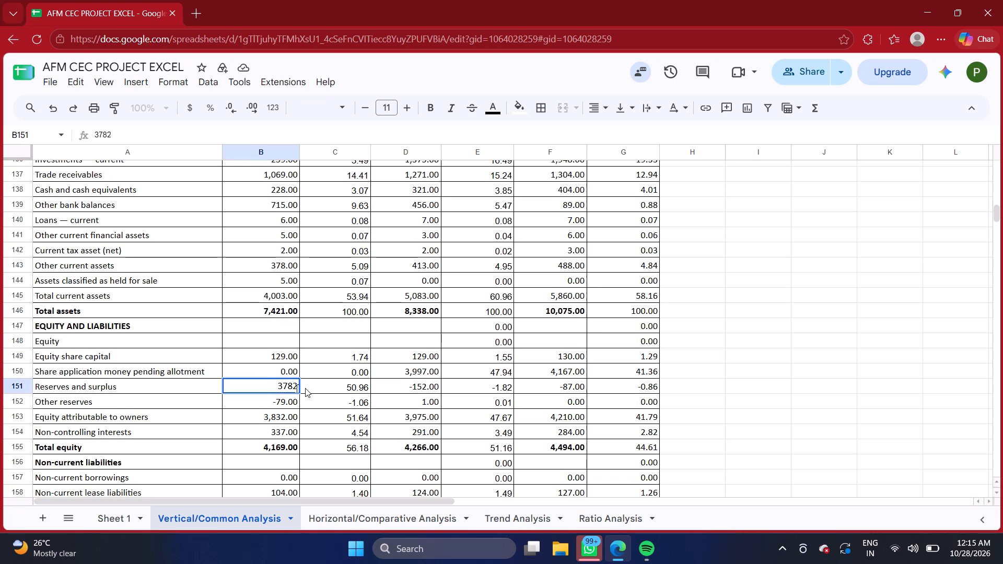
pyautogui.doubleClick(297, 386)
pyautogui.press('BackSpace')
pyautogui.press('BackSpace')
pyautogui.press('BackSpace')
pyautogui.press('BackSpace')
pyautogui.press('1')
pyautogui.press('BackSpace')
pyautogui.write('39')
pyautogui.press('9')
pyautogui.press('7')
# Set the FY 2023–24 other reserves in B152 to -152.
pyautogui.doubleClick(286, 404)
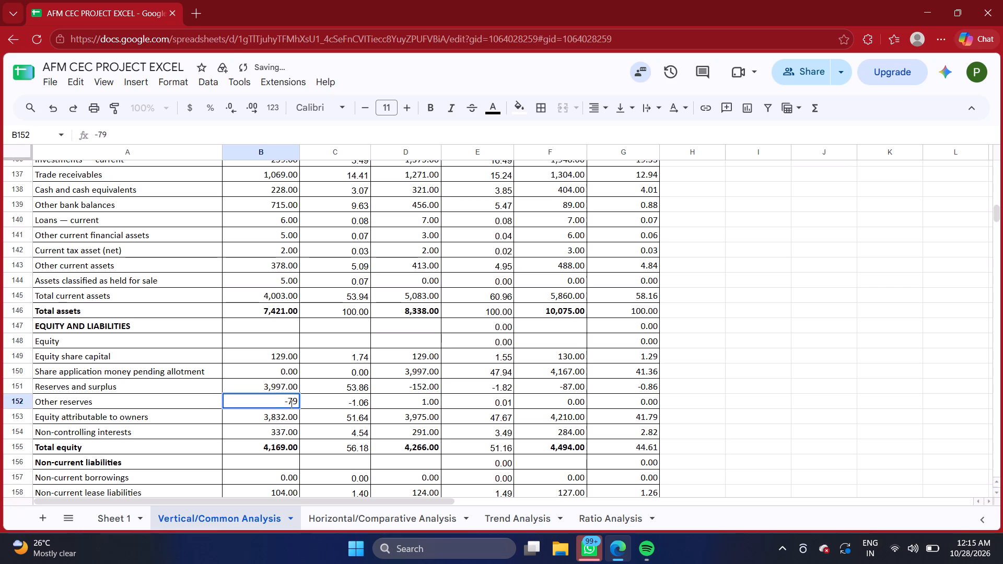
pyautogui.press('BackSpace')
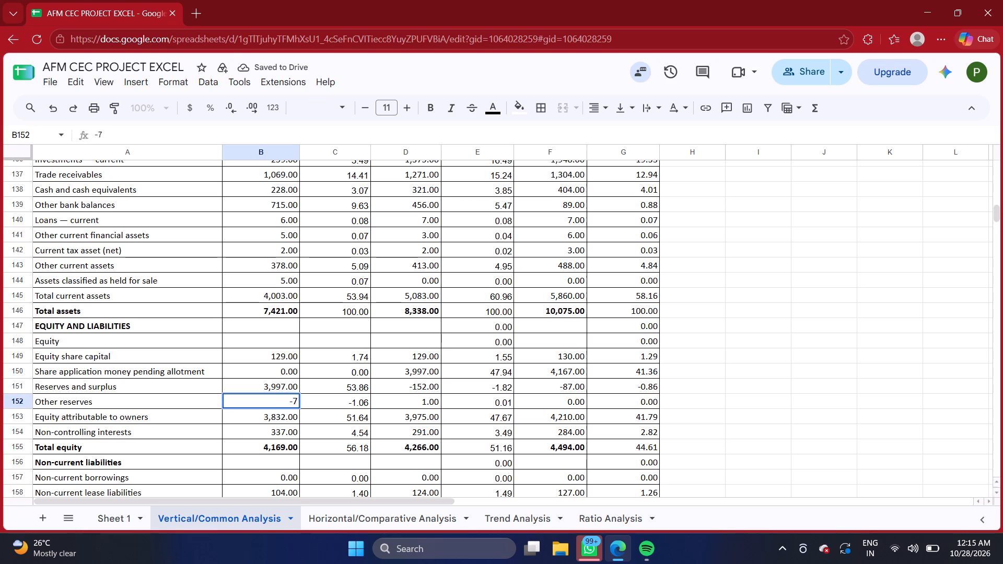
pyautogui.press('BackSpace')
pyautogui.write('152')
# Set the FY 2023–24 equity attributable to owners in B153 to 3975.
pyautogui.doubleClick(282, 419)
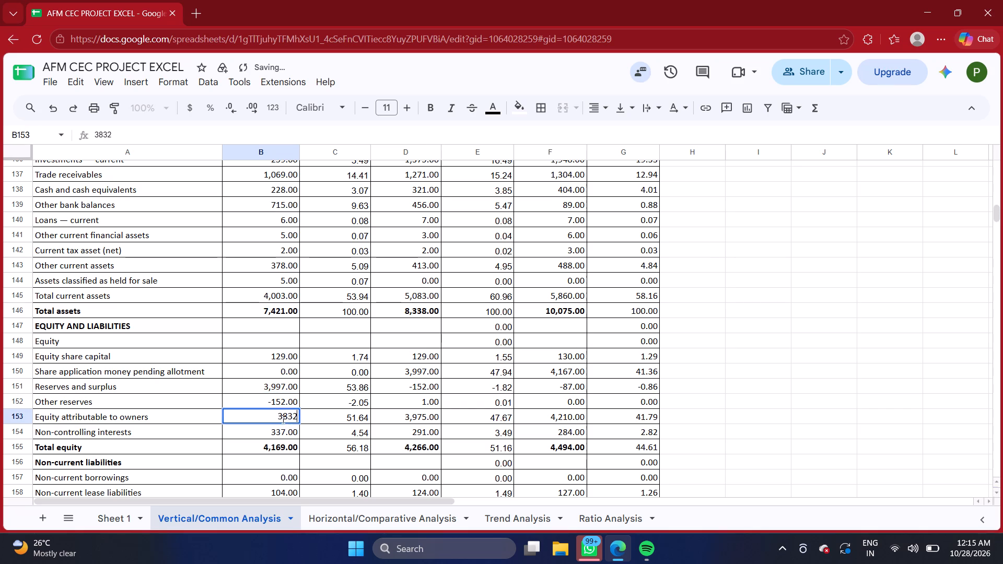
pyautogui.press('BackSpace')
pyautogui.press('BackSpace')
pyautogui.press('BackSpace')
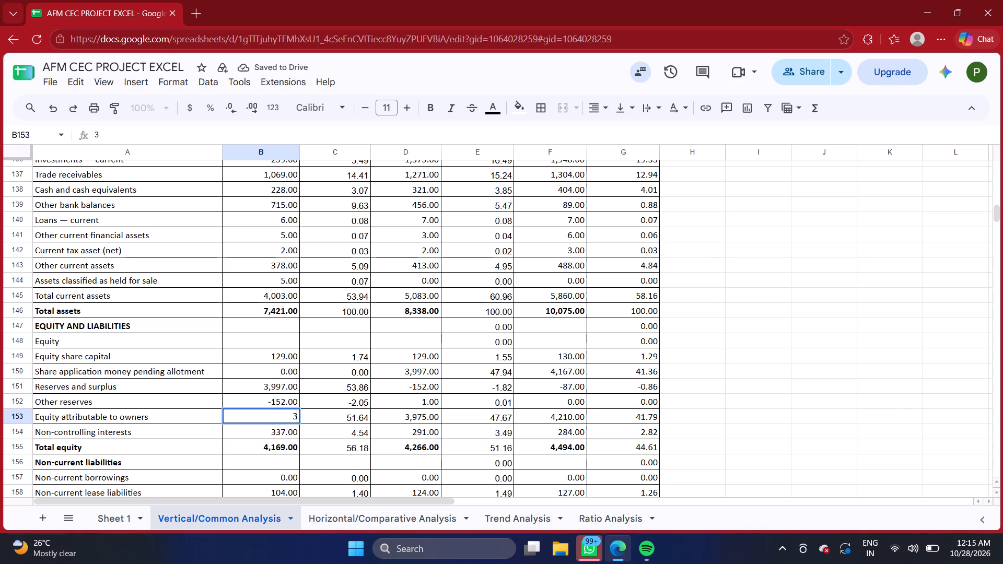
pyautogui.press('BackSpace')
pyautogui.write('39')
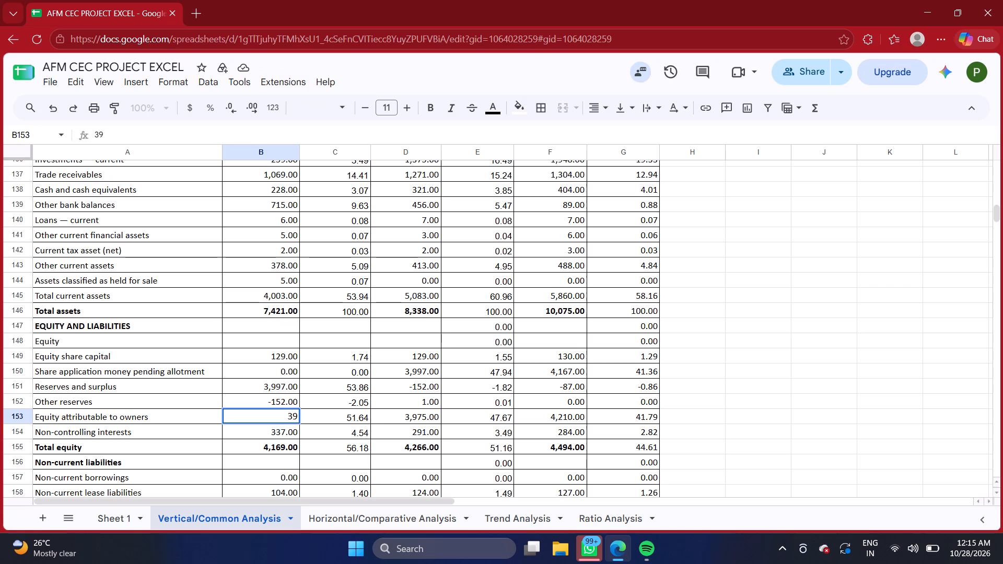
pyautogui.write('75')
pyautogui.click(814, 385)
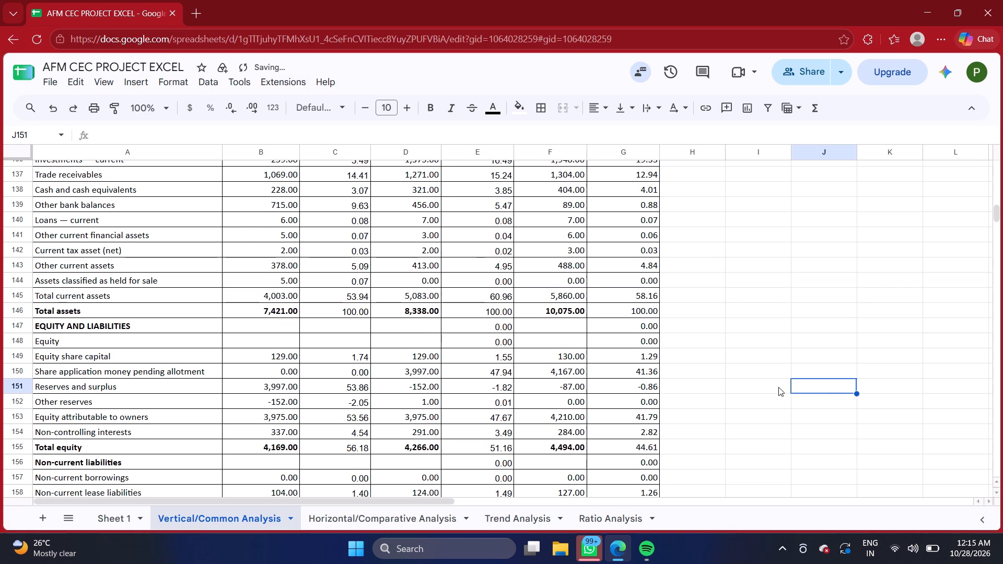
# Set the FY 2025–26 share application money pending allotment in F150 to 0.
pyautogui.scroll(-1, 799, 389)
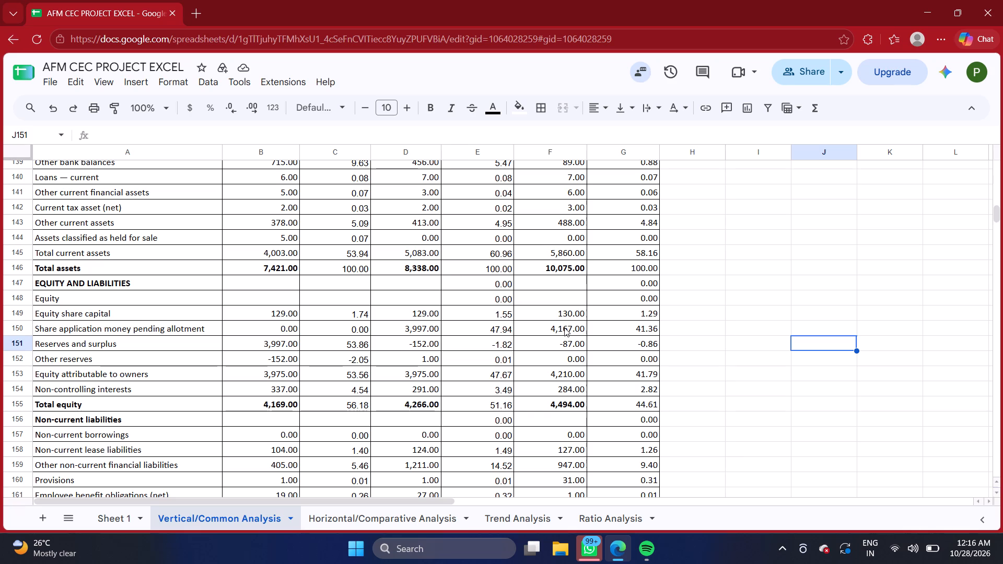
pyautogui.tripleClick(564, 327)
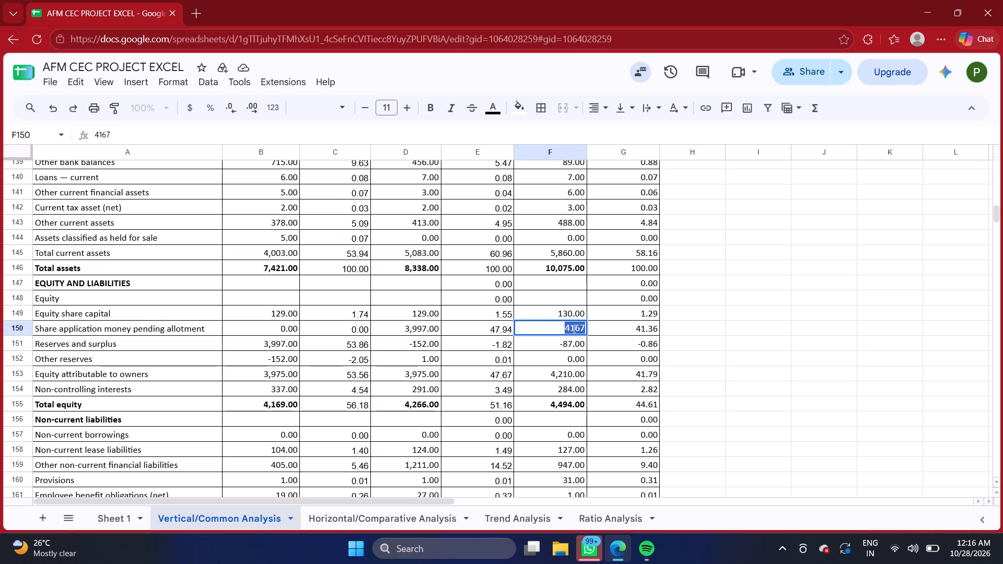
pyautogui.press('BackSpace')
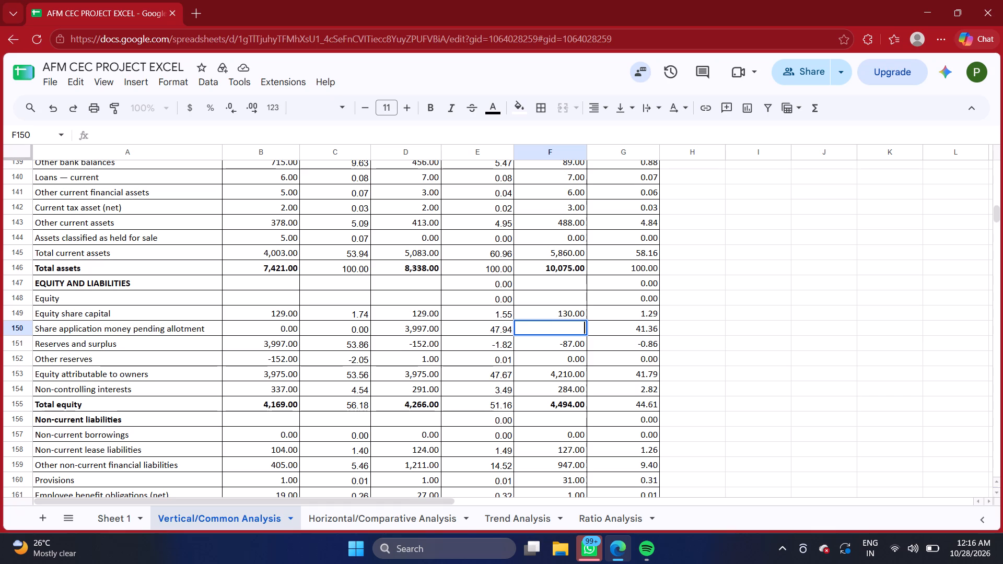
pyautogui.press('0')
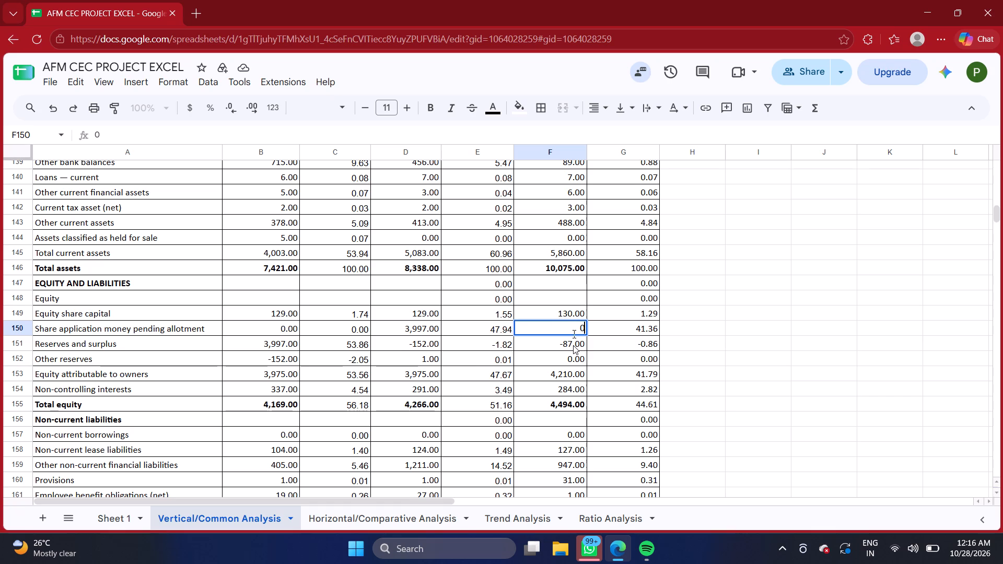
# Set the FY 2025–26 reserves and surplus in F151 to 4167.
pyautogui.doubleClick(573, 345)
pyautogui.press('BackSpace')
pyautogui.press('BackSpace')
pyautogui.press('BackSpace')
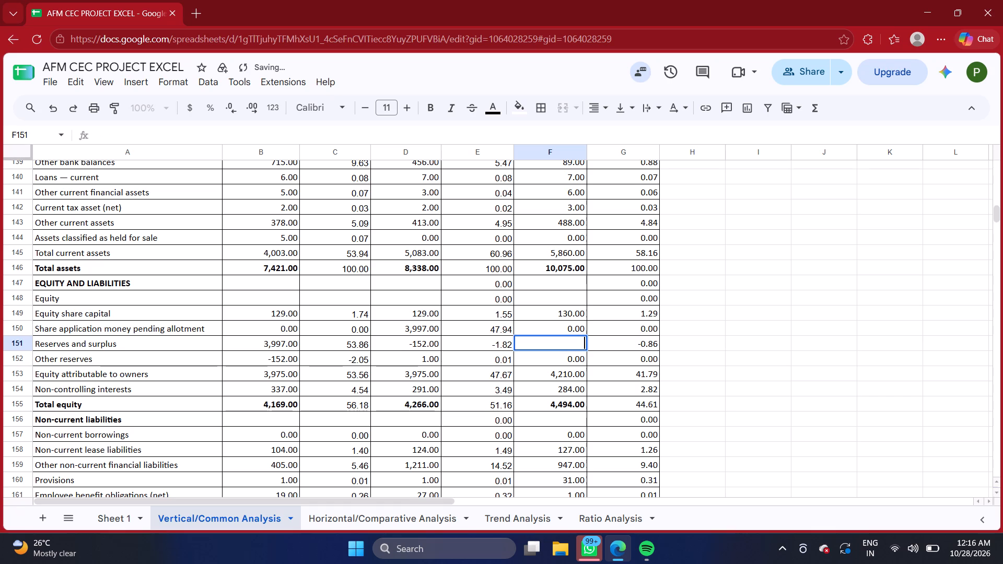
pyautogui.write('4167')
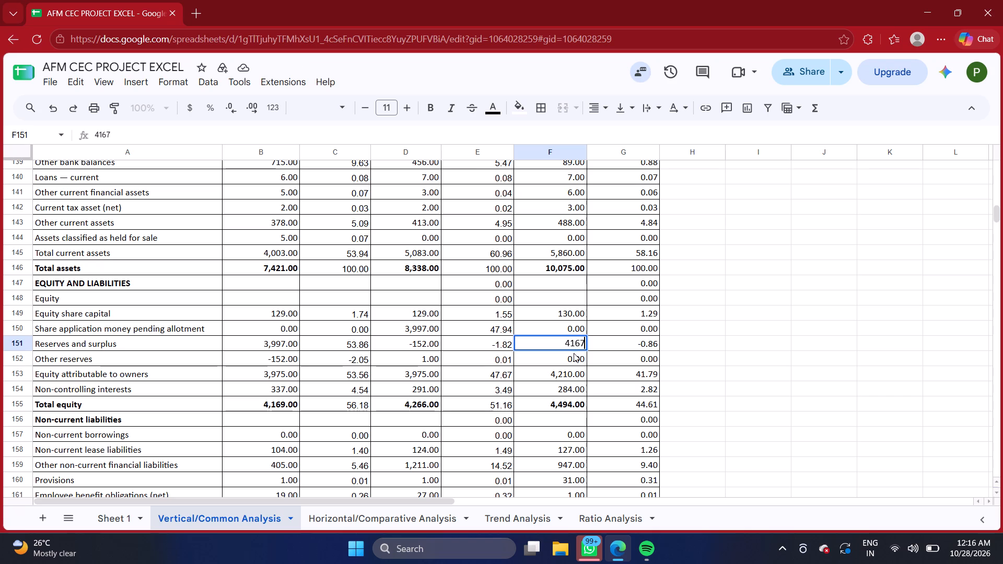
# Set the FY 2025–26 other reserves in F152 to -87.
pyautogui.doubleClick(565, 358)
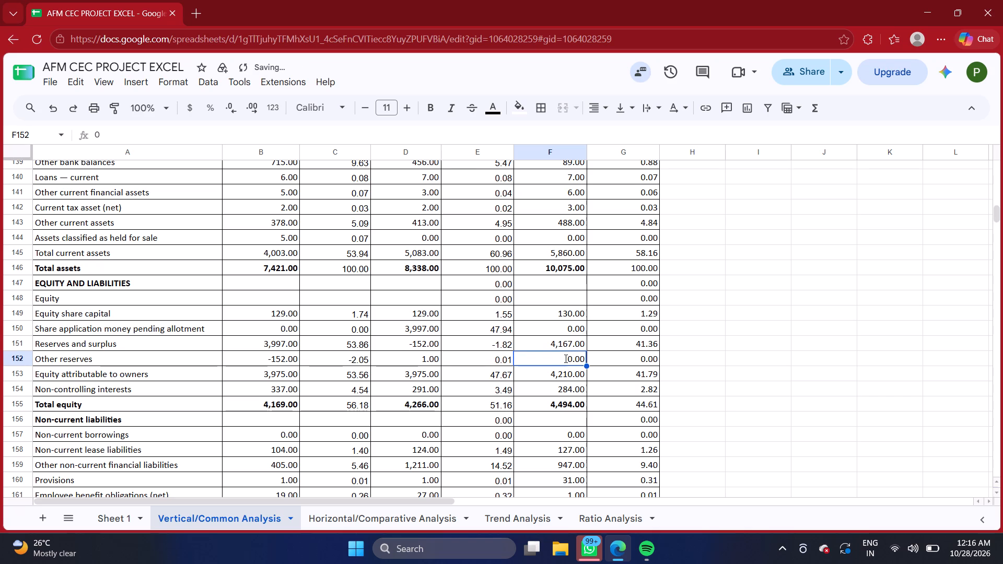
pyautogui.press('BackSpace')
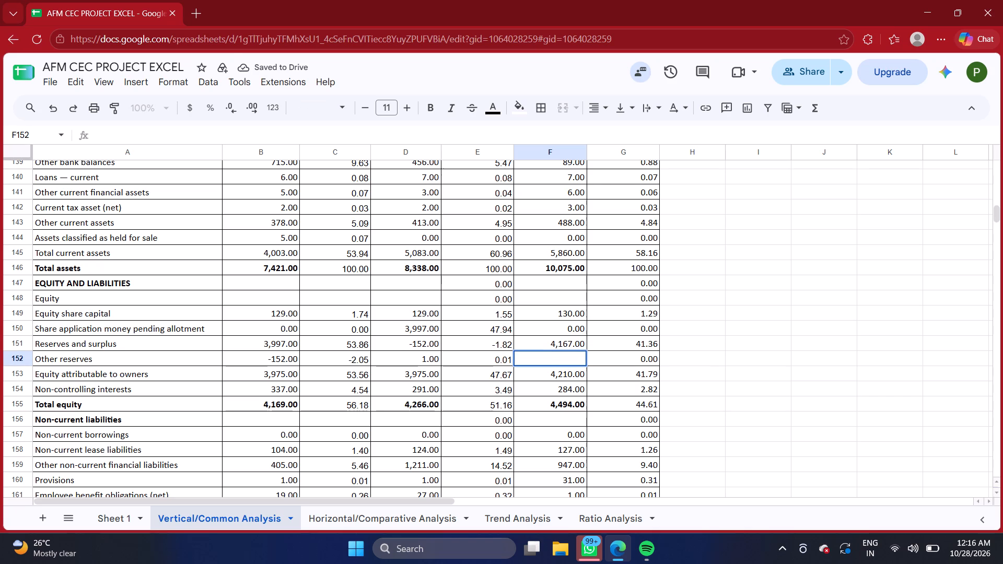
pyautogui.press('-')
pyautogui.write('87')
# Check the FY 2025–26 equity attributable to owners entry in F153.
pyautogui.tripleClick(563, 374)
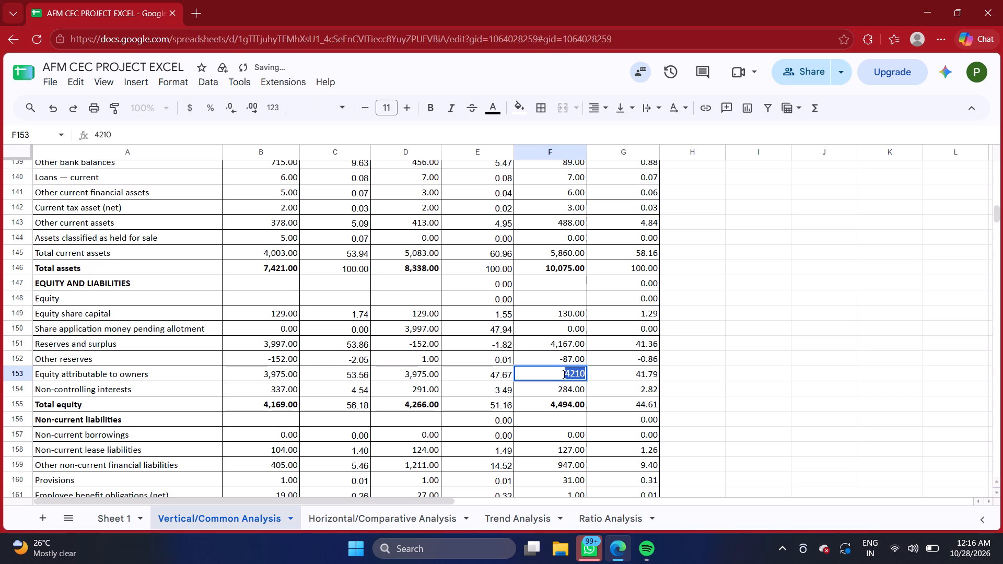
pyautogui.click(865, 346)
pyautogui.scroll(-1, 865, 346)
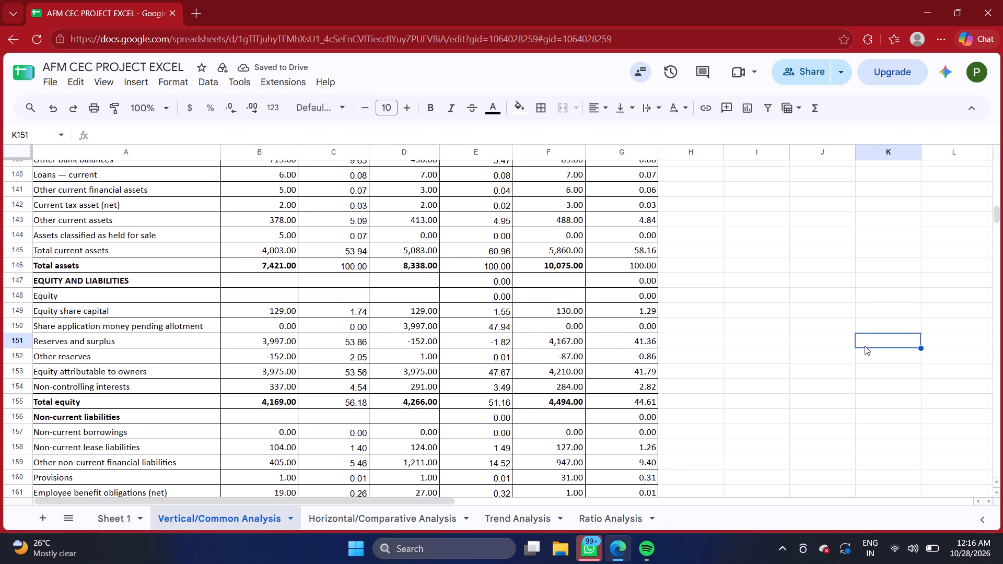
# Review the equity, non-current liabilities and current liabilities rows of Marico's balance sheet across the three years.
pyautogui.scroll(-2, 865, 346)
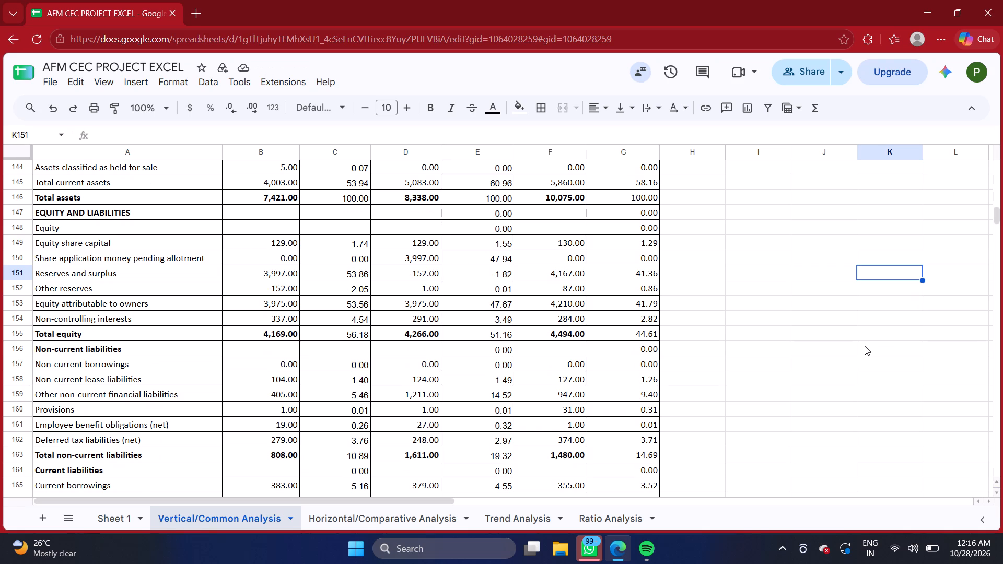
pyautogui.scroll(1, 410, 279)
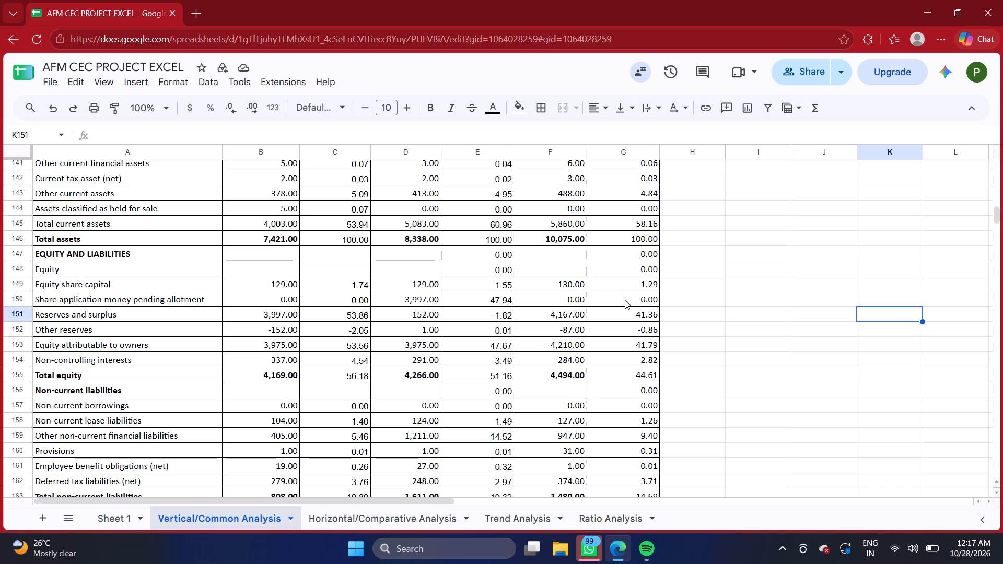
pyautogui.click(821, 371)
pyautogui.scroll(1, 821, 371)
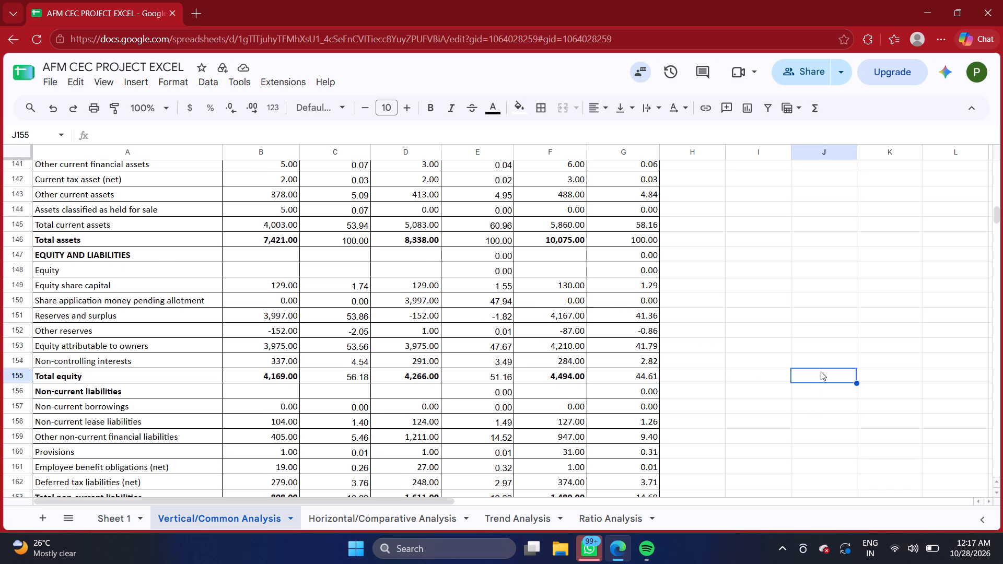
pyautogui.scroll(2, 821, 371)
pyautogui.scroll(-1, 821, 371)
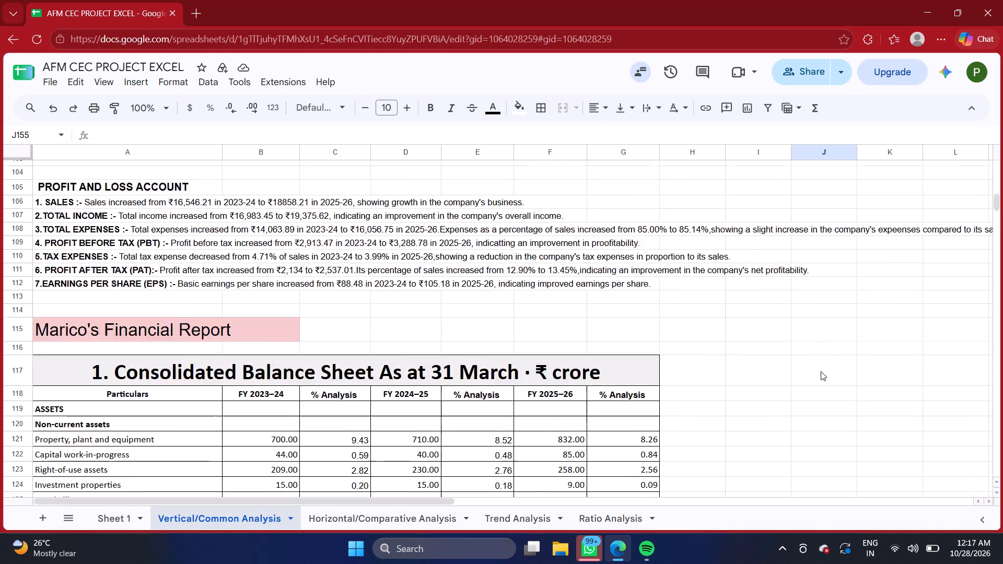
pyautogui.scroll(-2, 821, 371)
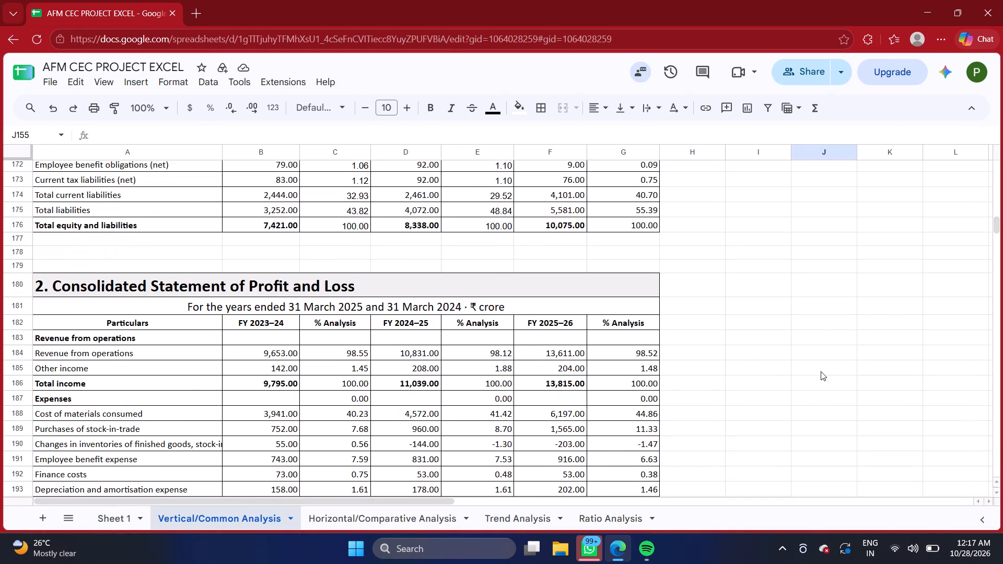
pyautogui.scroll(3, 821, 371)
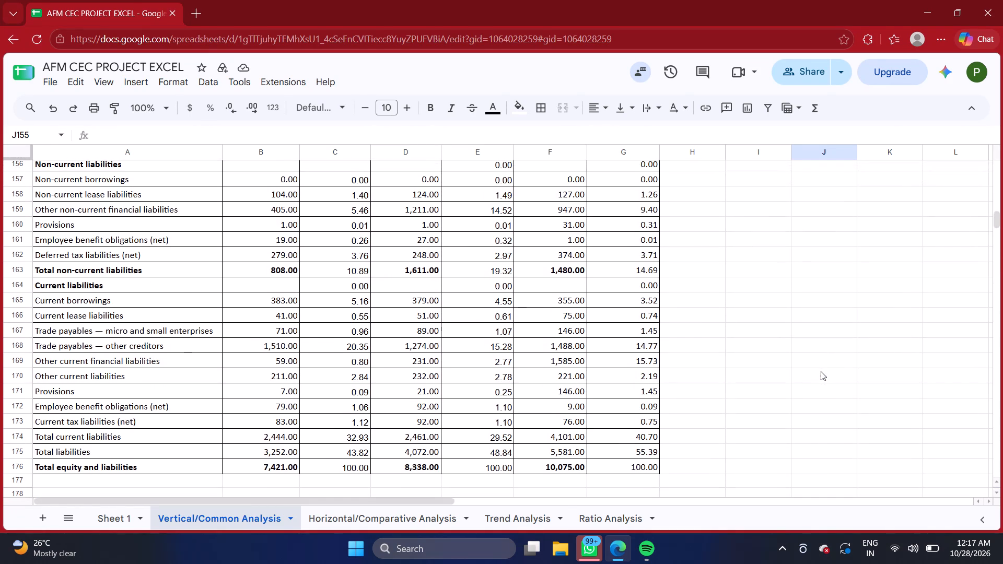
pyautogui.scroll(1, 821, 371)
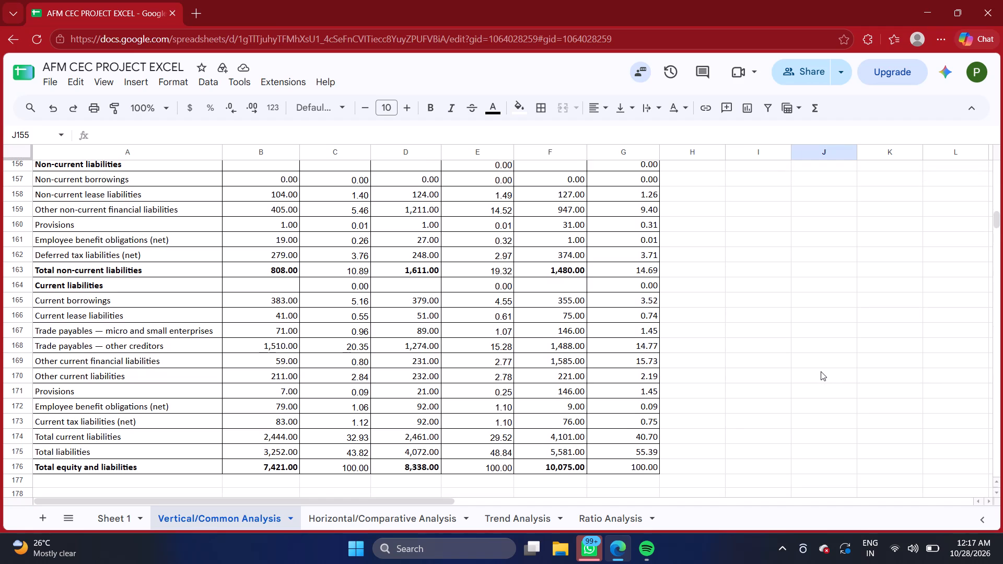
pyautogui.scroll(3, 821, 371)
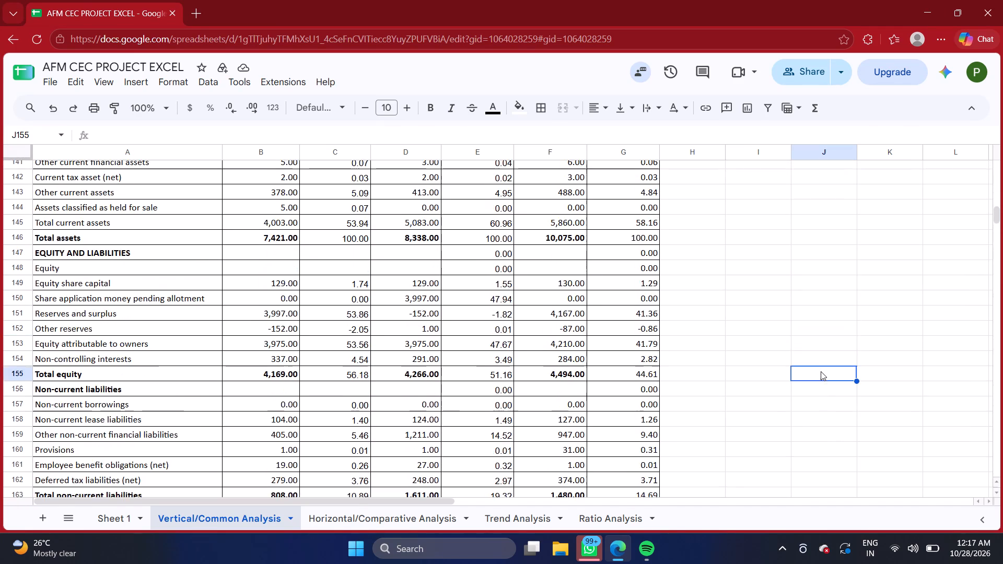
# Examine Marico's consolidated balance sheet from non-current assets down to total equity and liabilities, including the percentage columns.
pyautogui.scroll(3, 821, 371)
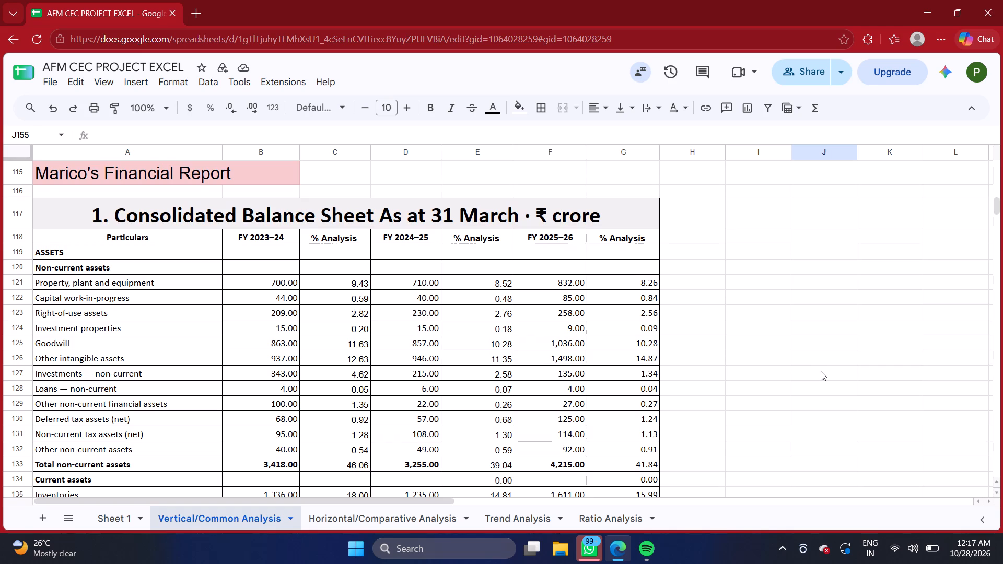
pyautogui.scroll(-5, 821, 371)
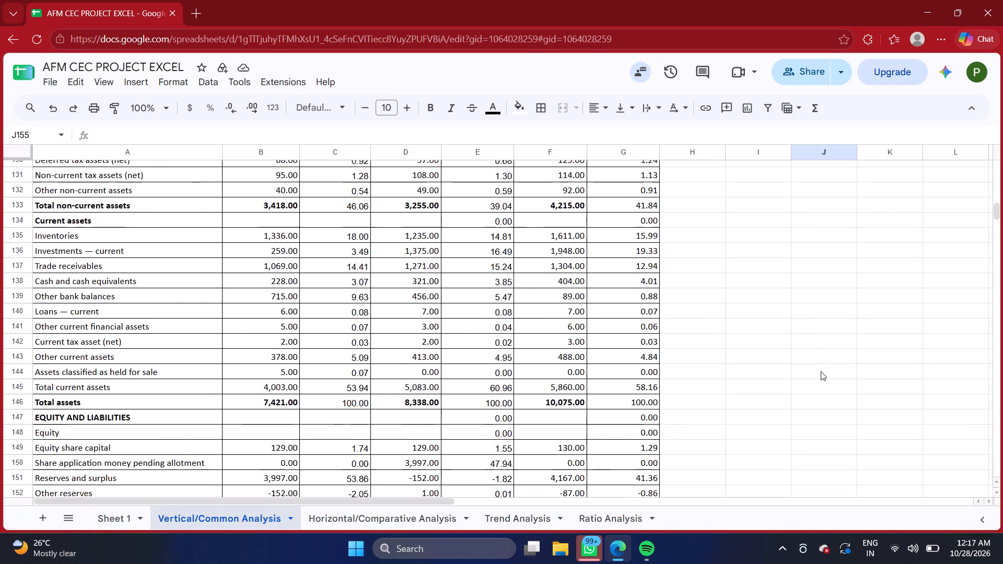
pyautogui.scroll(-1, 821, 371)
pyautogui.scroll(1, 821, 371)
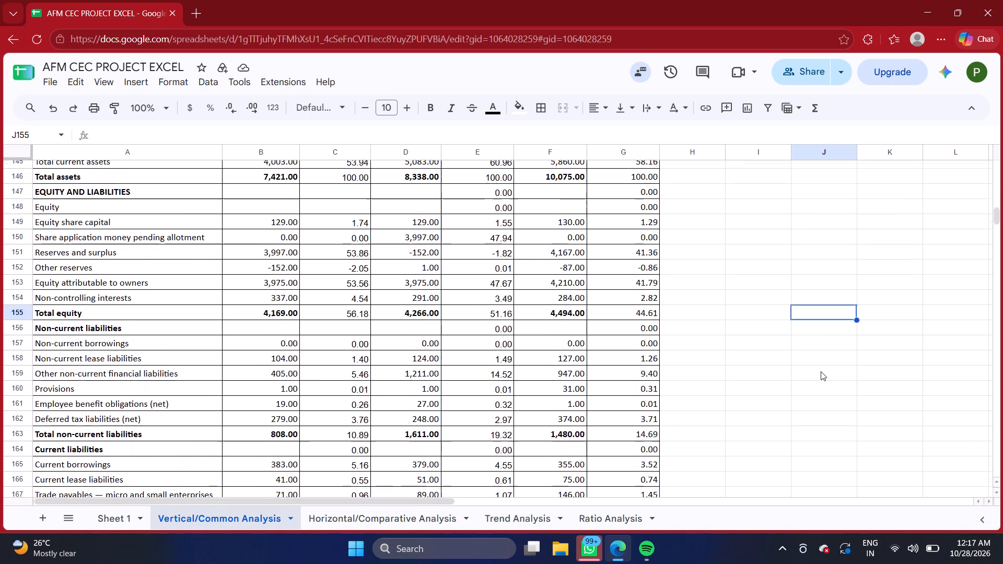
pyautogui.scroll(1, 821, 371)
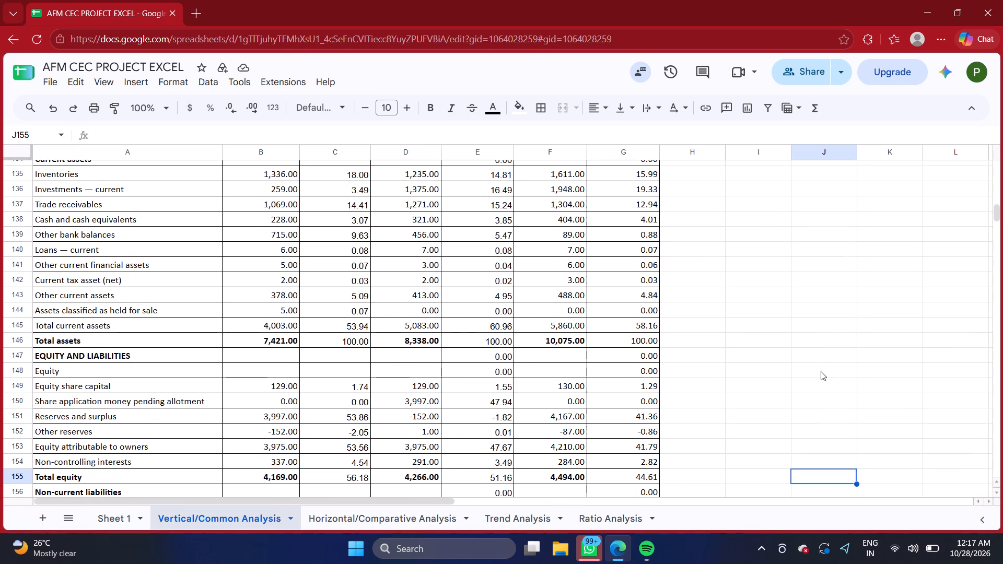
pyautogui.scroll(-2, 821, 371)
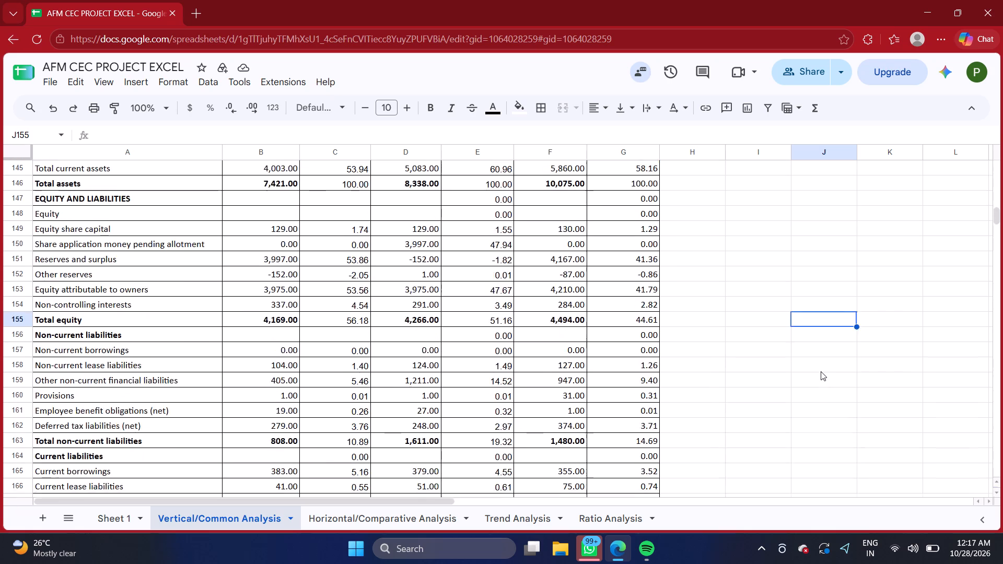
pyautogui.scroll(-2, 821, 371)
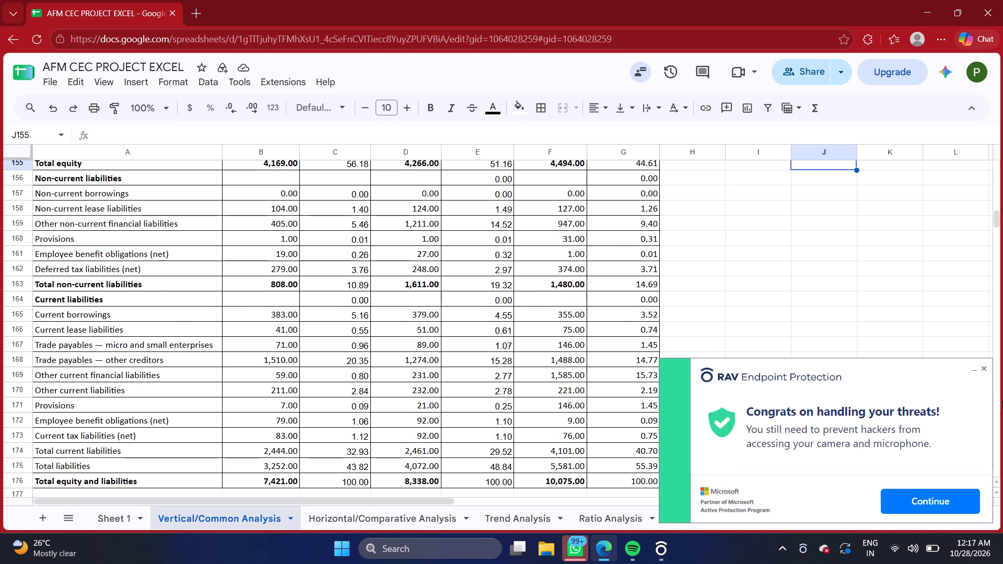
# Dismiss the RAV Endpoint Protection notification.
pyautogui.click(986, 369)
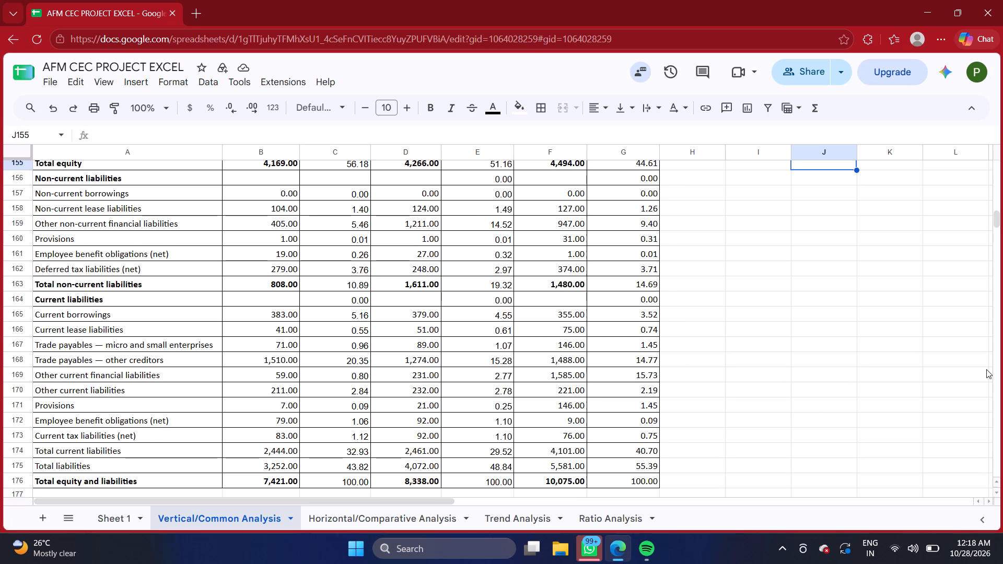
# Review Marico's consolidated statement of profit and loss from revenue from operations down to diluted earnings per share.
pyautogui.scroll(-5, 986, 369)
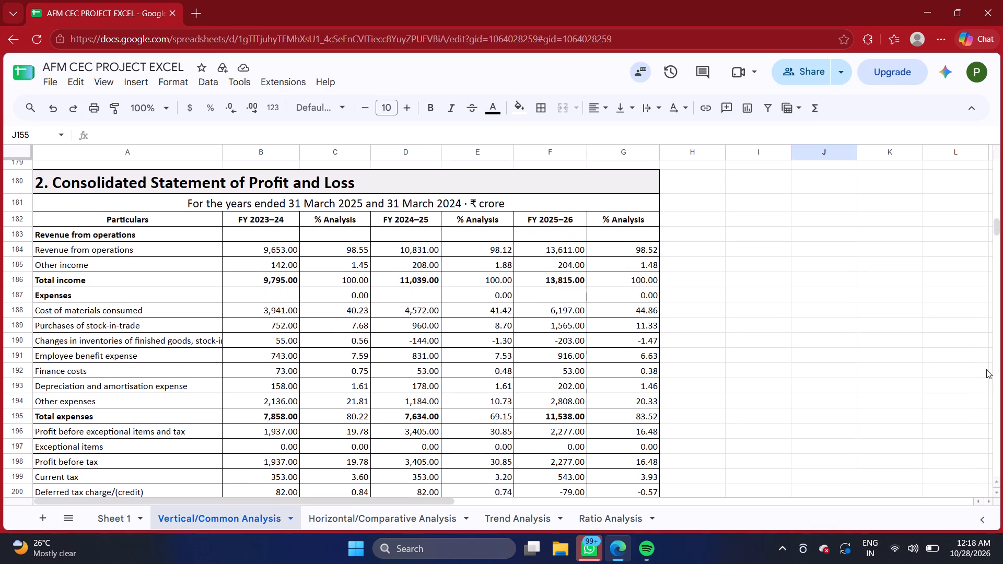
pyautogui.scroll(-2, 986, 369)
pyautogui.scroll(1, 986, 369)
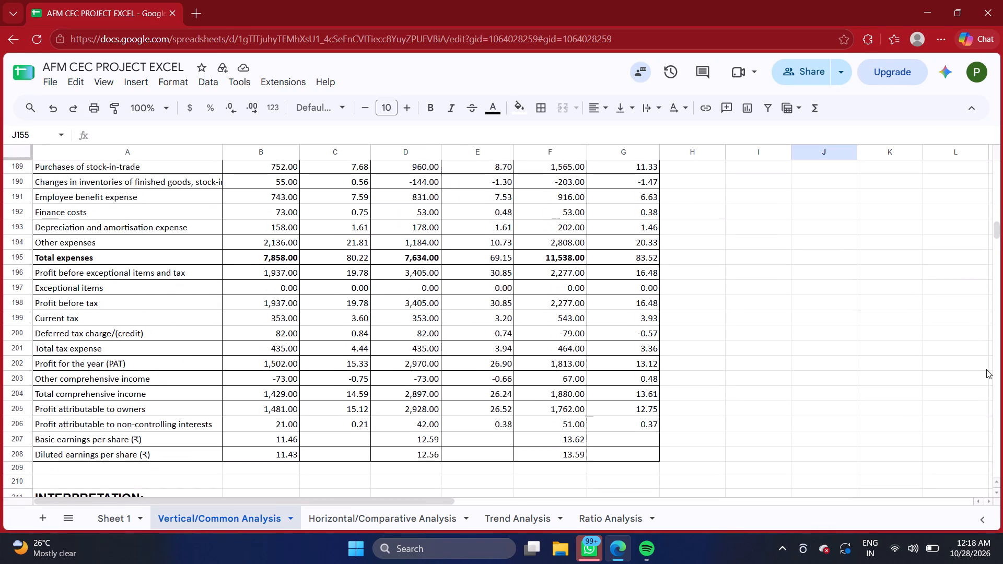
pyautogui.scroll(1, 986, 369)
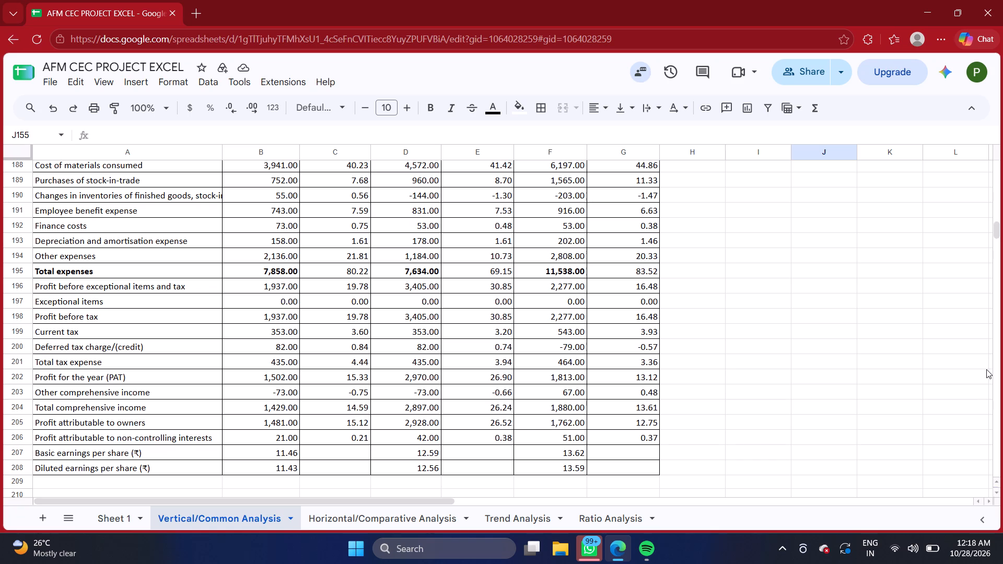
pyautogui.scroll(1, 986, 369)
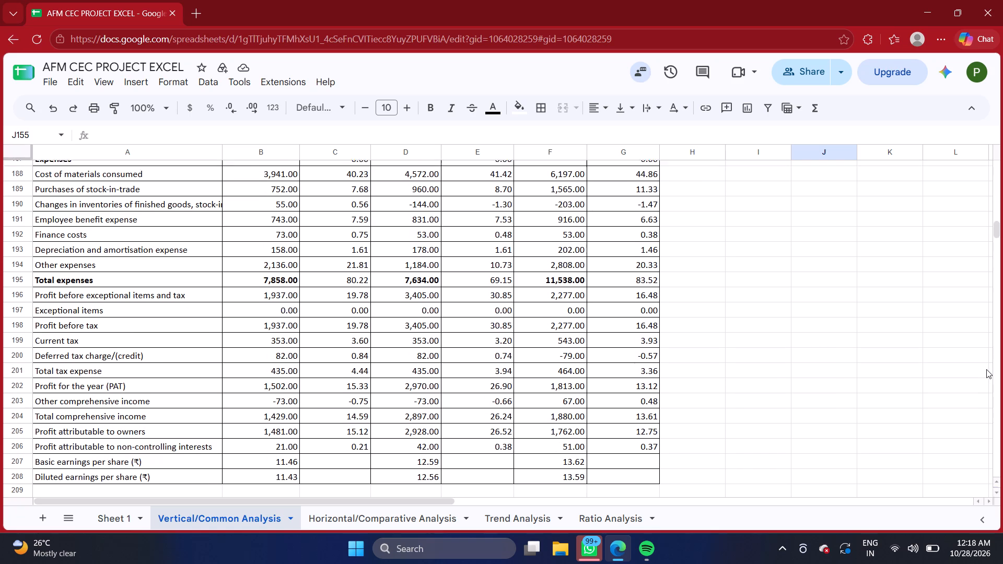
# Check the FY 2024–25 property, plant and equipment entry in D121 and the FY 2023–24 percentage formula in C121.
pyautogui.scroll(4, 986, 369)
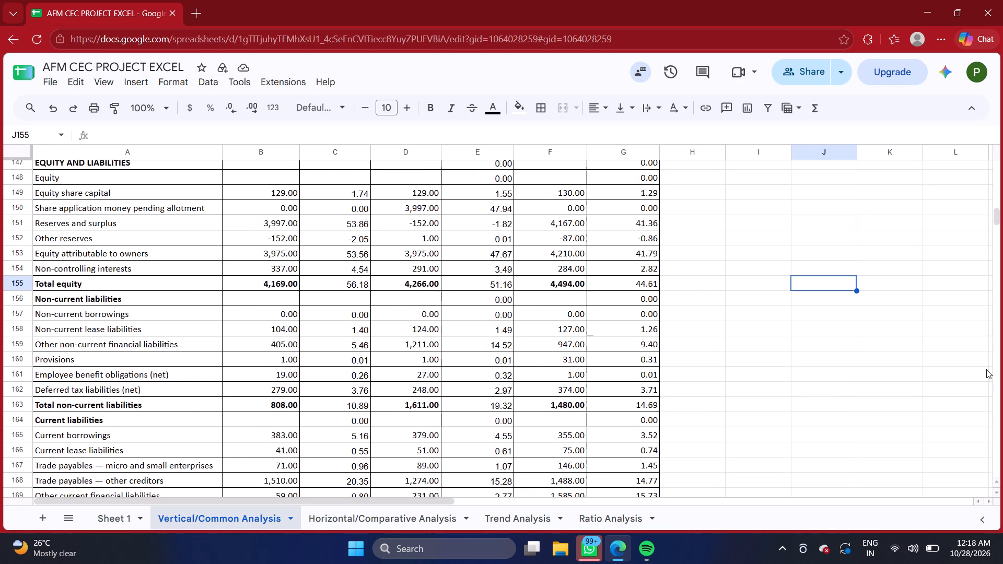
pyautogui.scroll(2, 986, 369)
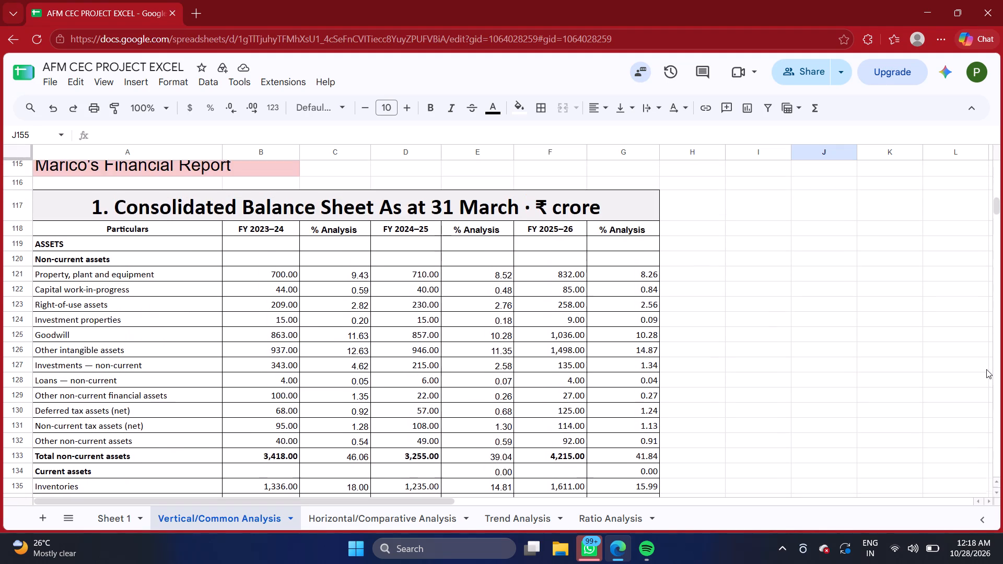
pyautogui.scroll(1, 986, 369)
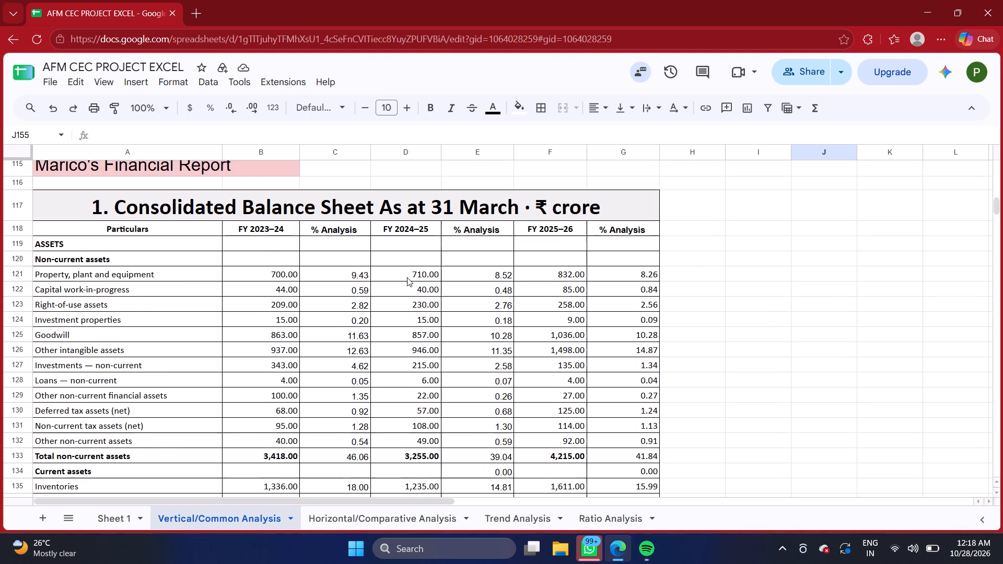
pyautogui.doubleClick(409, 277)
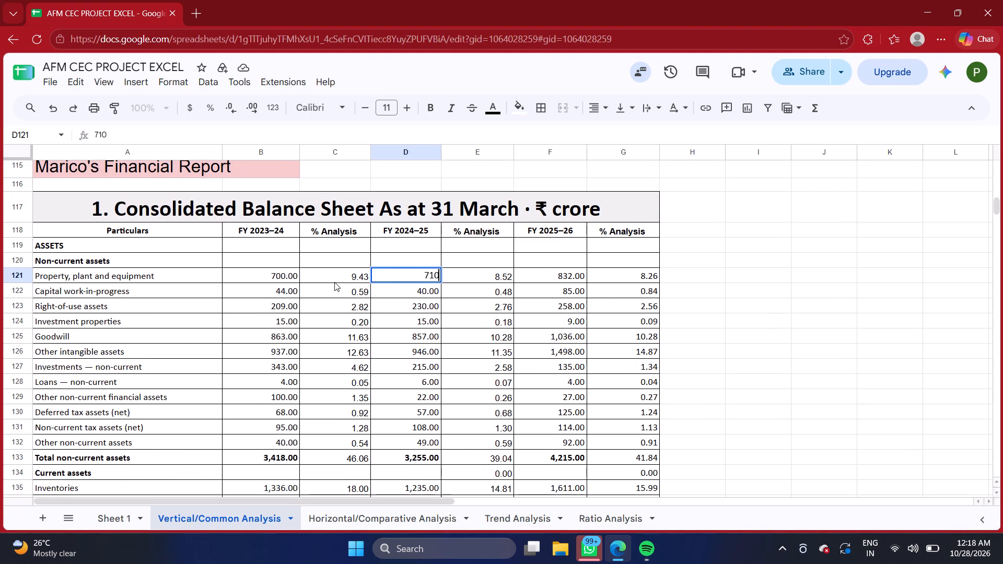
pyautogui.doubleClick(342, 274)
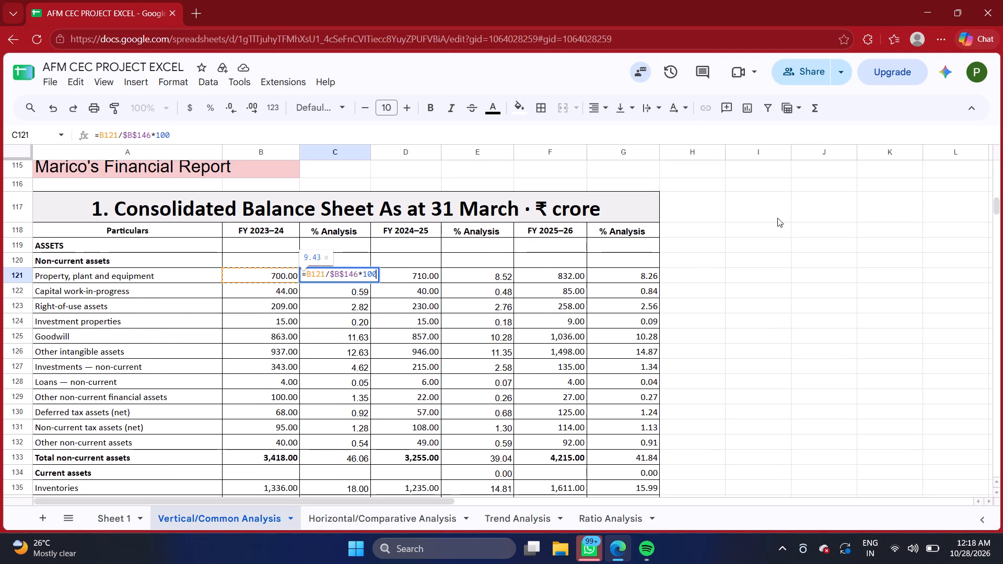
pyautogui.doubleClick(805, 208)
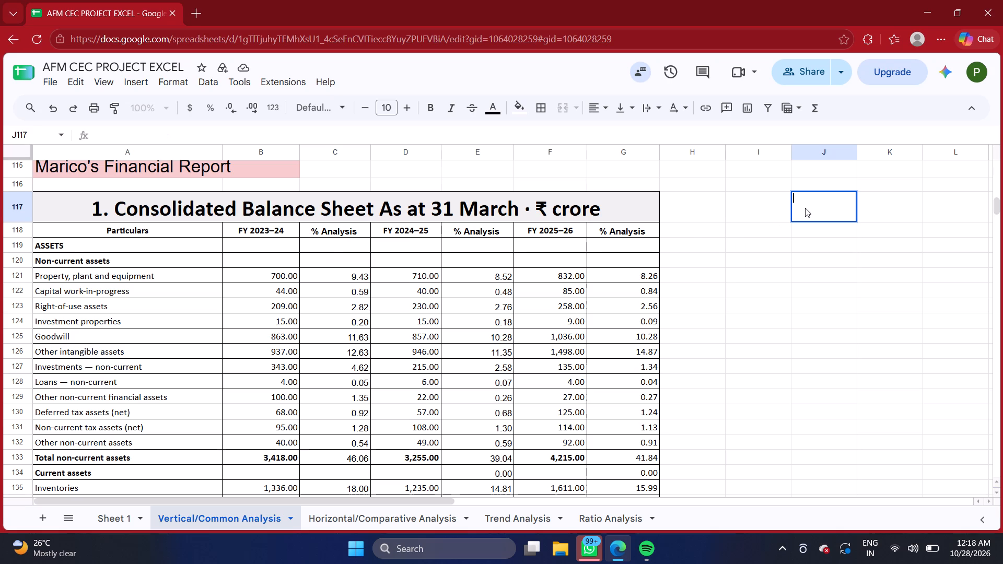
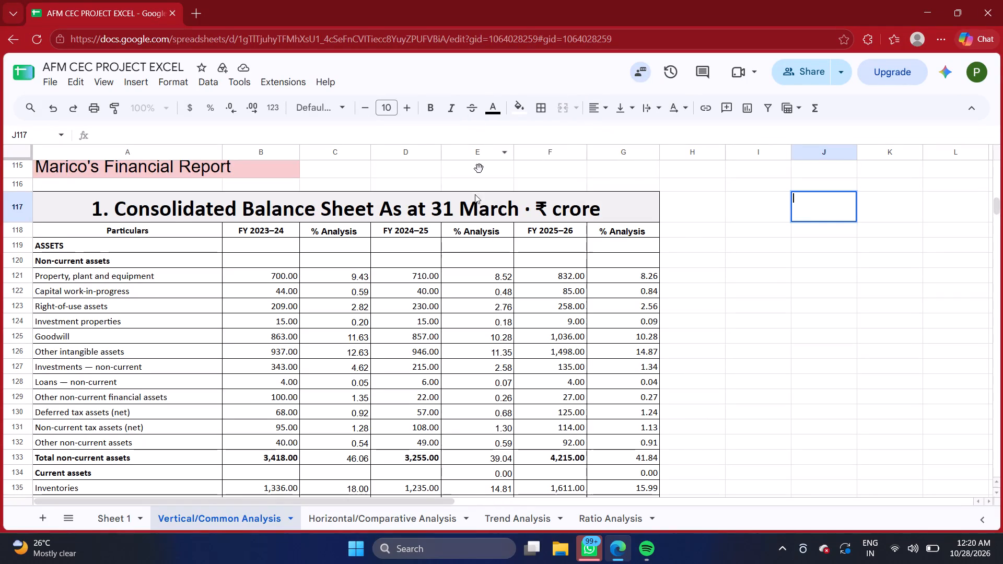
# Set Marico's FY 2024–25 share application money pending allotment in D150 to 0.
pyautogui.scroll(-4, 440, 290)
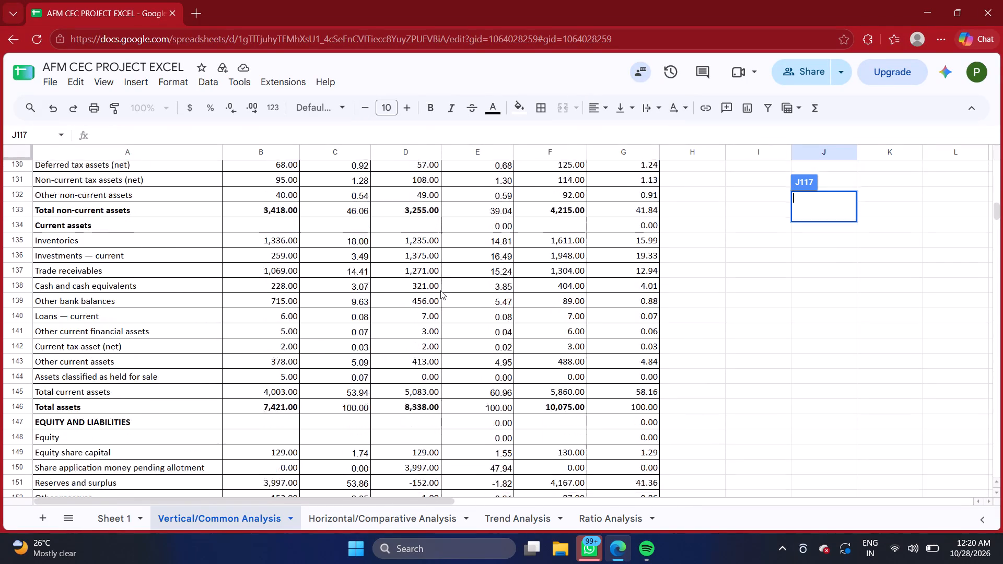
pyautogui.scroll(-2, 440, 290)
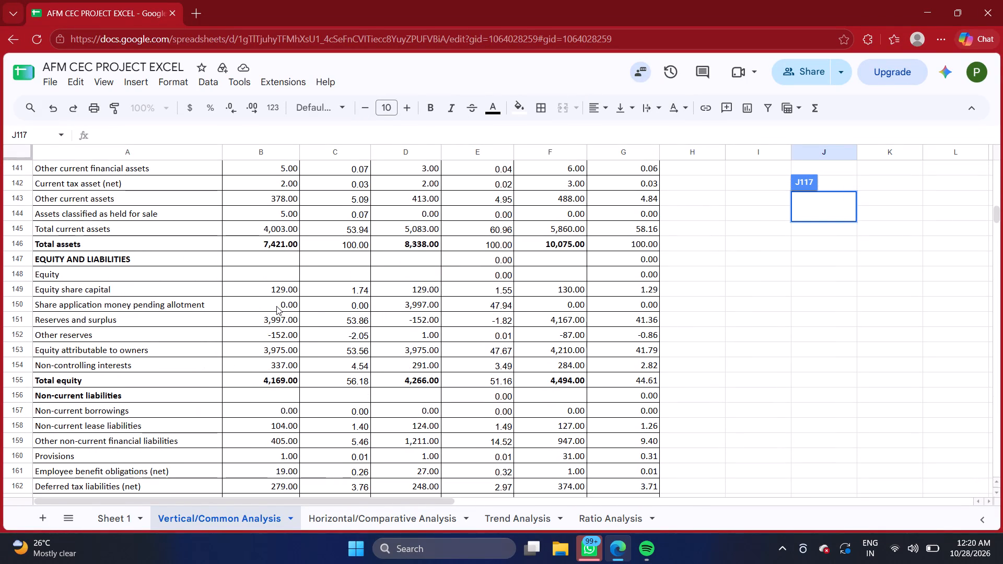
pyautogui.doubleClick(409, 307)
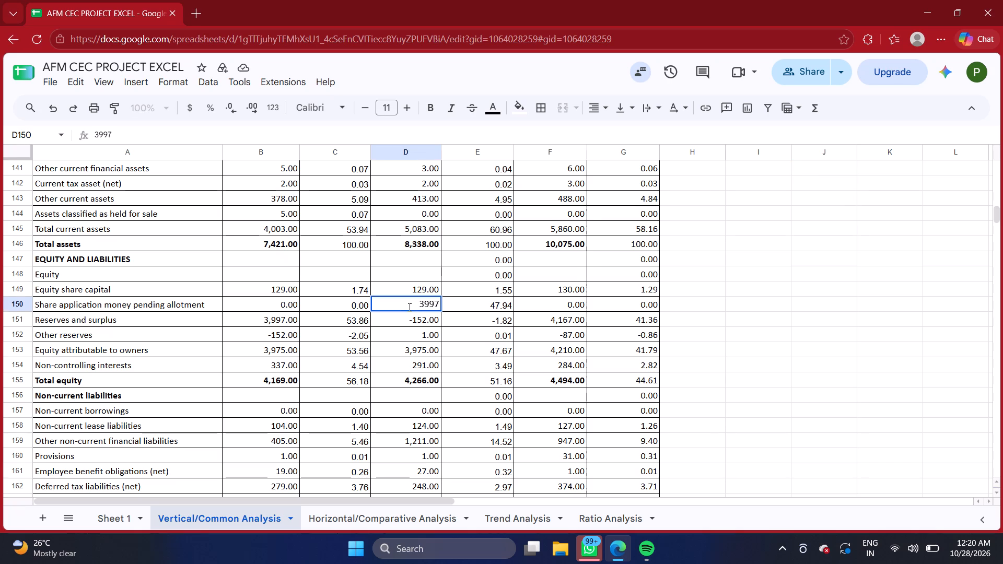
pyautogui.press('BackSpace')
pyautogui.press('BackSpace')
pyautogui.press('BackSpace')
pyautogui.press('BackSpace')
pyautogui.press('0')
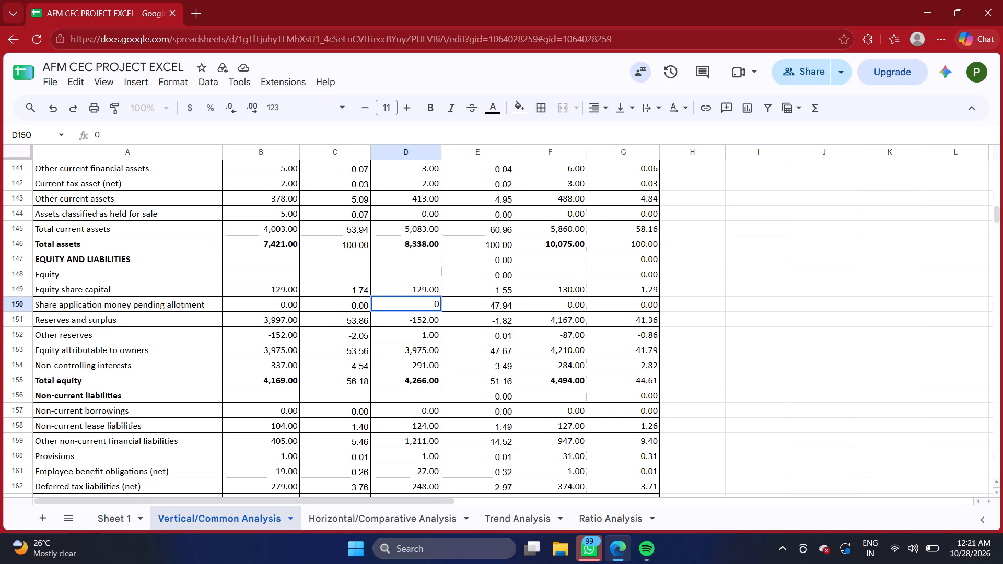
# Set Marico's FY 2024–25 reserves and surplus in D151 to 3997.
pyautogui.tripleClick(410, 319)
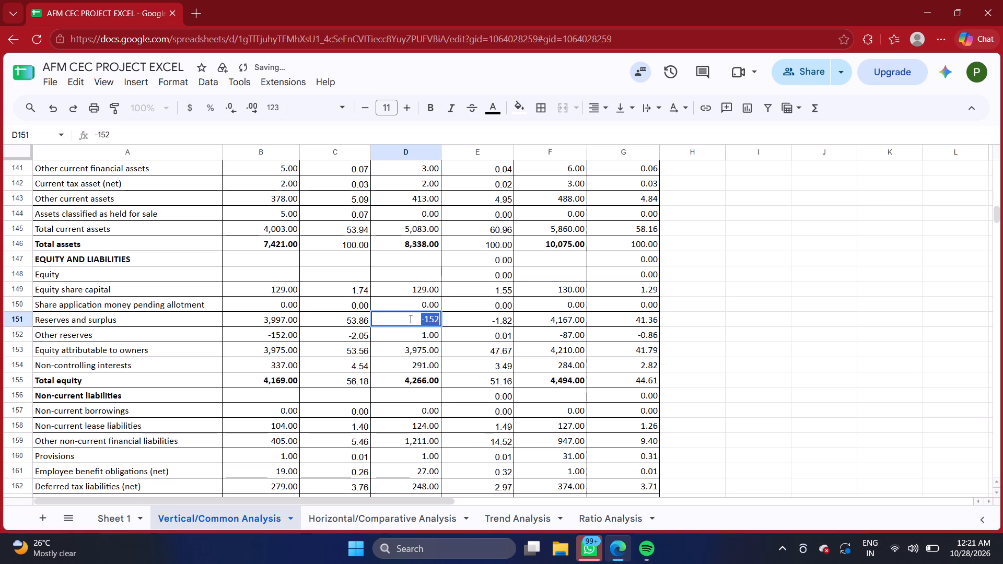
pyautogui.press('BackSpace')
pyautogui.write('3997')
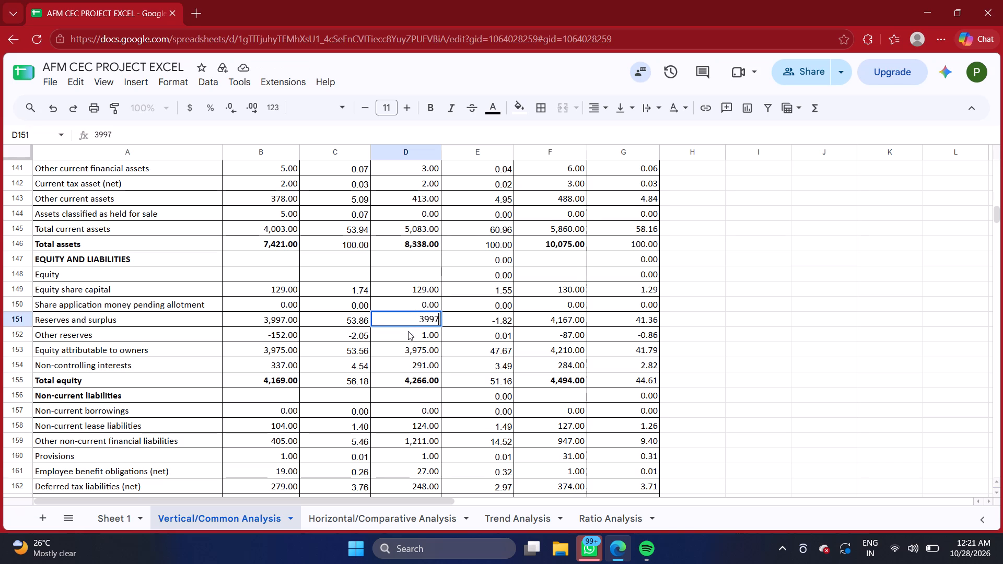
# Set Marico's FY 2024–25 other reserves in D152 to -152.
pyautogui.doubleClick(408, 334)
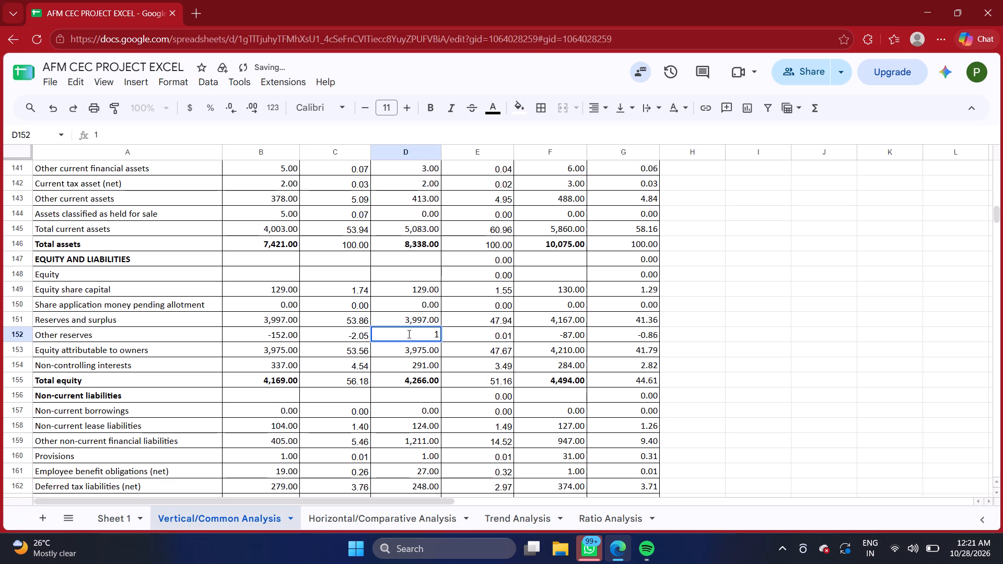
pyautogui.tripleClick(408, 334)
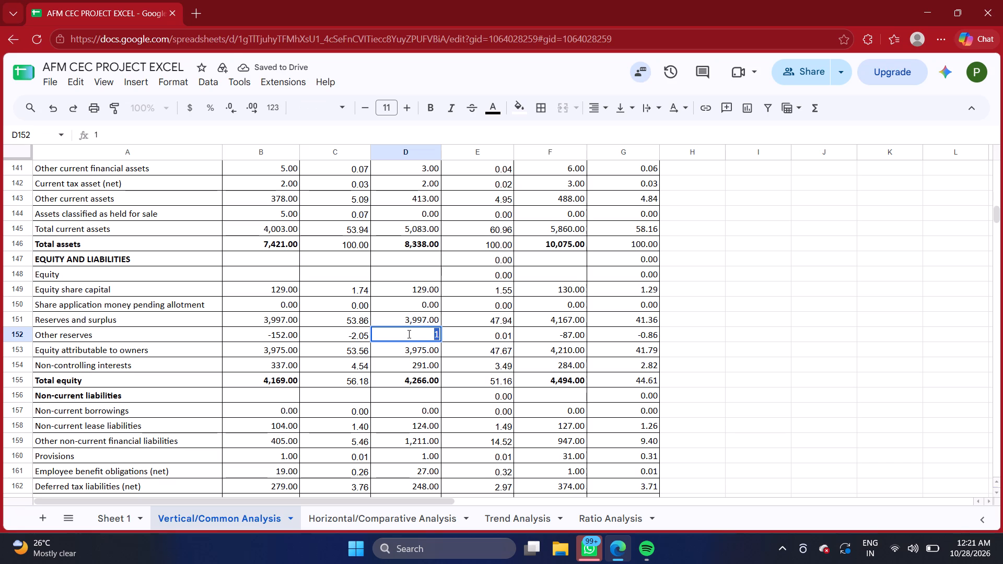
pyautogui.press('BackSpace')
pyautogui.press('-')
pyautogui.write('152')
pyautogui.click(858, 306)
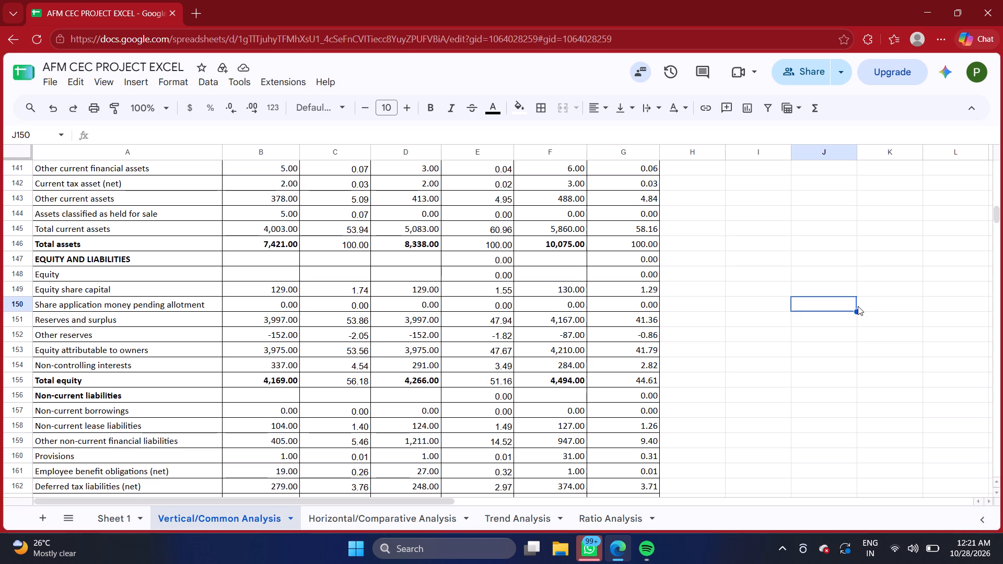
# Review Marico's consolidated balance sheet from non-current assets down to total equity and liabilities, including the corrected equity rows and percentage columns.
pyautogui.scroll(4, 858, 306)
pyautogui.scroll(-1, 858, 306)
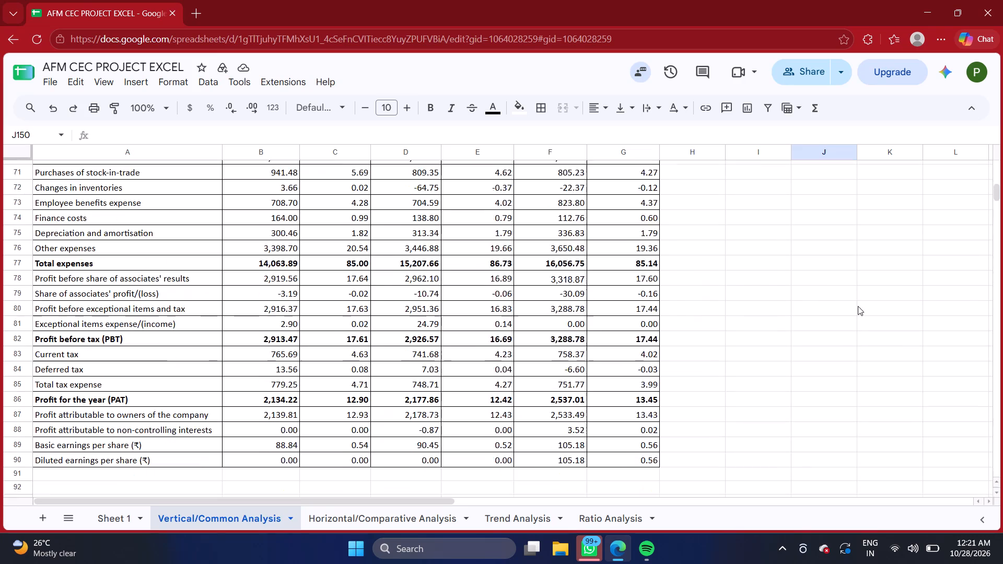
pyautogui.scroll(-5, 858, 306)
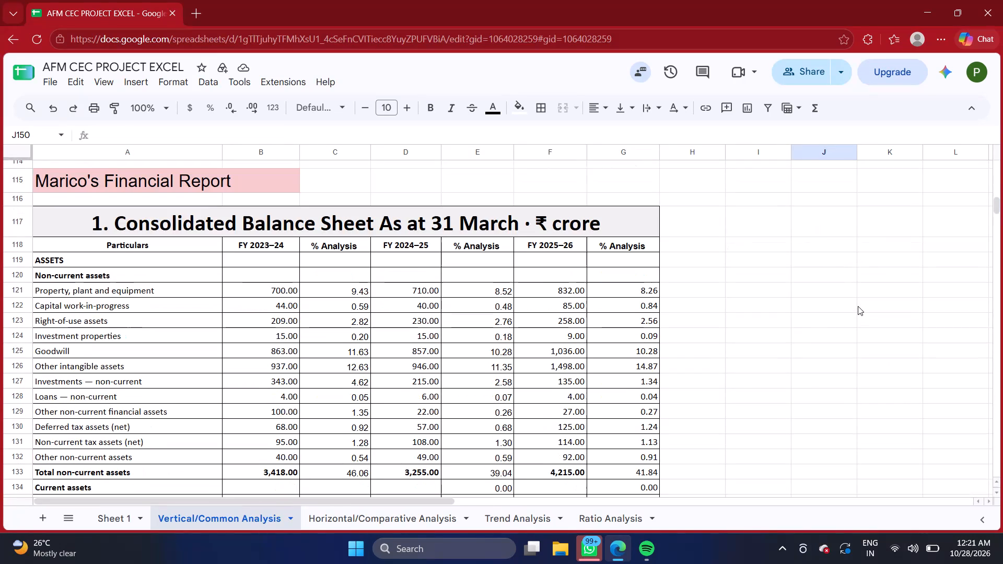
pyautogui.scroll(-1, 858, 306)
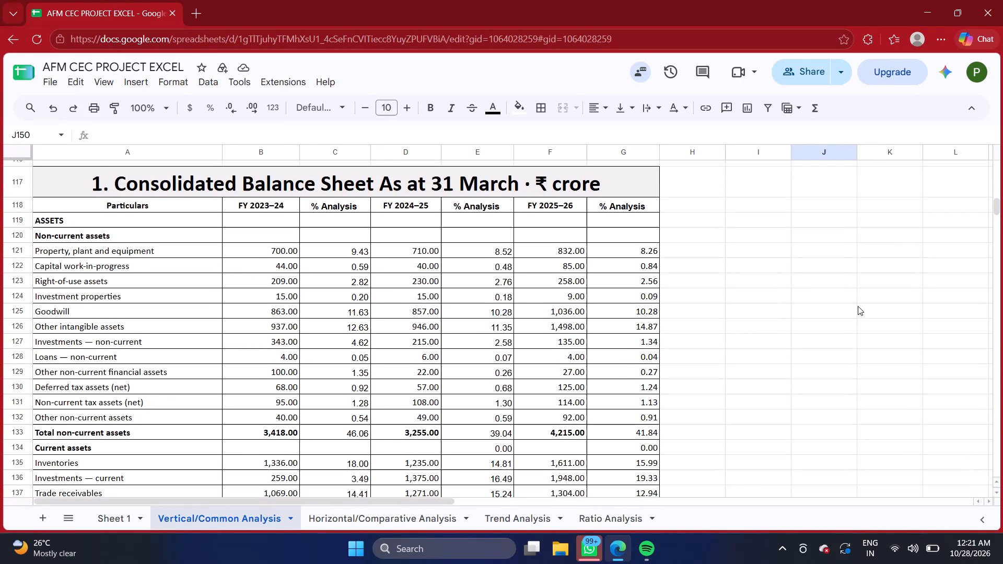
pyautogui.scroll(-1, 858, 306)
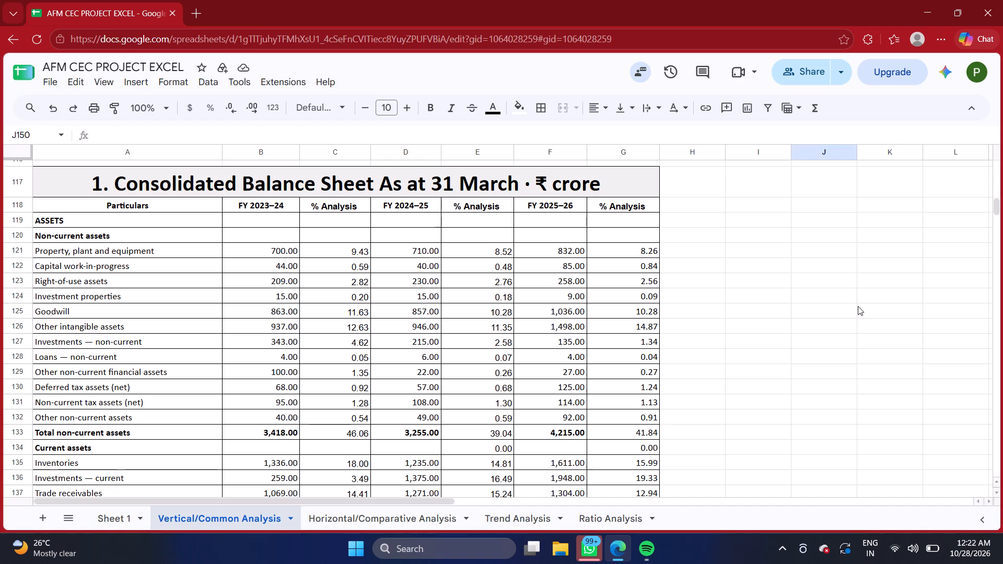
pyautogui.scroll(1, 858, 306)
pyautogui.scroll(-1, 858, 306)
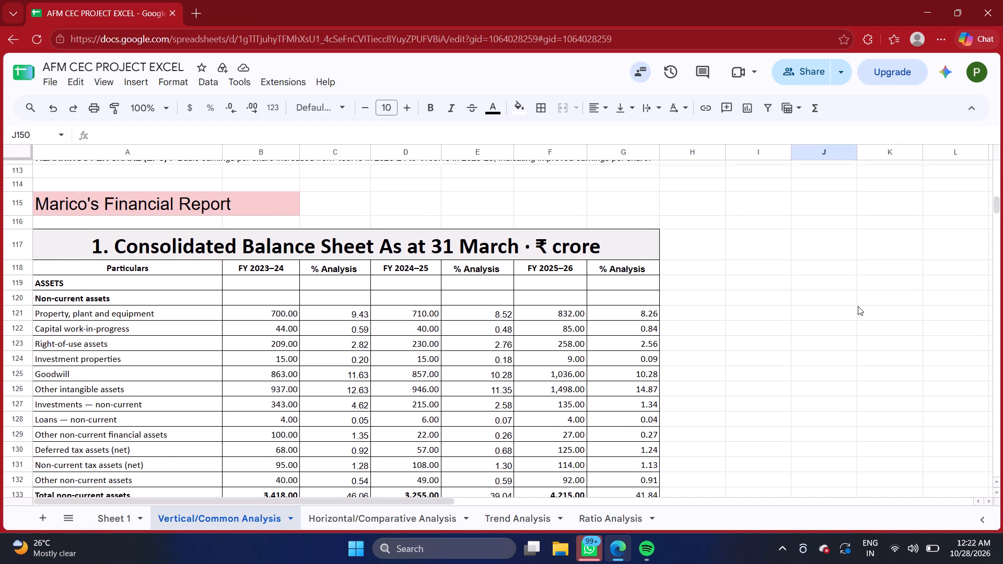
pyautogui.scroll(-1, 858, 306)
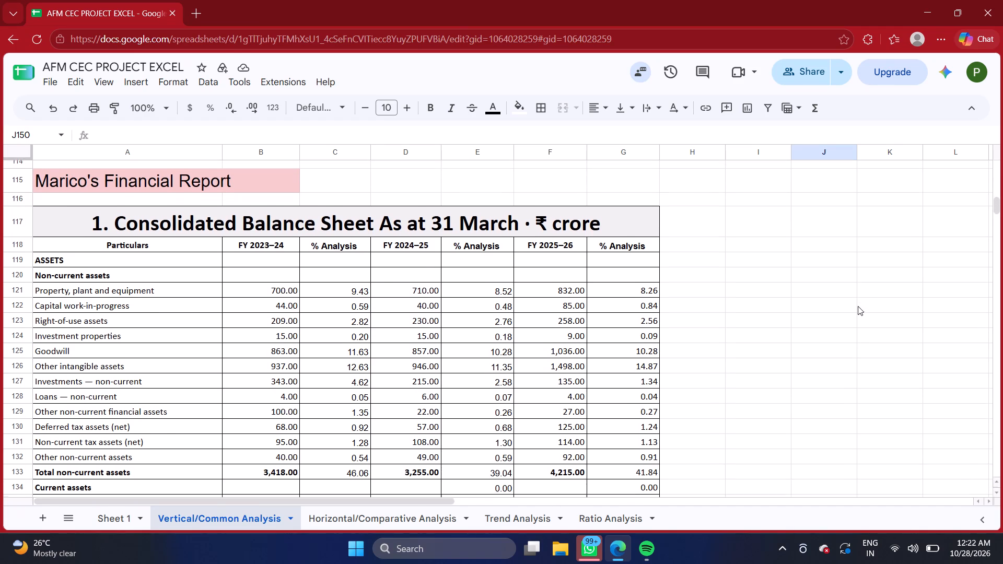
pyautogui.scroll(-1, 858, 306)
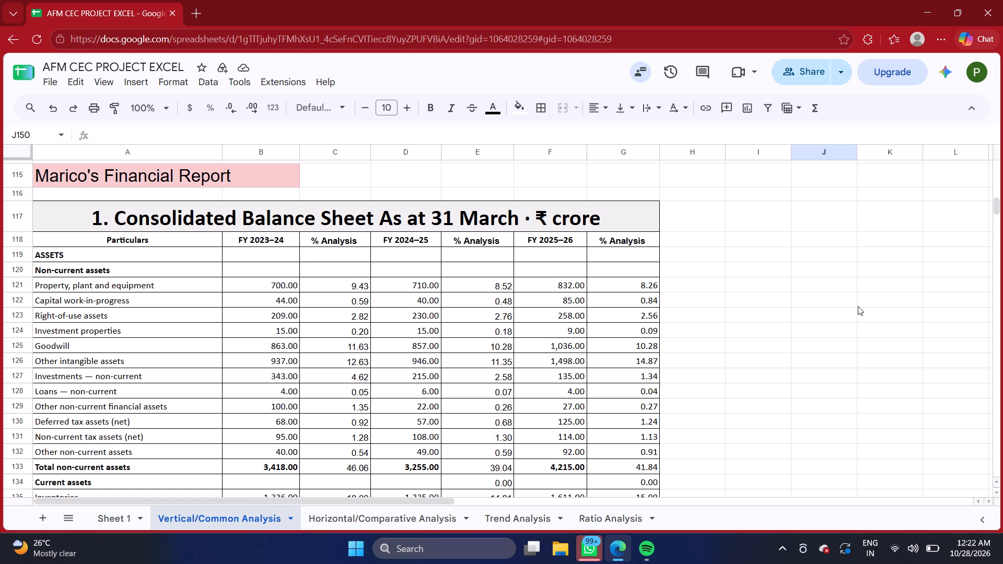
pyautogui.scroll(-2, 858, 306)
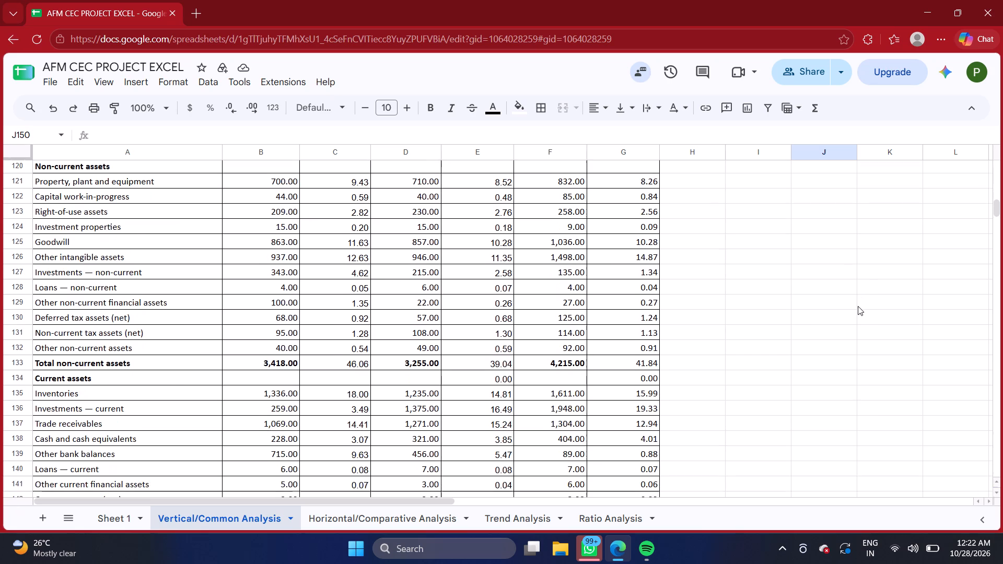
pyautogui.scroll(-2, 858, 306)
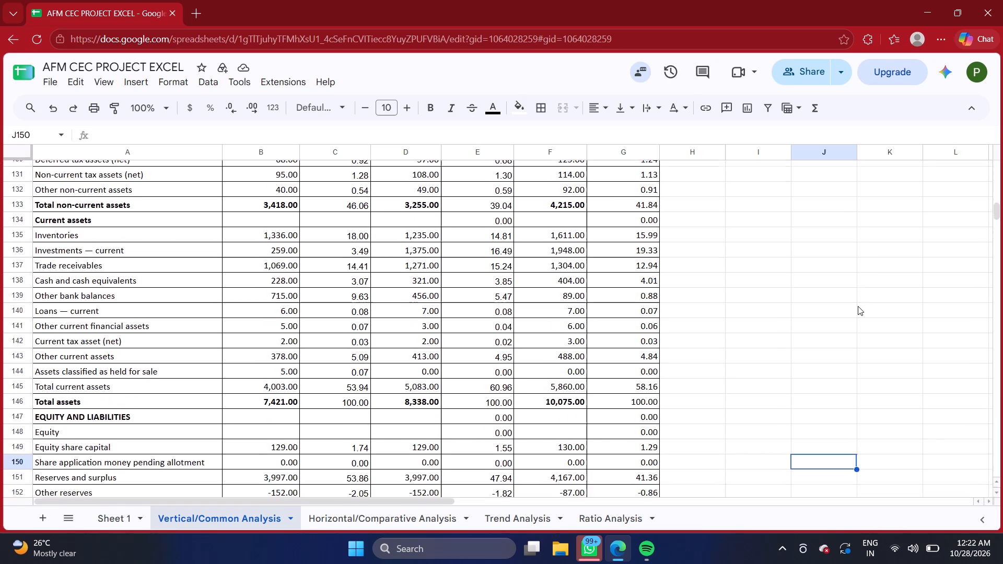
pyautogui.scroll(-1, 858, 306)
pyautogui.scroll(4, 858, 306)
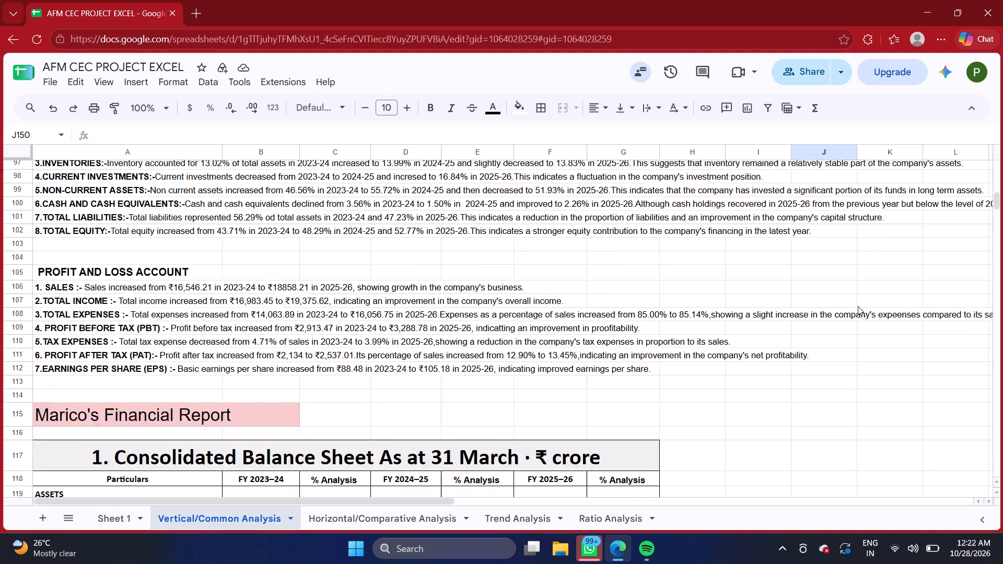
pyautogui.scroll(-2, 858, 306)
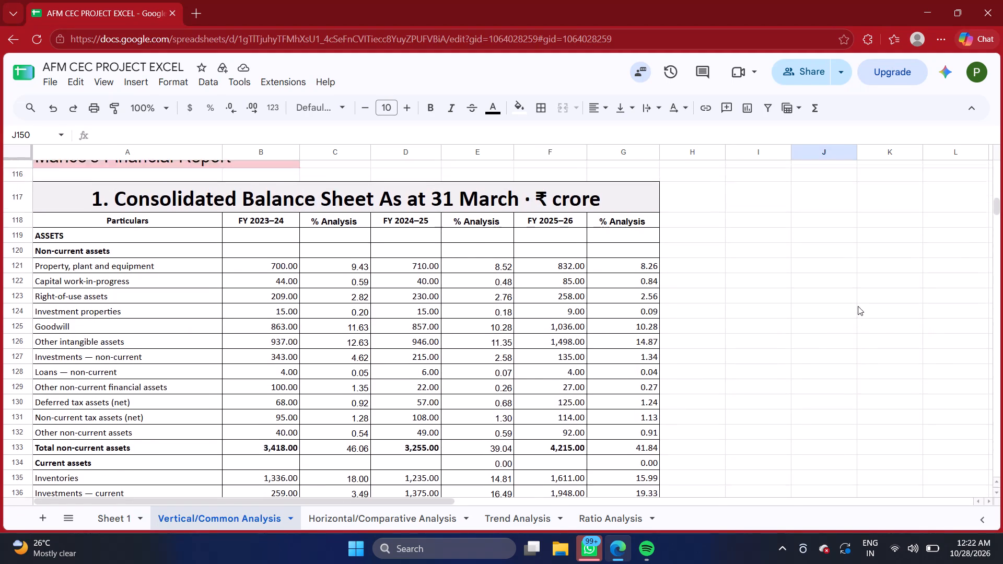
pyautogui.scroll(-1, 858, 306)
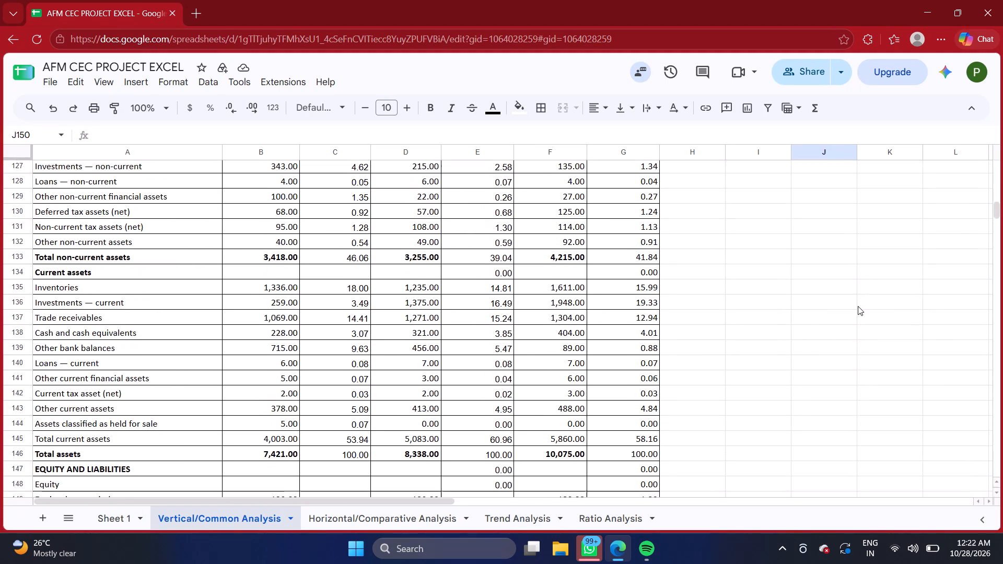
pyautogui.scroll(-1, 858, 306)
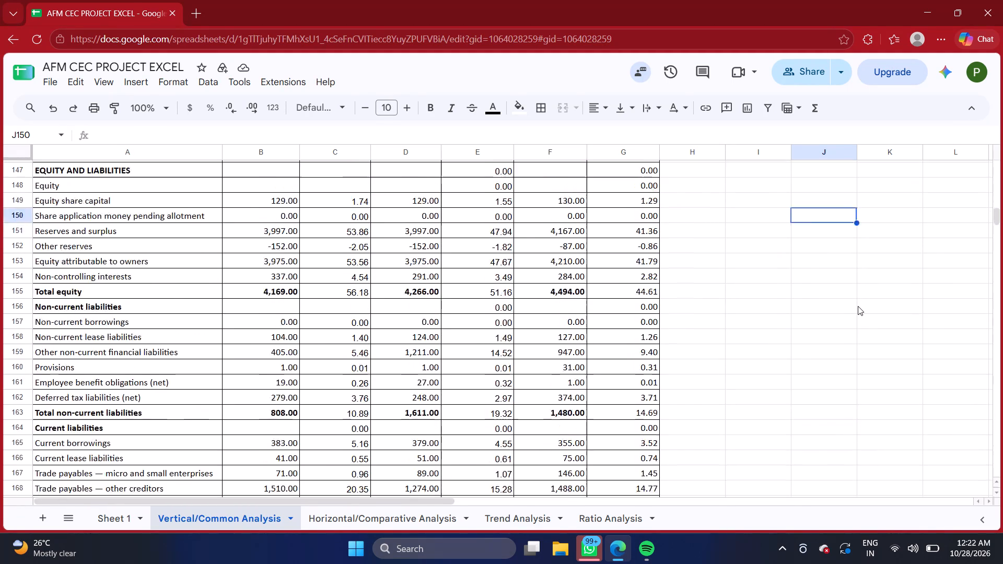
pyautogui.scroll(3, 858, 306)
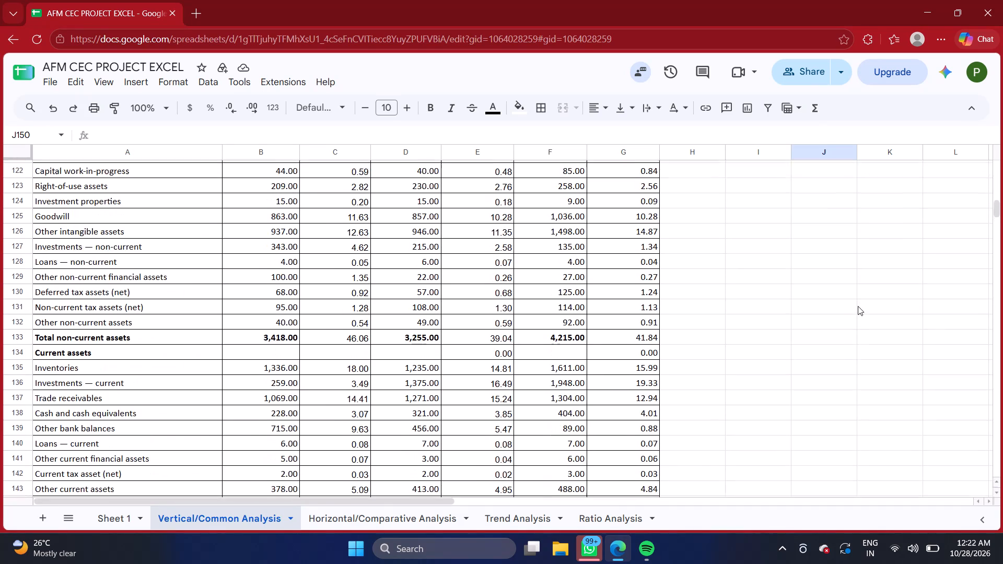
pyautogui.scroll(-3, 858, 306)
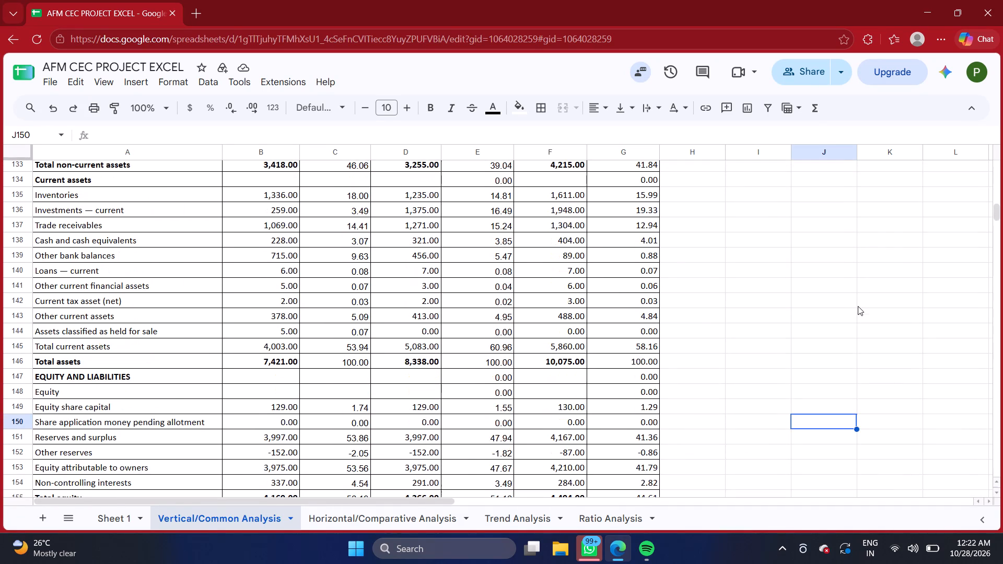
pyautogui.scroll(-1, 858, 306)
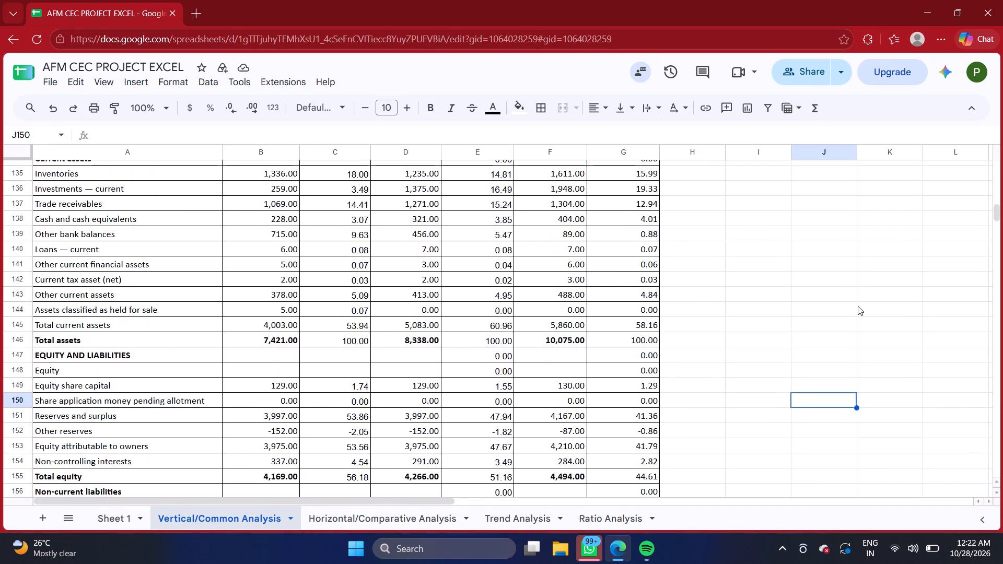
pyautogui.scroll(-3, 858, 306)
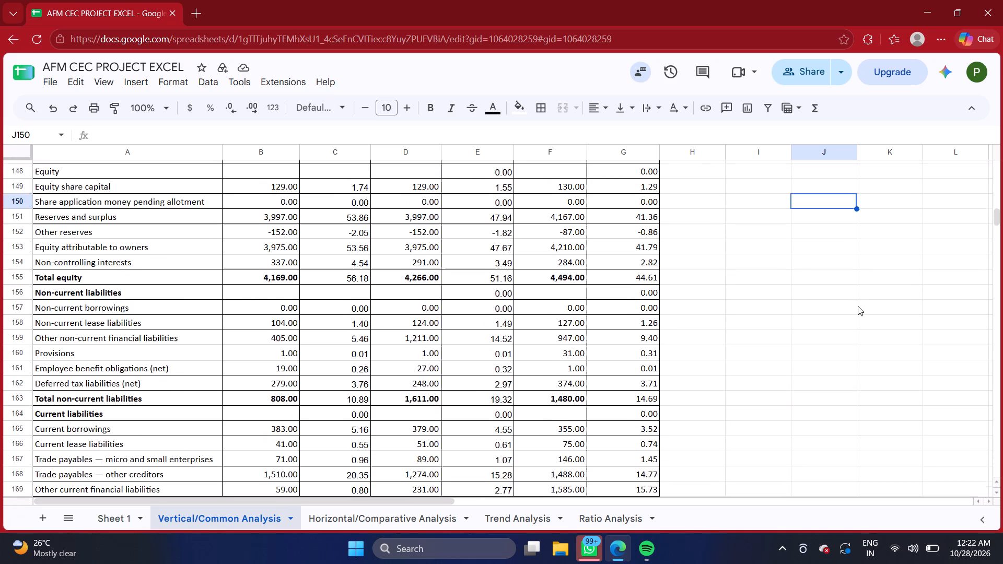
pyautogui.scroll(-1, 858, 306)
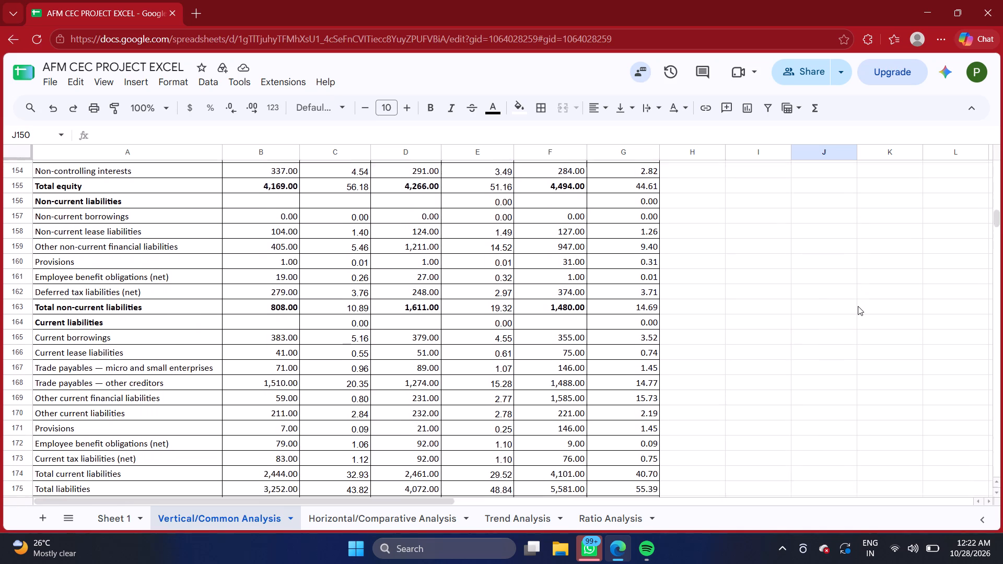
pyautogui.scroll(-1, 858, 306)
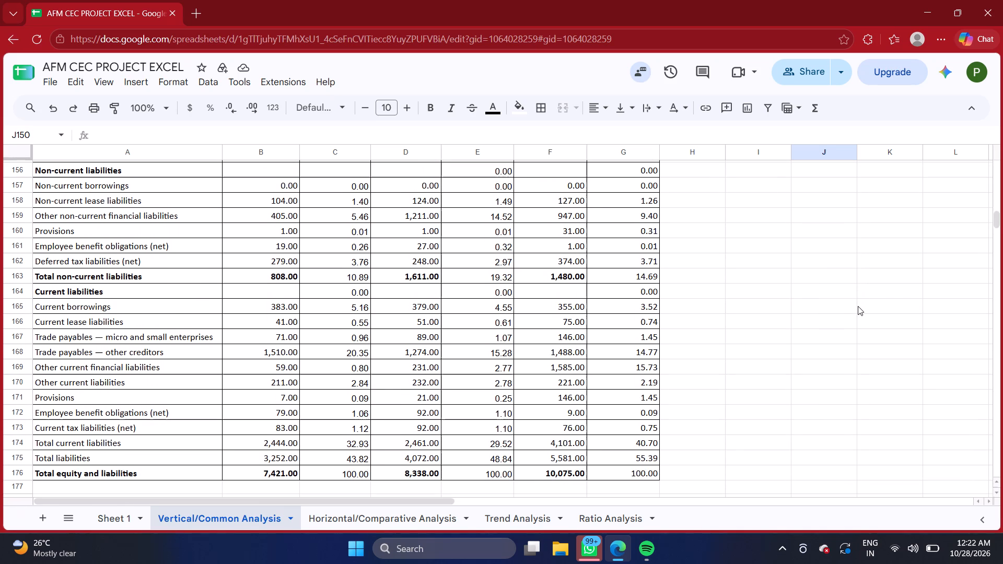
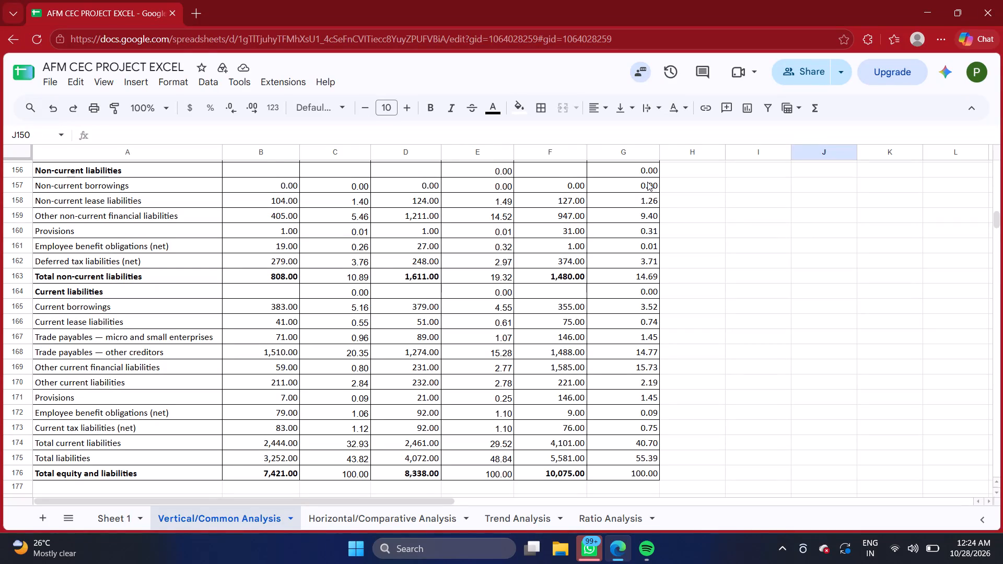
# Review Marico's consolidated balance sheet upward from the liabilities through equity and current assets to the non-current assets and report heading.
pyautogui.scroll(1, 647, 182)
pyautogui.scroll(1, 586, 124)
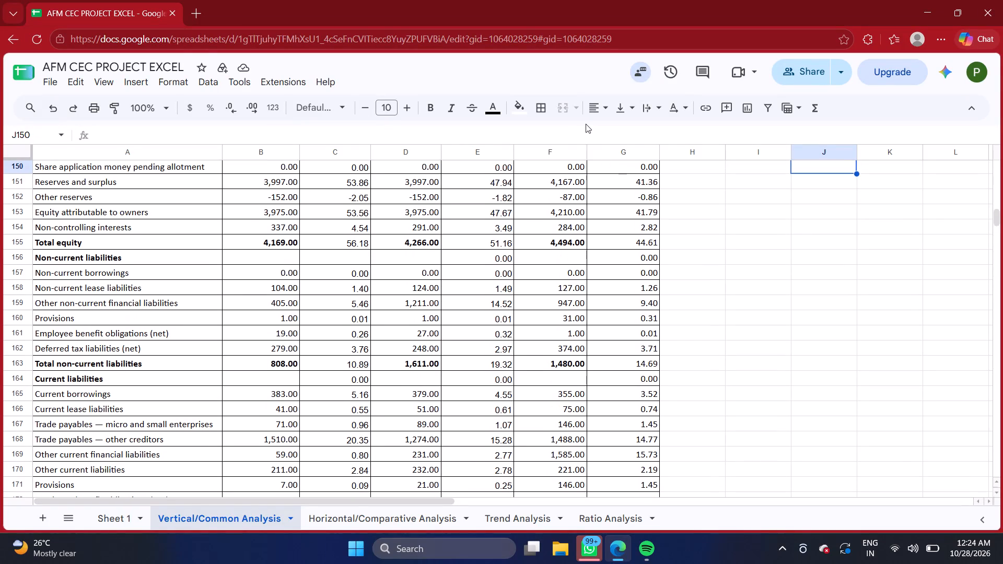
pyautogui.scroll(1, 340, 184)
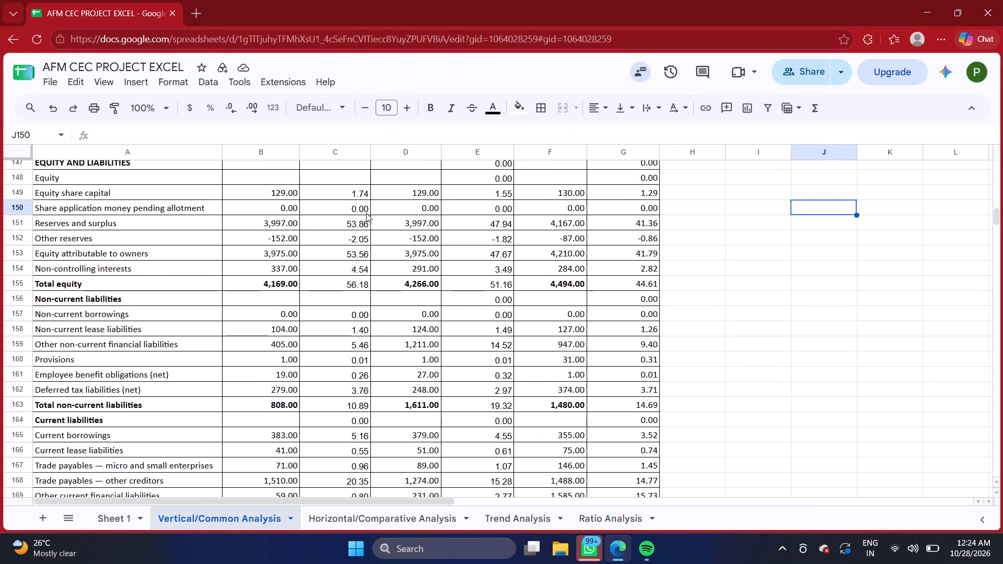
pyautogui.scroll(2, 351, 203)
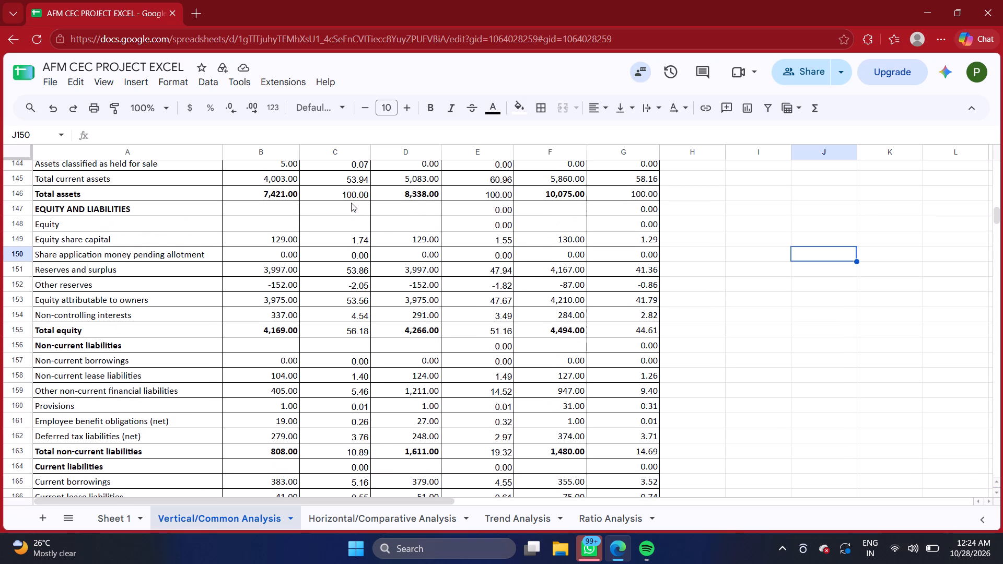
pyautogui.scroll(1, 351, 203)
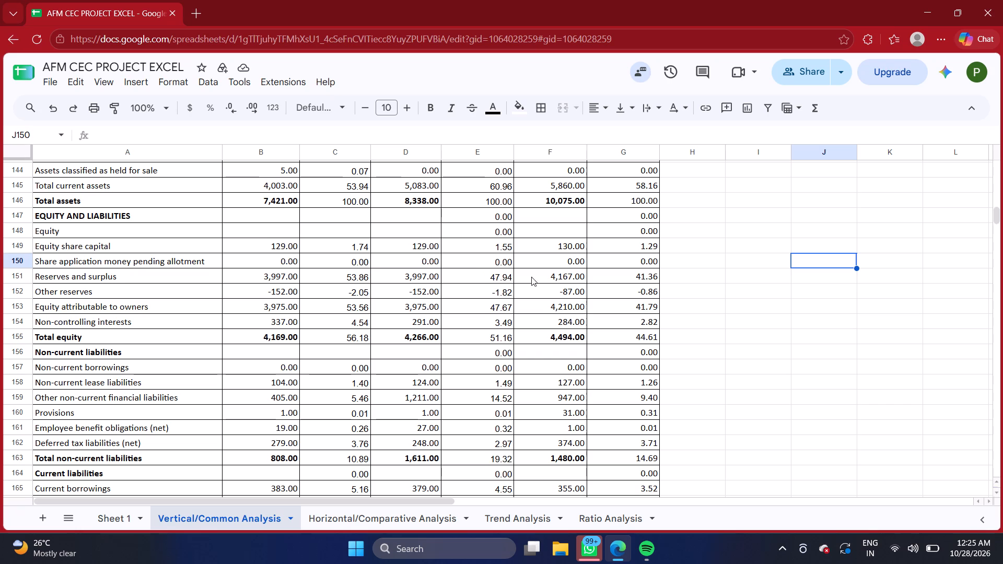
pyautogui.click(753, 260)
pyautogui.scroll(2, 753, 260)
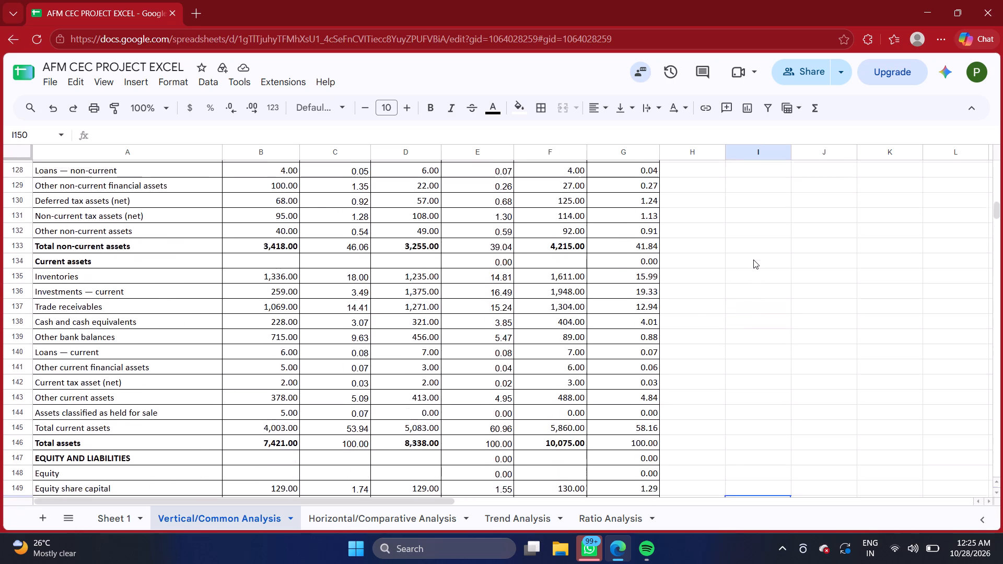
pyautogui.scroll(1, 753, 260)
pyautogui.scroll(-1, 753, 260)
pyautogui.scroll(2, 753, 260)
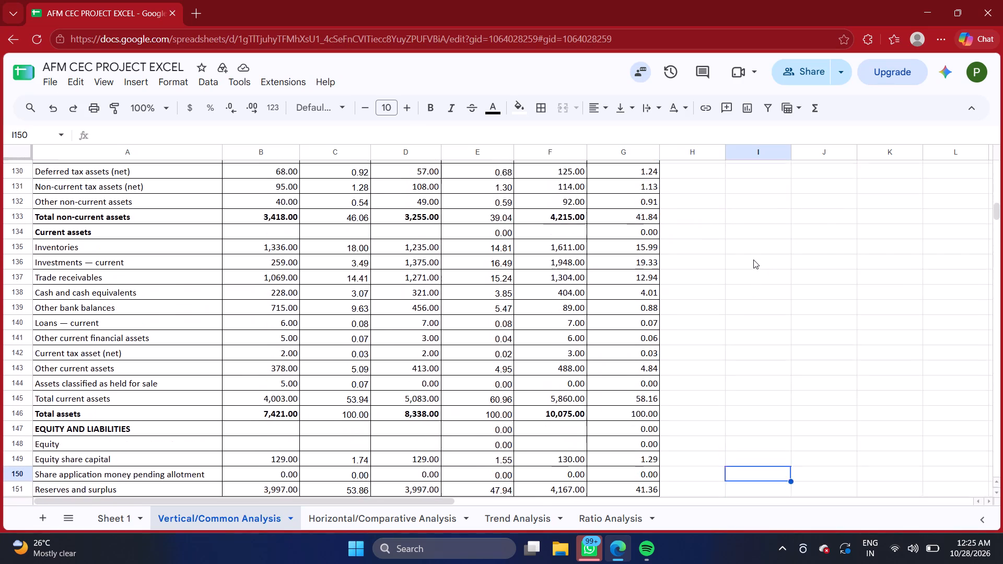
pyautogui.scroll(1, 753, 260)
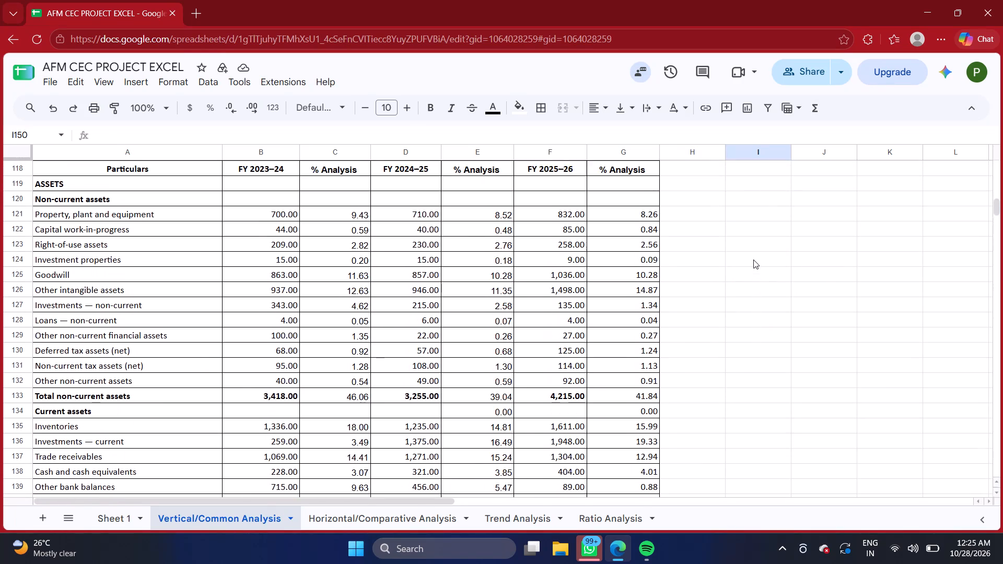
pyautogui.scroll(1, 753, 260)
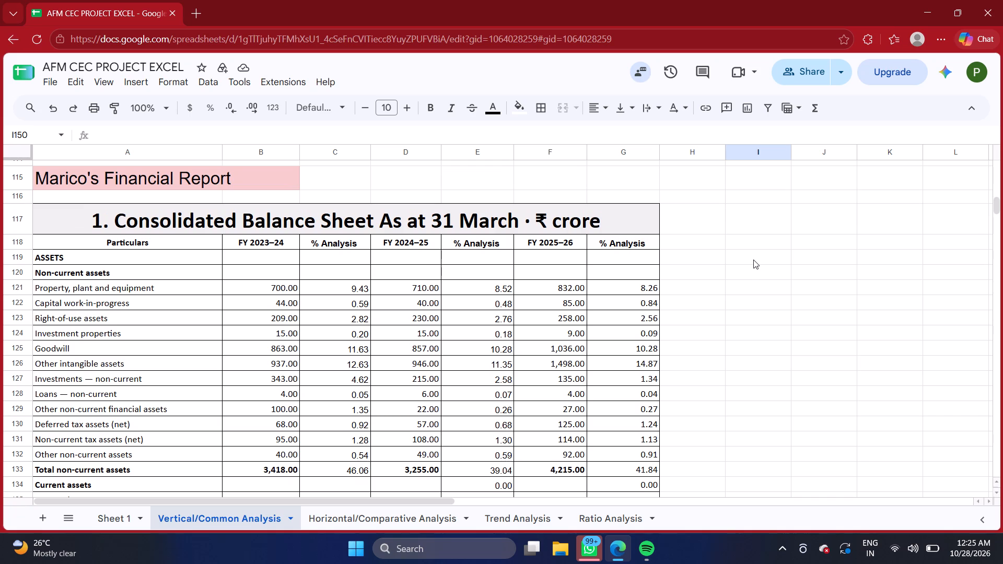
# Compare Marico's current assets, total assets and equity rows with their percentage columns across the three financial years.
pyautogui.scroll(-2, 753, 260)
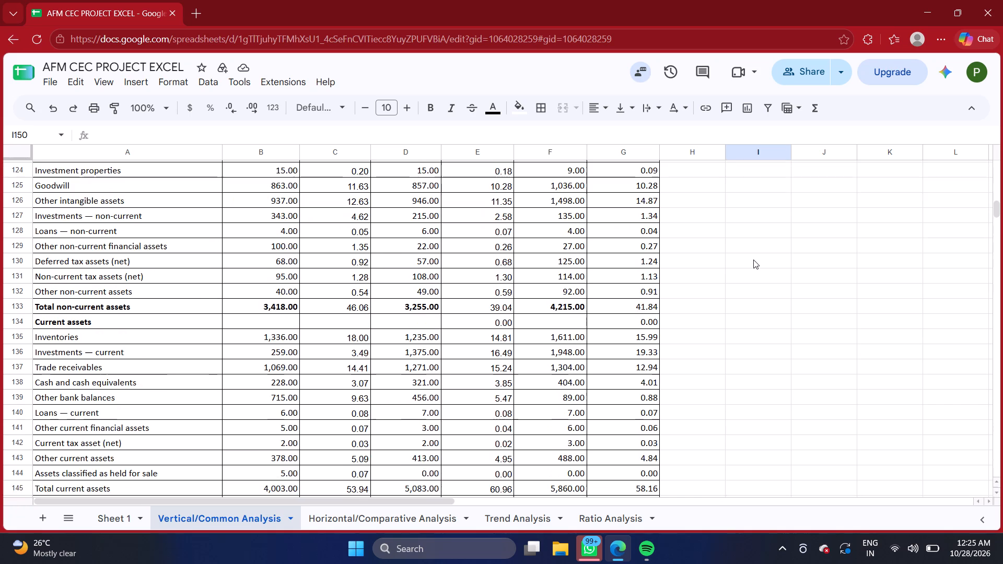
pyautogui.scroll(-2, 753, 260)
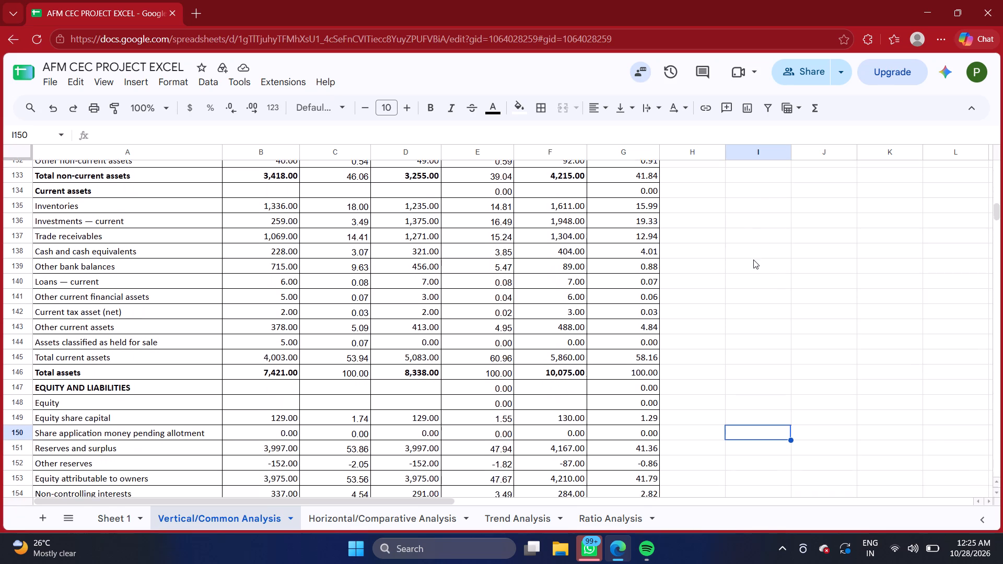
pyautogui.scroll(-1, 753, 260)
pyautogui.scroll(2, 753, 260)
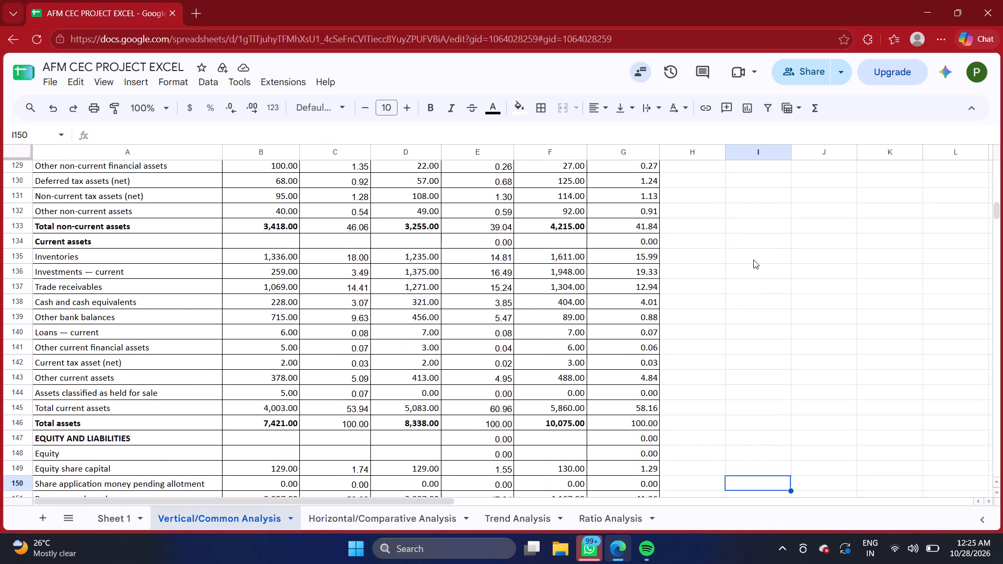
pyautogui.scroll(-1, 753, 260)
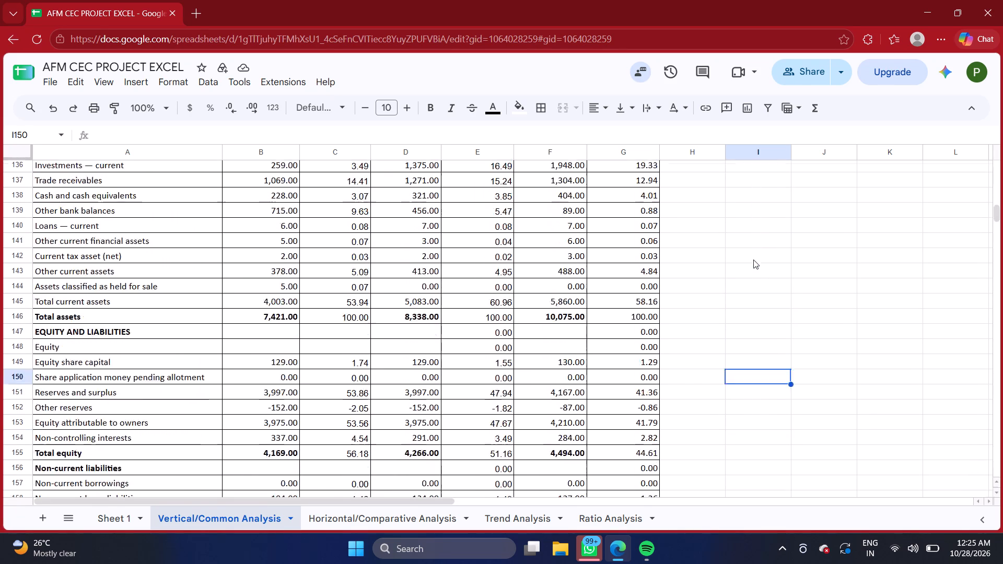
pyautogui.scroll(-1, 753, 260)
pyautogui.scroll(3, 753, 260)
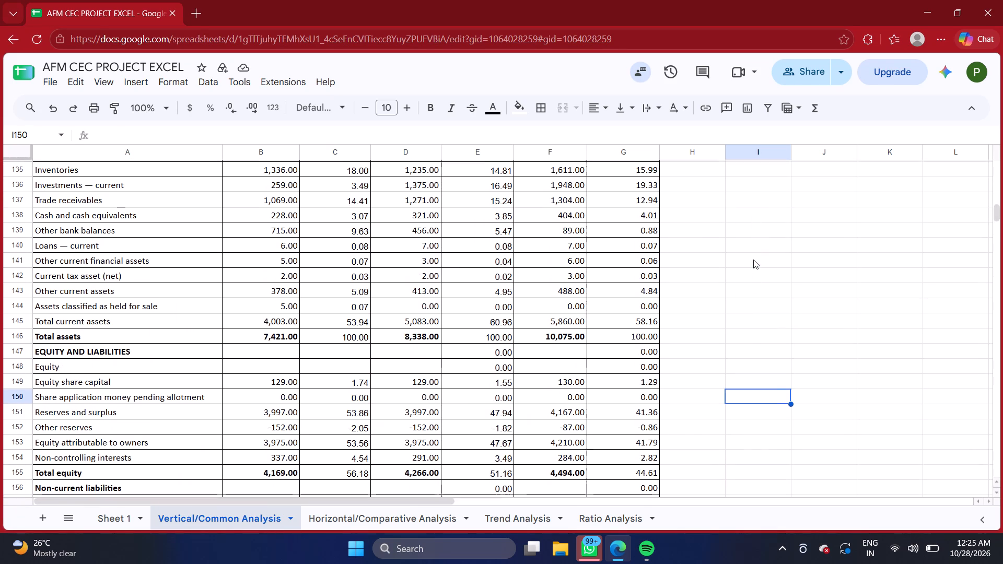
pyautogui.scroll(1, 753, 260)
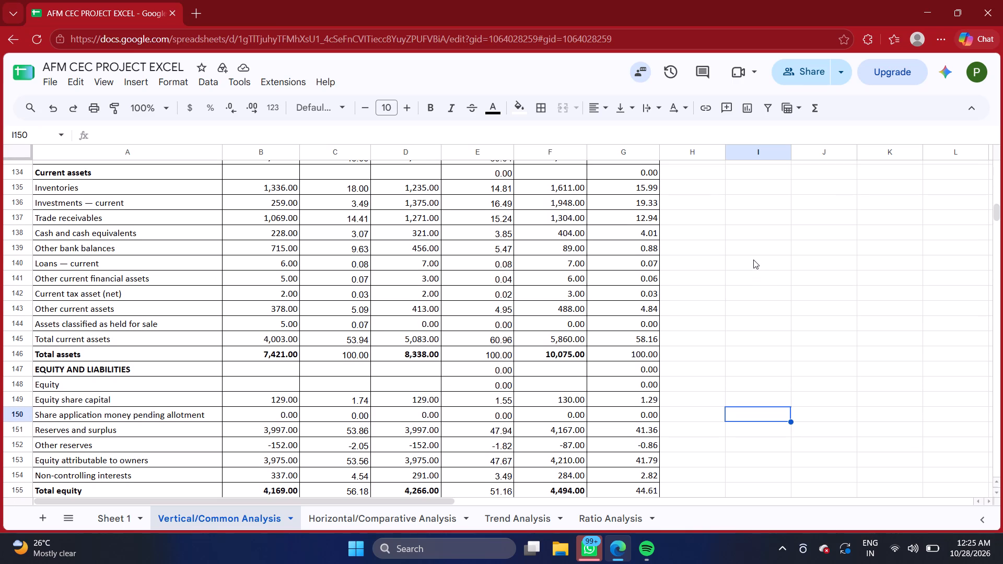
pyautogui.scroll(-3, 753, 260)
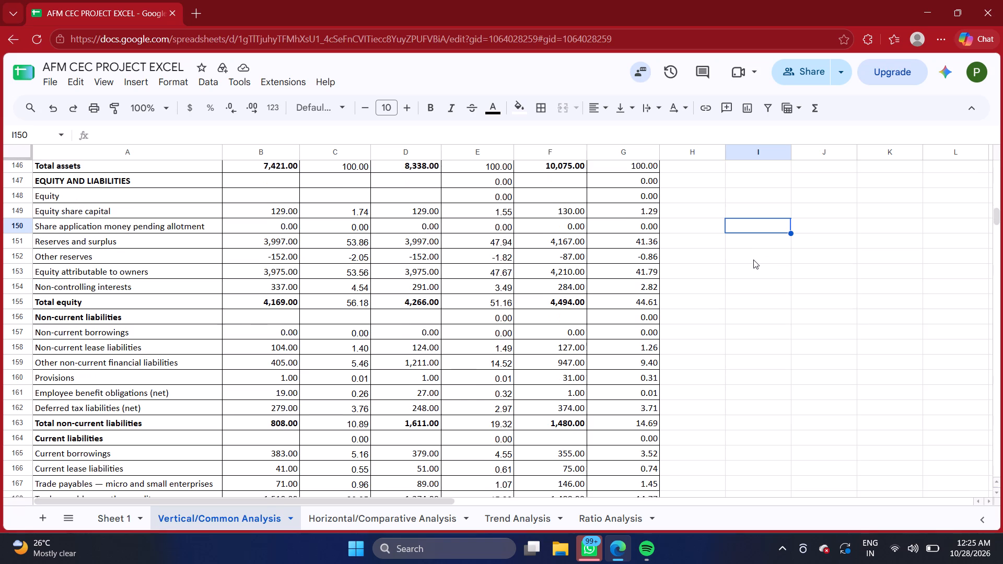
# Examine Marico's non-current and current liabilities down to total equity and liabilities, with their percentage columns.
pyautogui.scroll(-3, 753, 260)
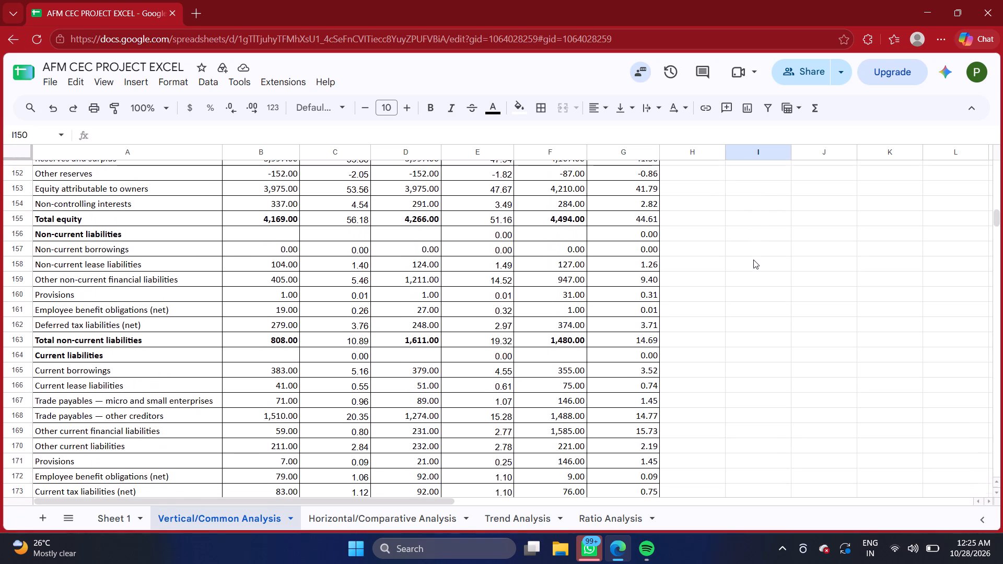
pyautogui.scroll(-2, 753, 260)
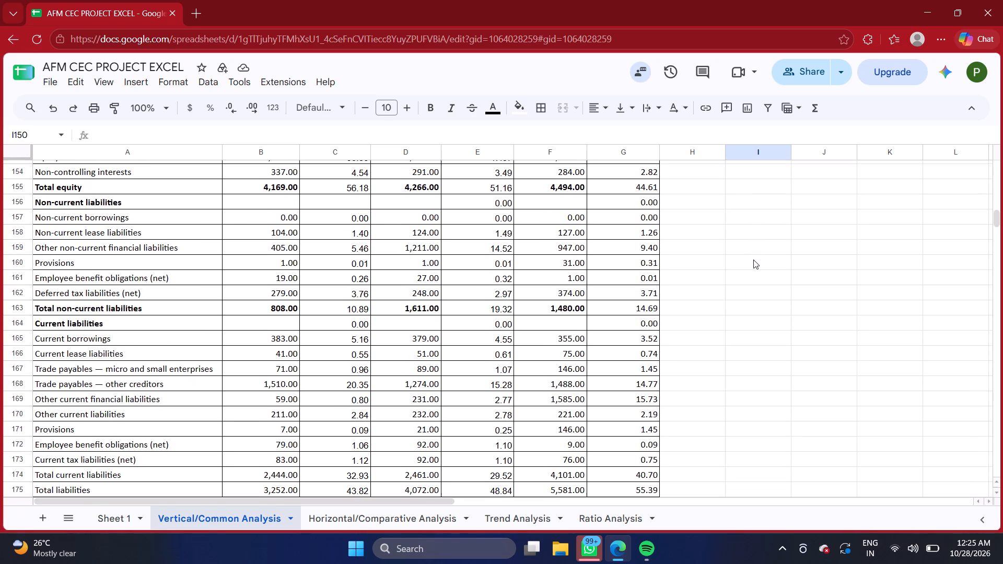
pyautogui.scroll(-1, 753, 260)
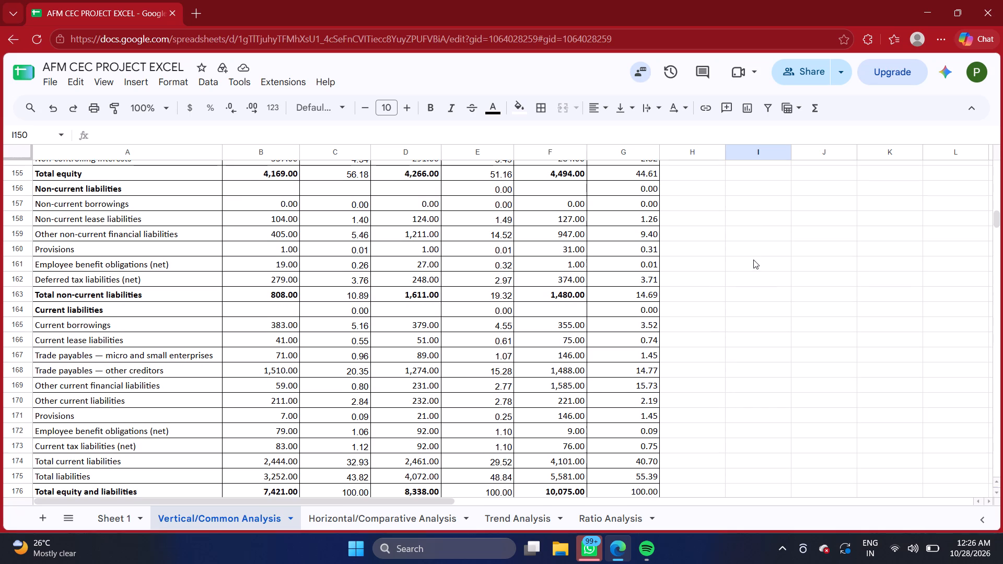
pyautogui.scroll(-2, 753, 260)
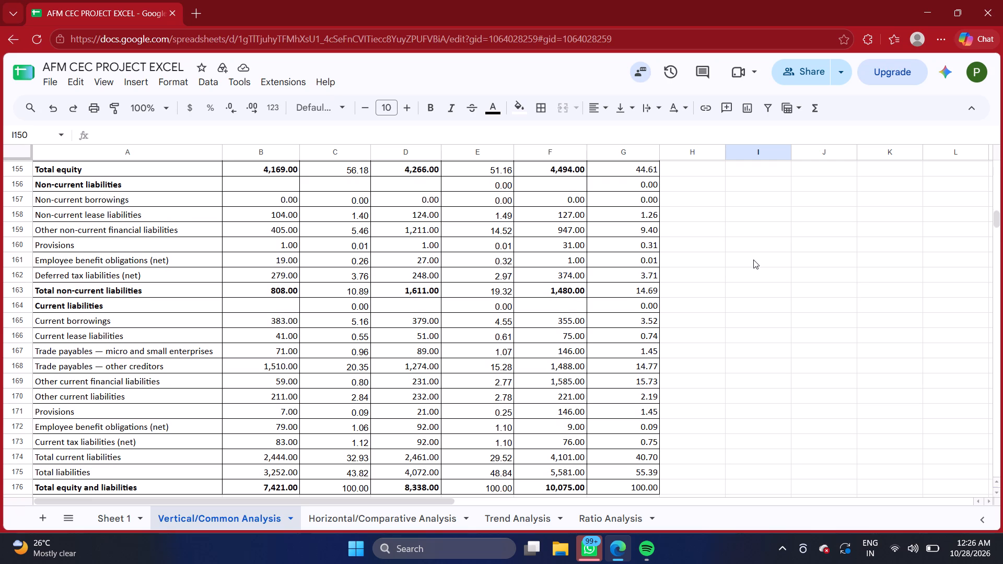
# Review Marico's consolidated statement of profit and loss from revenue through expenses, tax and profit to earnings per share.
pyautogui.scroll(-5, 753, 260)
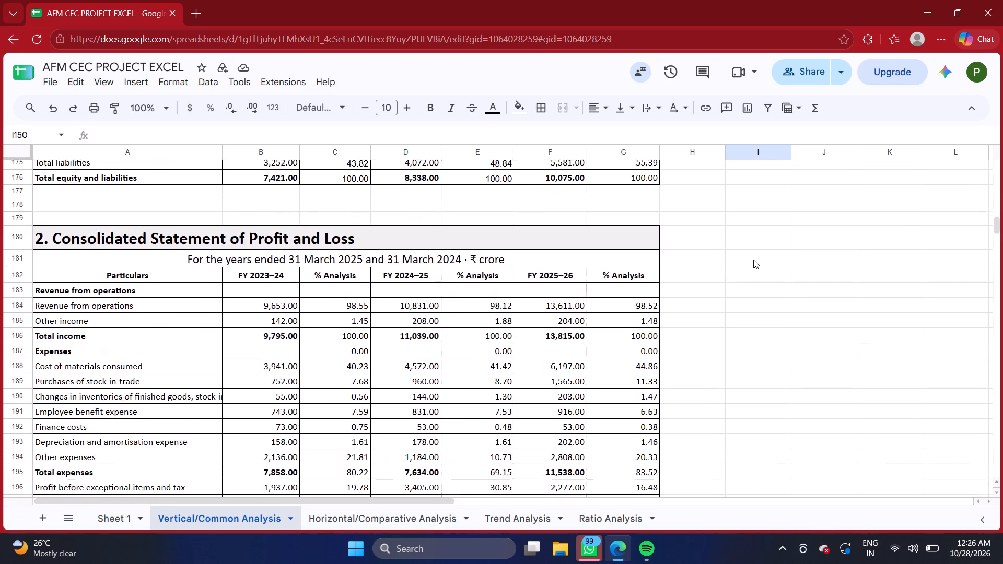
pyautogui.scroll(-1, 753, 260)
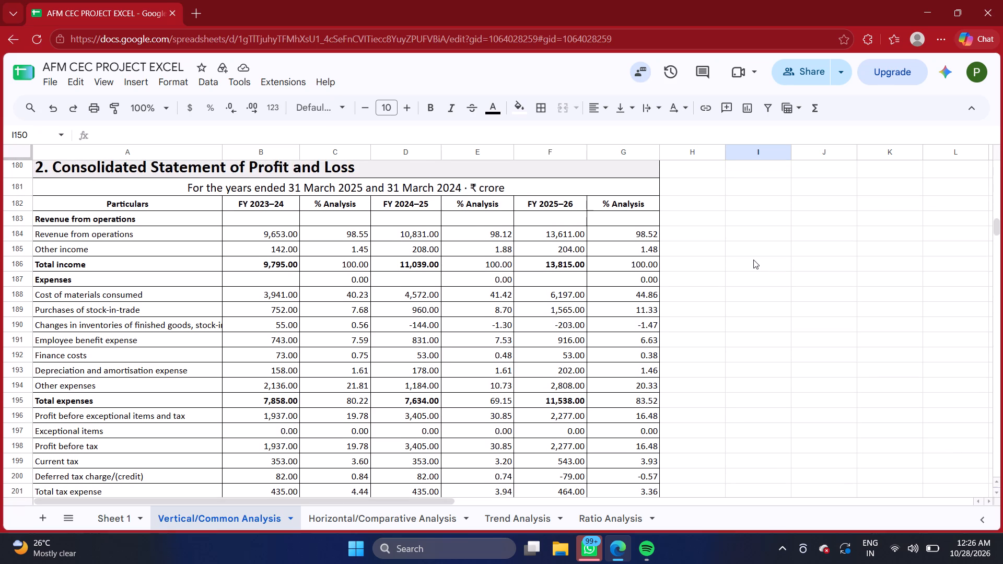
pyautogui.scroll(-3, 753, 260)
pyautogui.scroll(1, 753, 260)
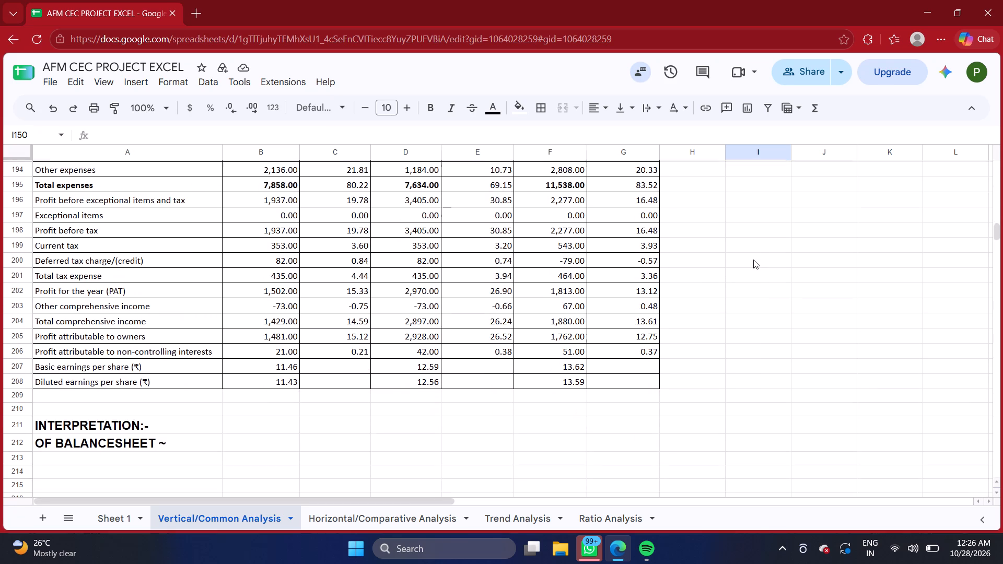
pyautogui.scroll(1, 753, 260)
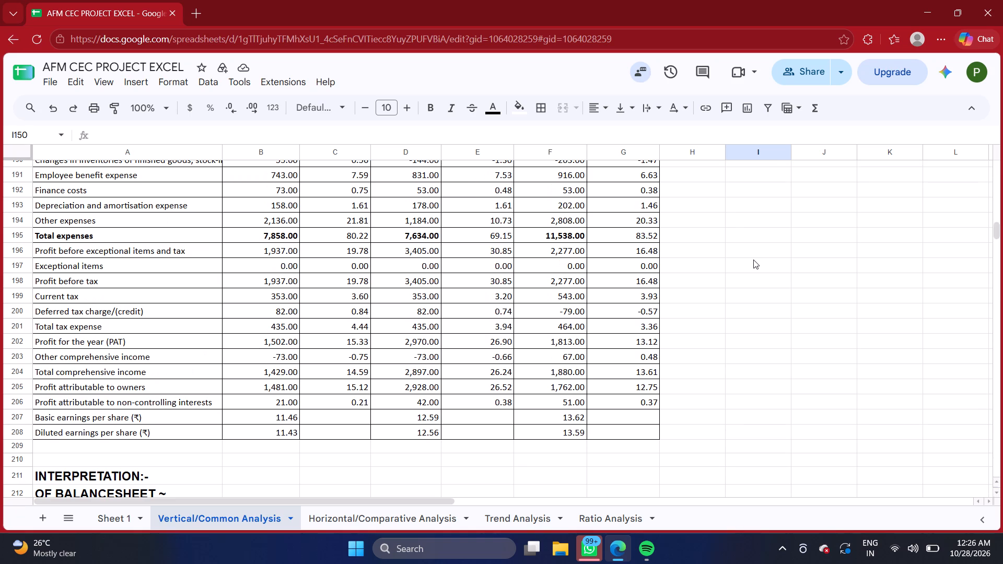
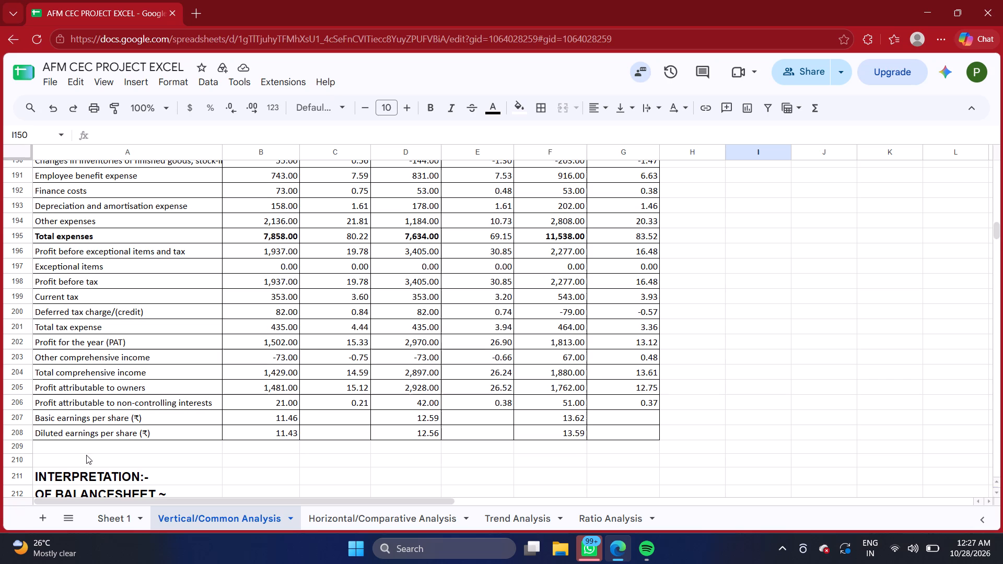
# Review Marico's source consolidated statement of profit and loss in Sheet 1, from revenue through expenses and tax to diluted earnings per share.
pyautogui.click(114, 510)
pyautogui.scroll(-5, 176, 358)
pyautogui.scroll(1, 176, 358)
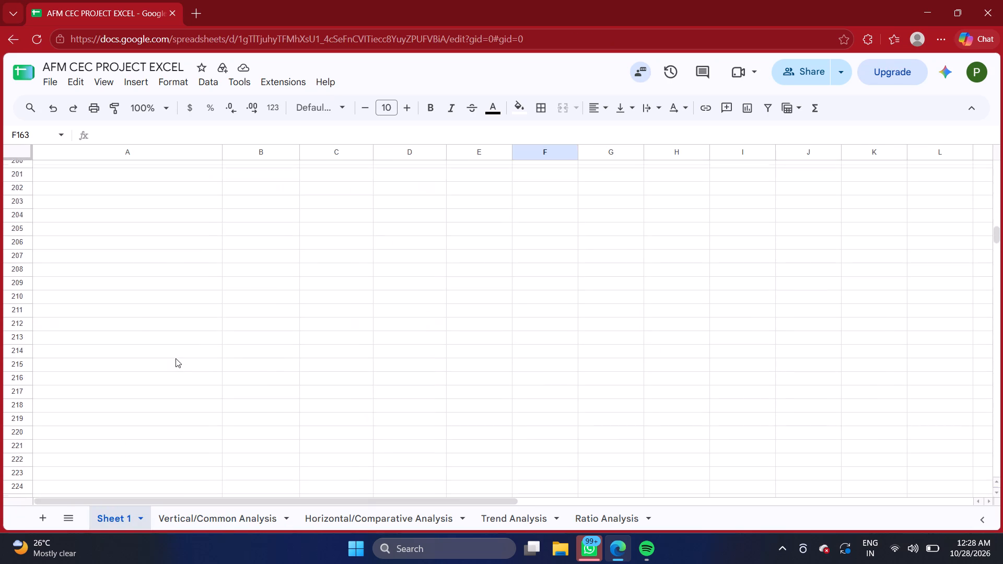
pyautogui.scroll(1, 176, 358)
pyautogui.scroll(-1, 176, 358)
pyautogui.scroll(1, 176, 358)
pyautogui.scroll(-1, 176, 358)
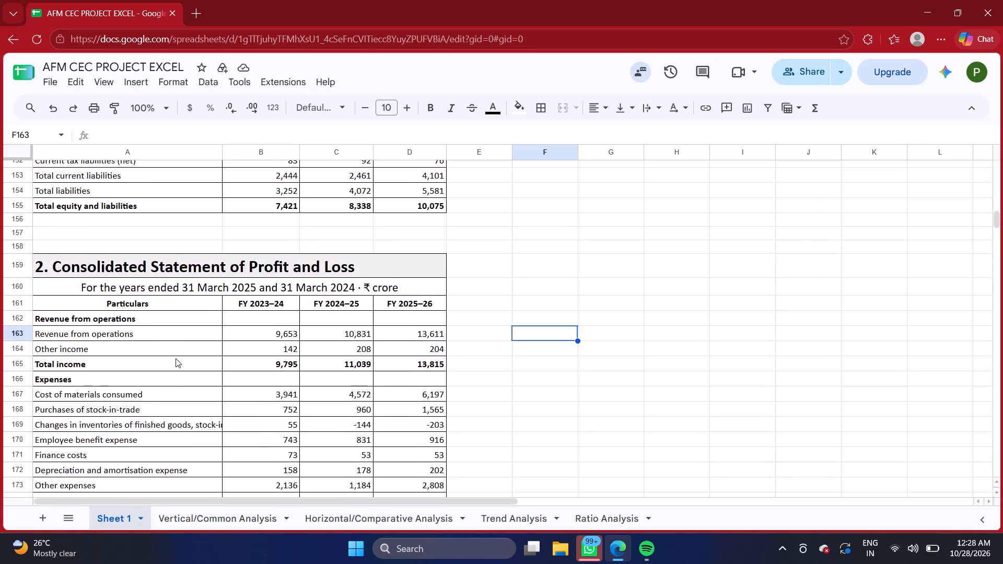
pyautogui.scroll(-2, 176, 358)
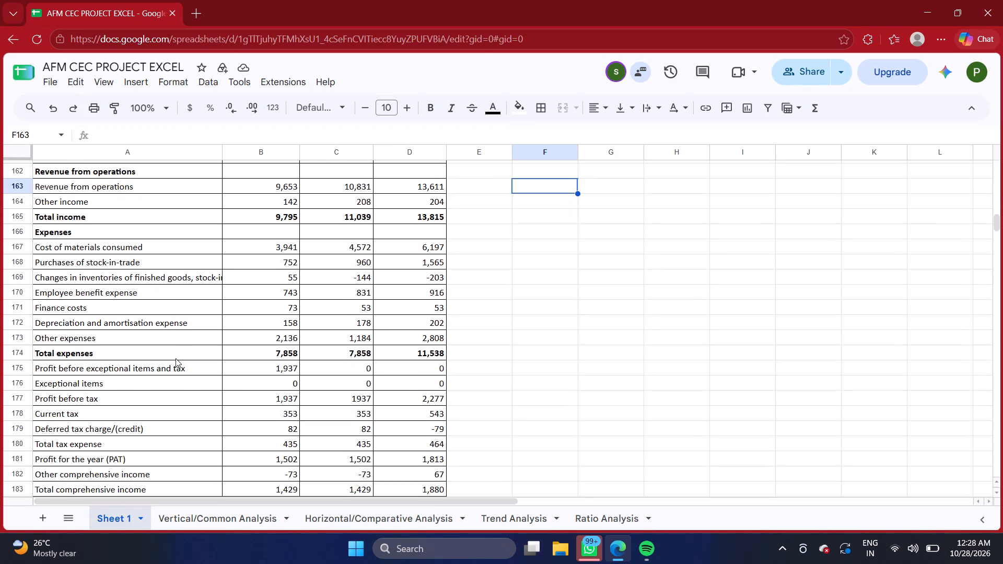
pyautogui.scroll(-2, 176, 358)
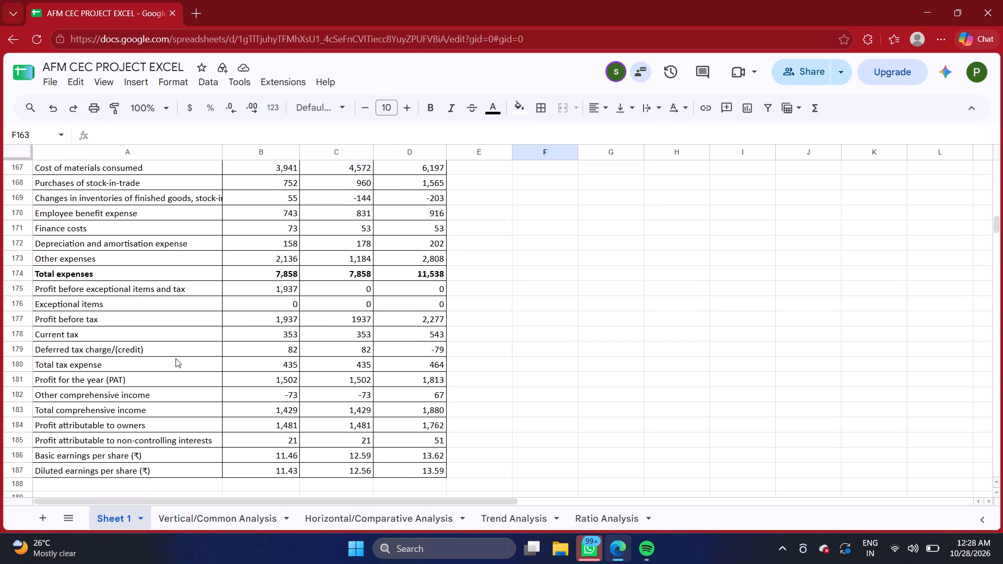
pyautogui.scroll(-1, 176, 358)
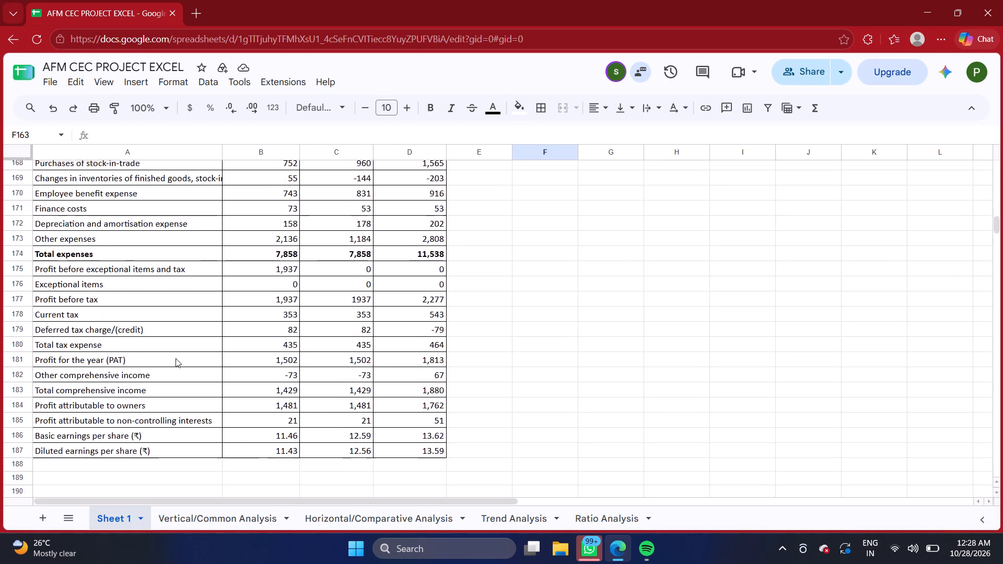
# Look through the source balance sheets in Sheet 1, covering the equity and liabilities rows down to total equity and liabilities.
pyautogui.scroll(-4, 176, 358)
pyautogui.scroll(1, 176, 358)
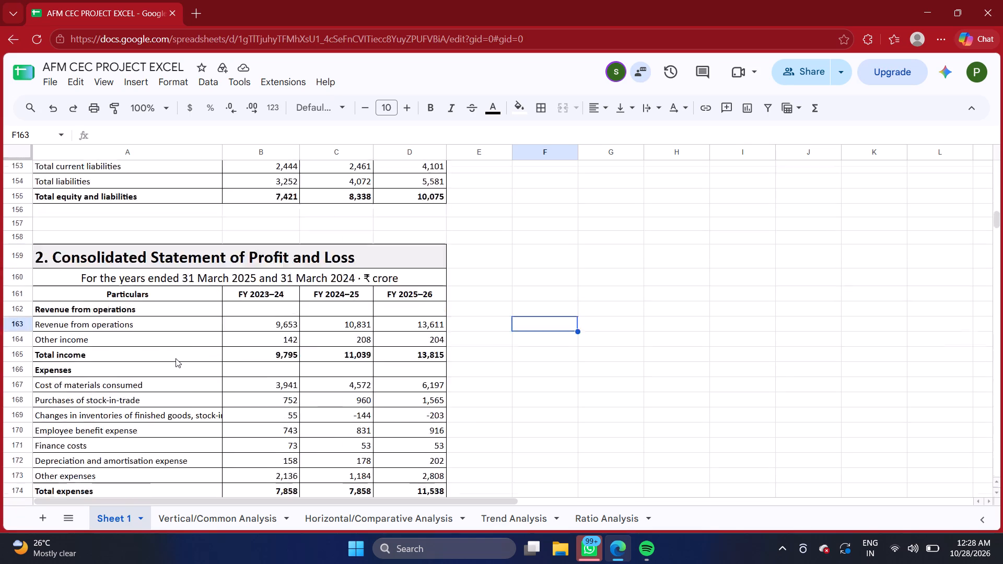
pyautogui.scroll(3, 176, 358)
pyautogui.scroll(-3, 176, 358)
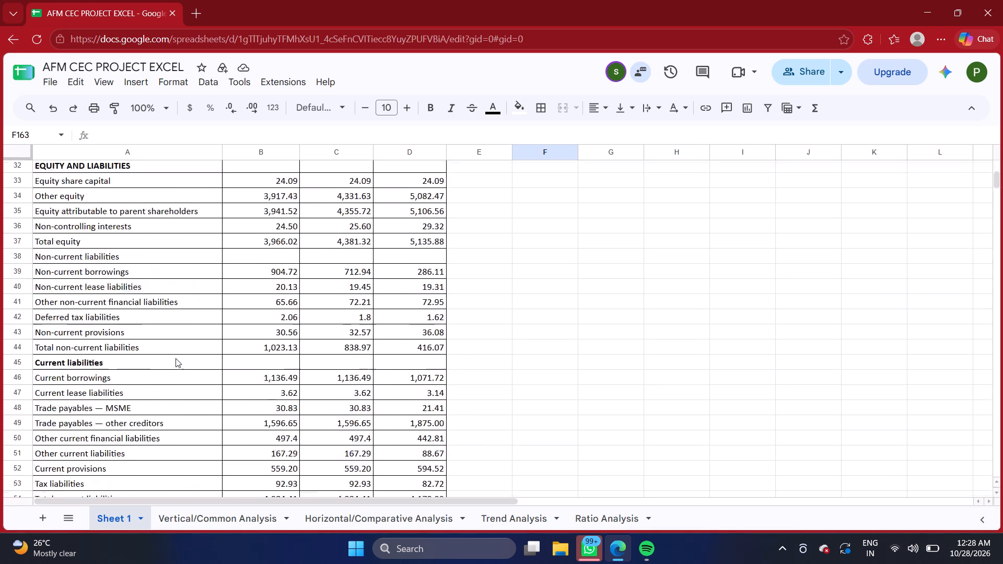
pyautogui.scroll(-5, 176, 358)
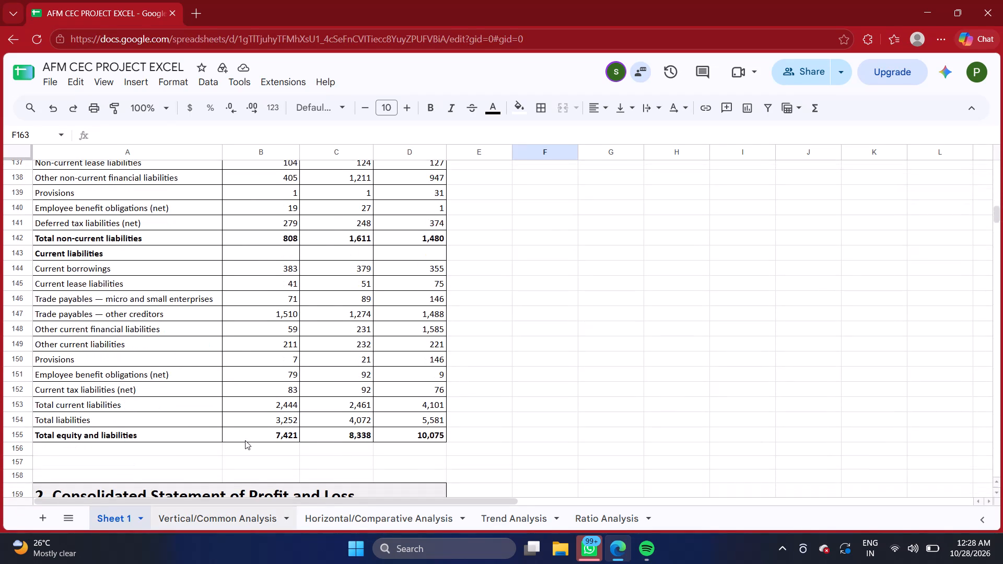
pyautogui.scroll(-6, 240, 357)
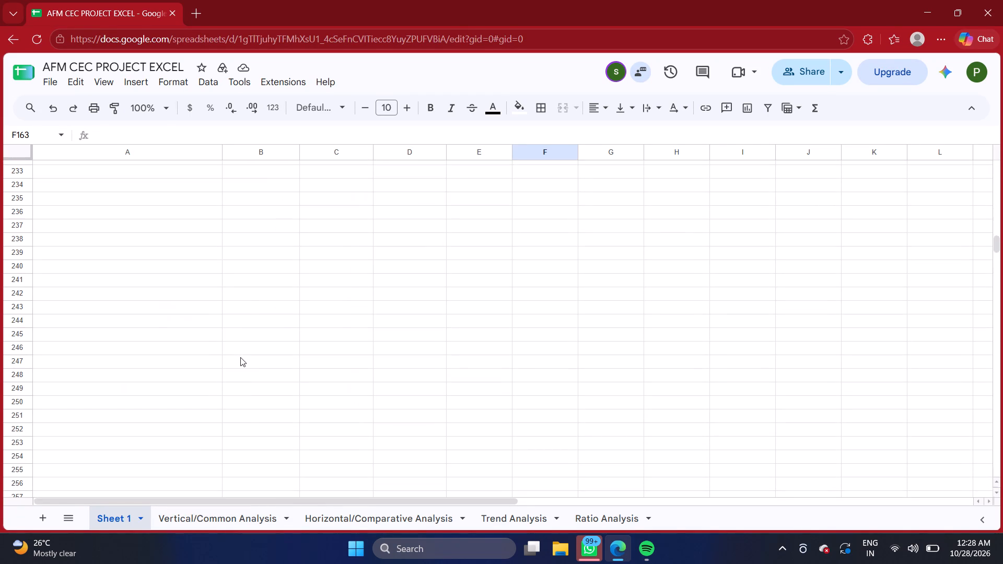
# Return to the Vertical/Common Analysis sheet and check Marico's expense, tax and profit rows down to the balance sheet interpretation heading.
pyautogui.click(195, 517)
pyautogui.scroll(-1, 247, 379)
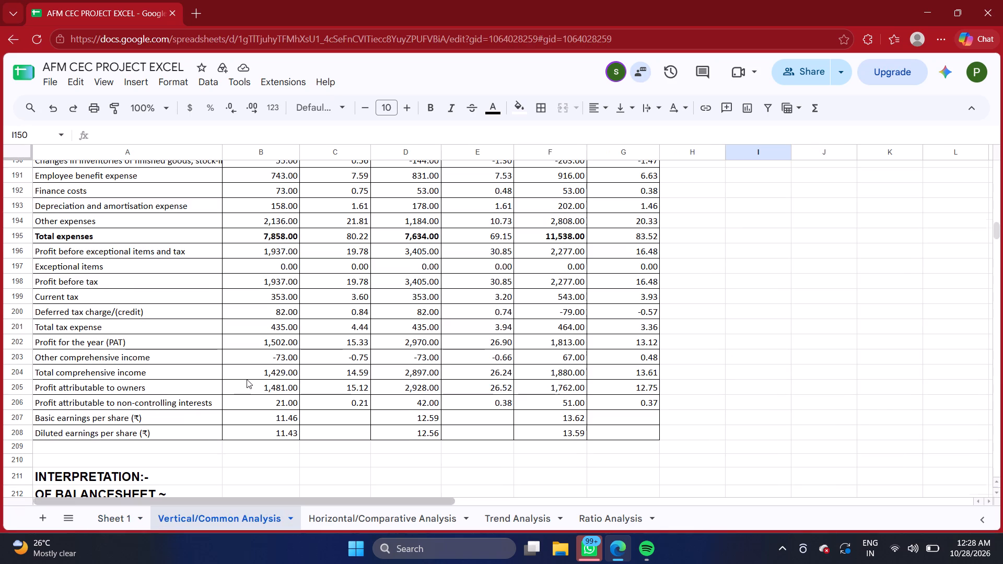
pyautogui.scroll(-1, 247, 379)
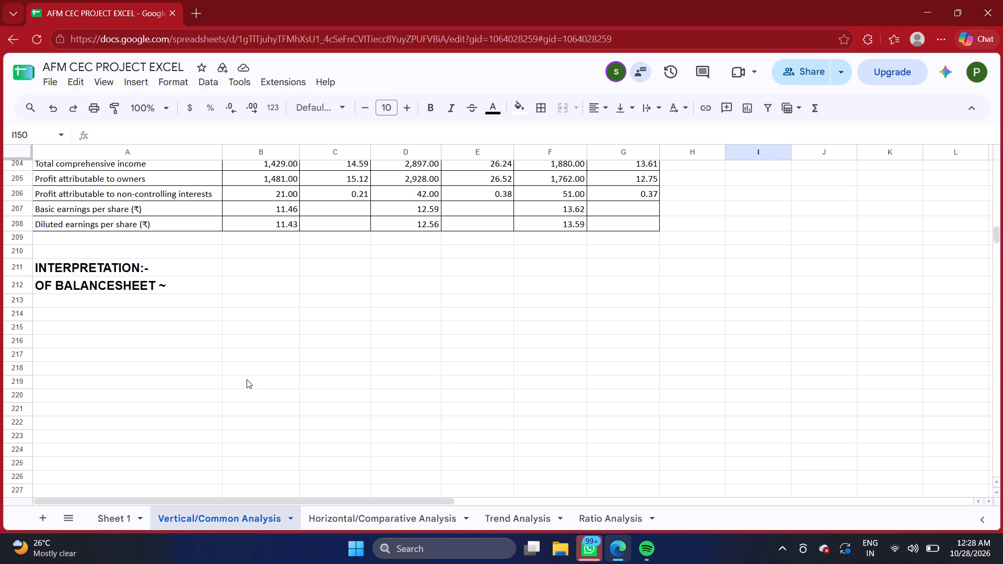
pyautogui.scroll(2, 247, 379)
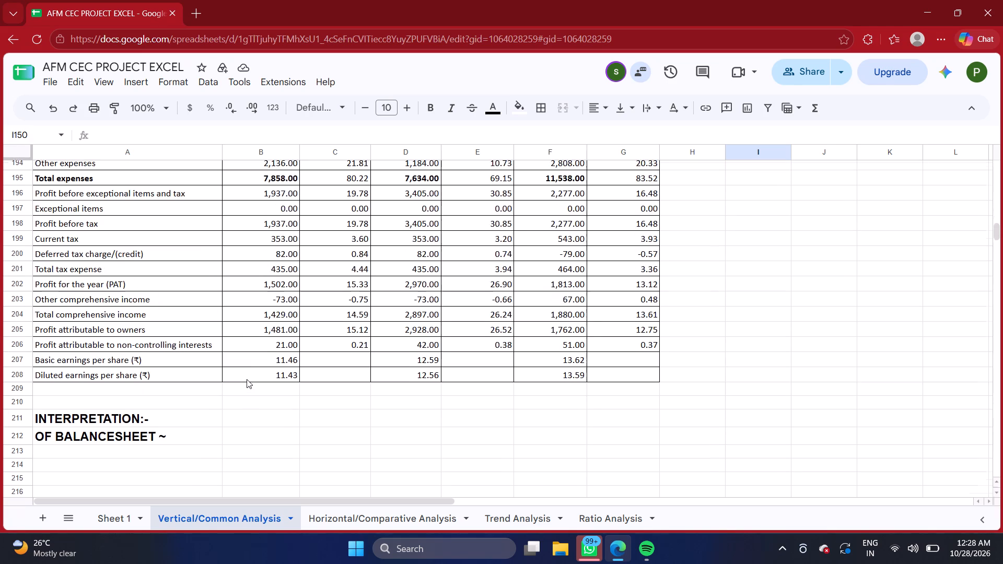
pyautogui.scroll(1, 247, 379)
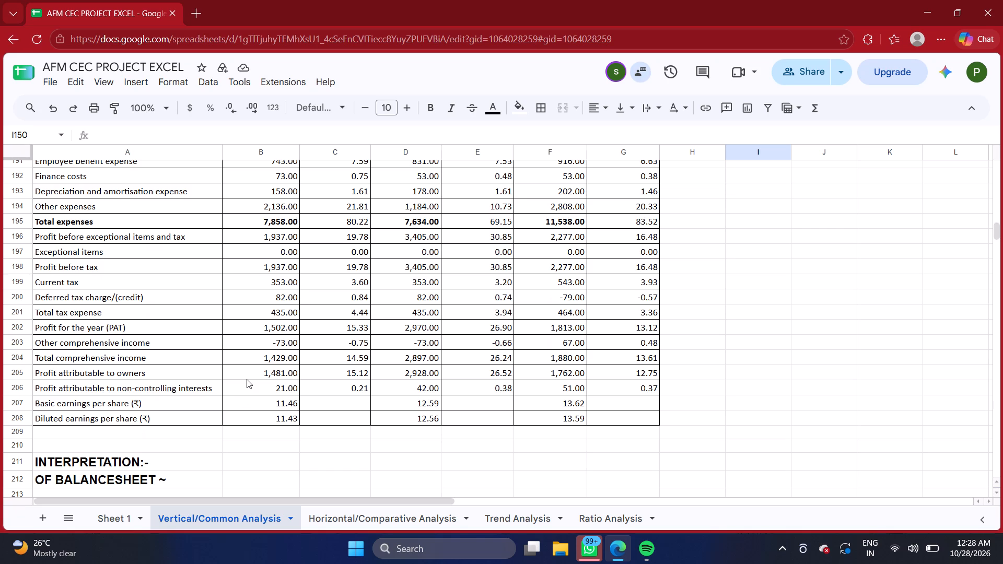
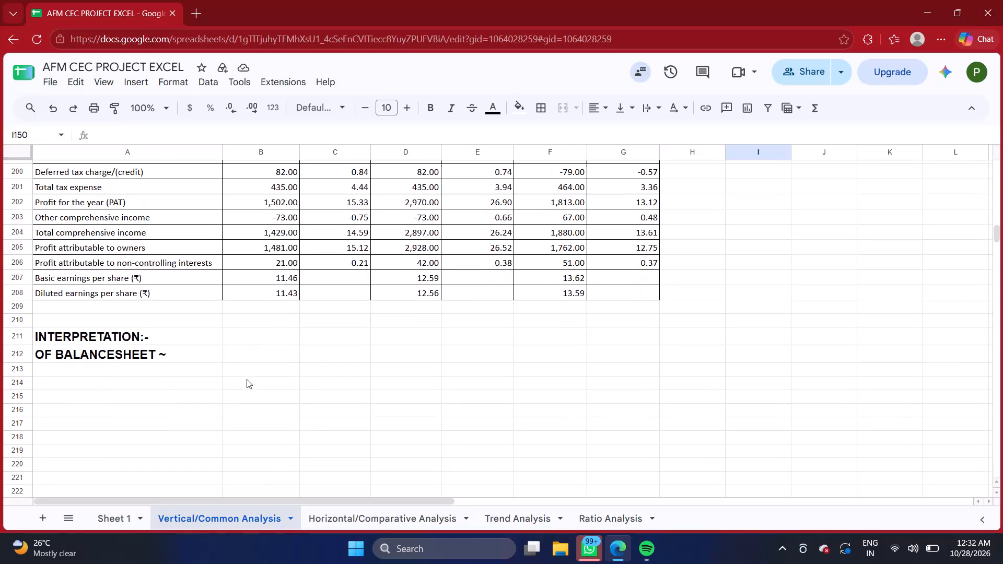
# Consult the first company's written balance sheet and profit and loss interpretations above Marico's report, and return to Marico's balance sheet interpretation heading.
pyautogui.scroll(2, 203, 348)
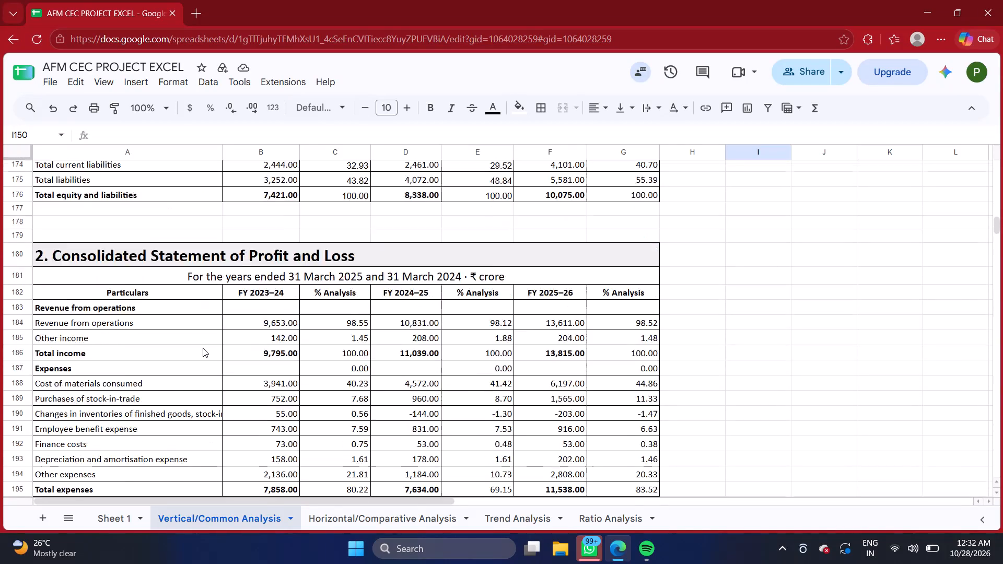
pyautogui.scroll(5, 203, 348)
pyautogui.scroll(-1, 203, 348)
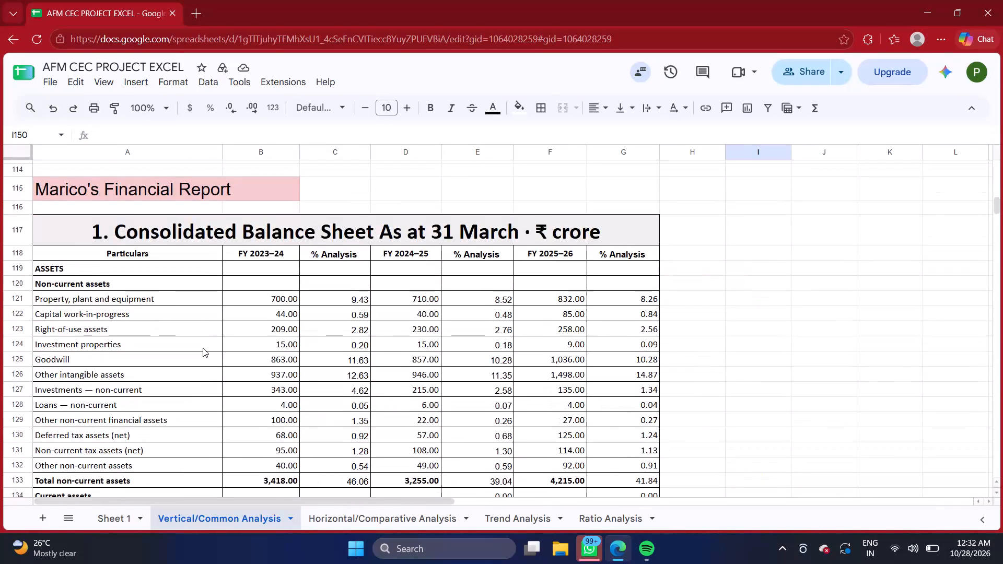
pyautogui.scroll(3, 203, 348)
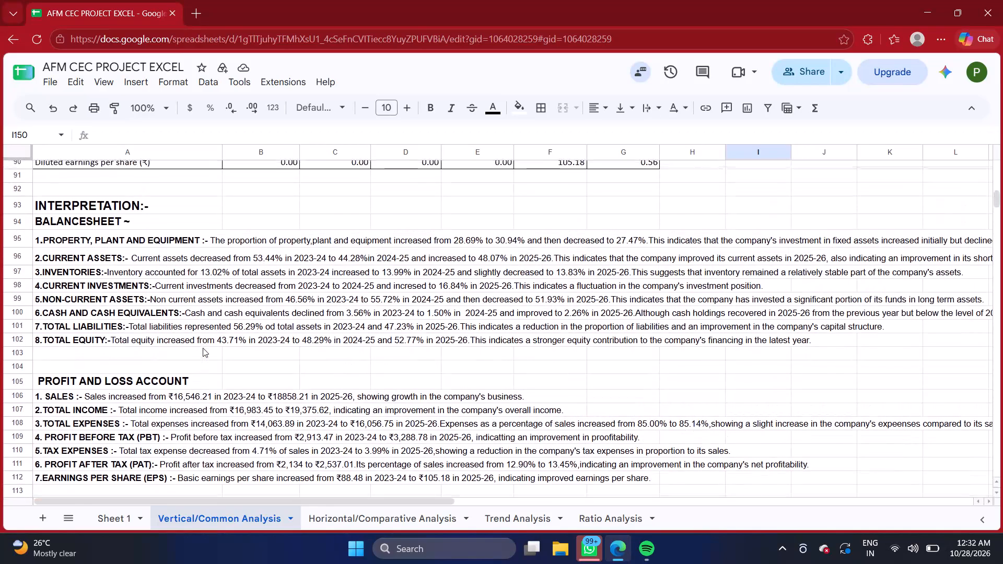
pyautogui.scroll(-5, 203, 348)
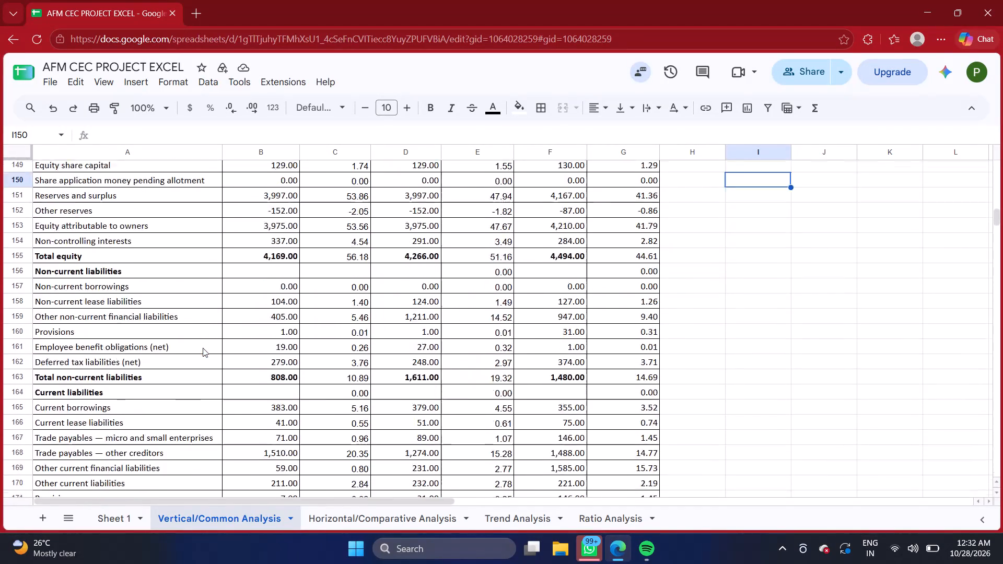
pyautogui.scroll(-3, 203, 348)
pyautogui.scroll(1, 203, 348)
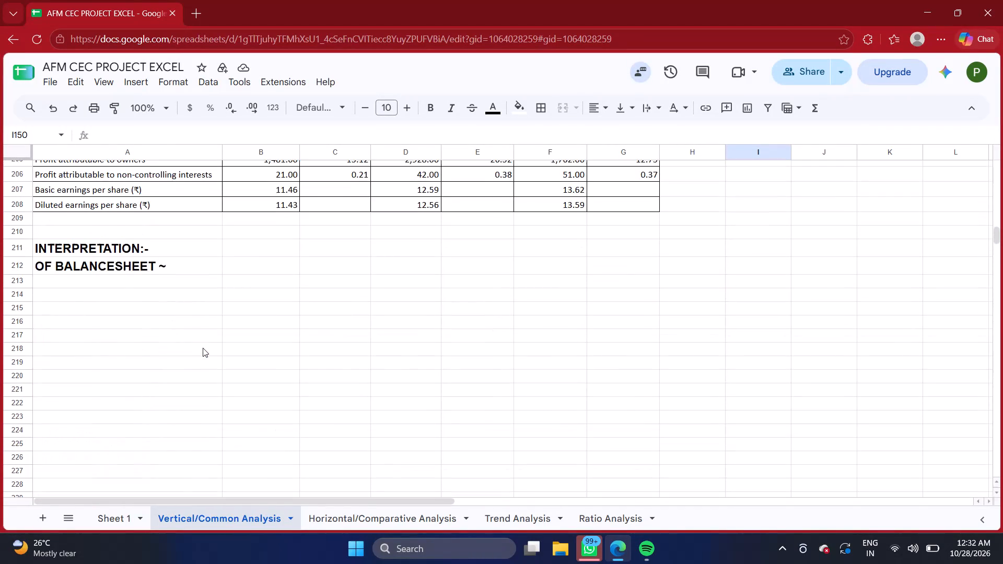
pyautogui.scroll(1, 203, 348)
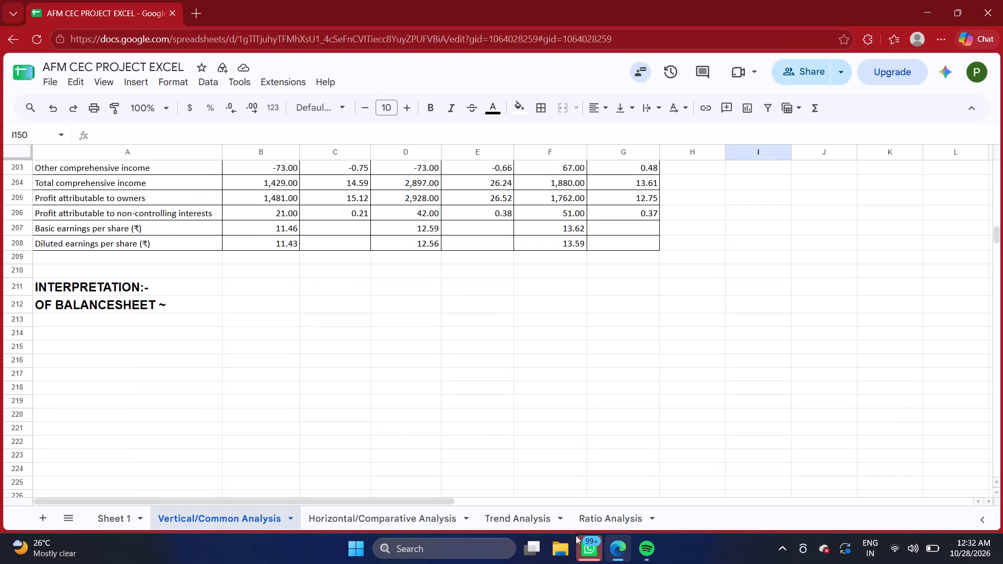
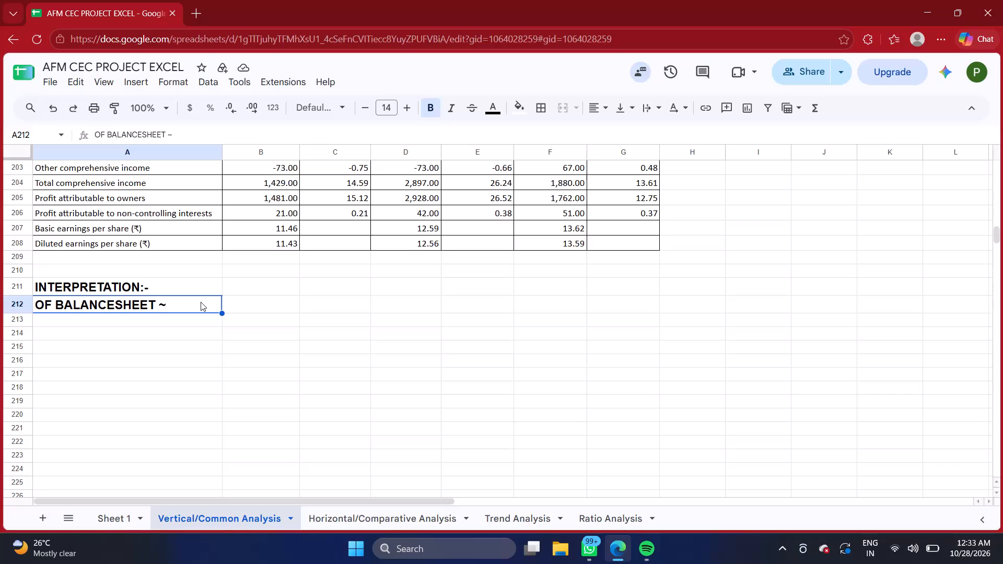
# Examine Marico's existing written interpretation in the Horizontal/Comparative Analysis sheet, around the balance sheet points and the sales and total income points.
pyautogui.click(260, 307)
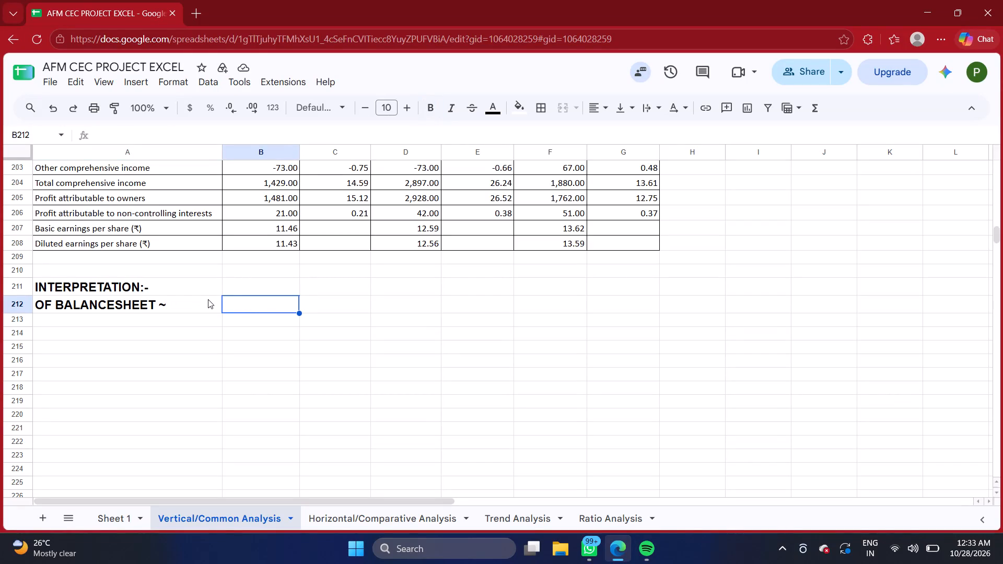
pyautogui.click(327, 514)
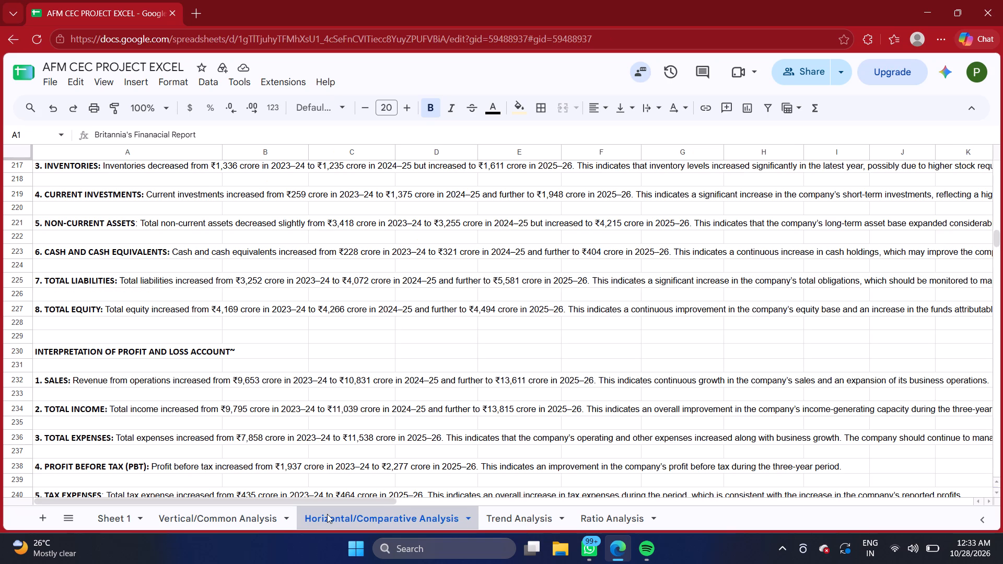
pyautogui.tripleClick(322, 400)
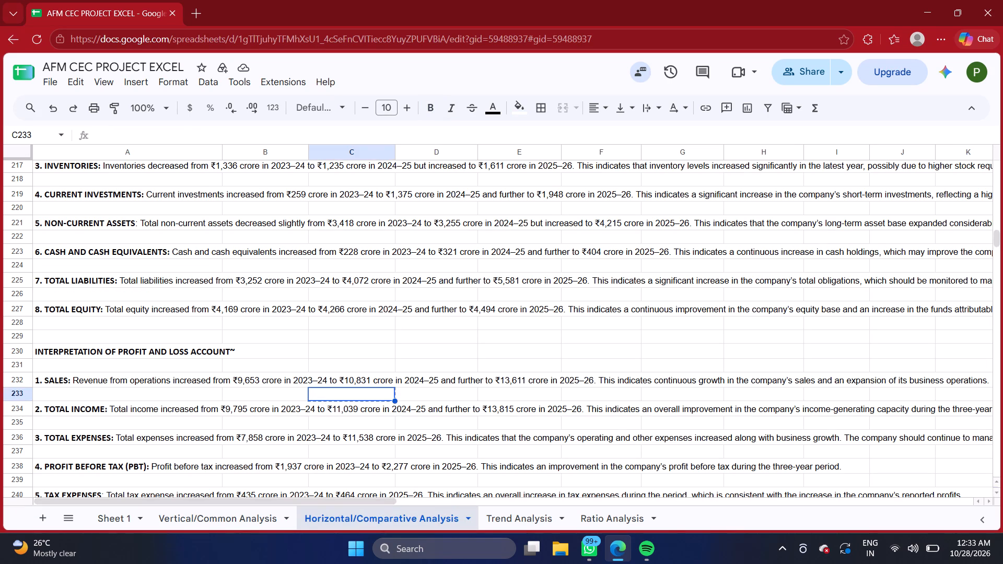
pyautogui.tripleClick(322, 413)
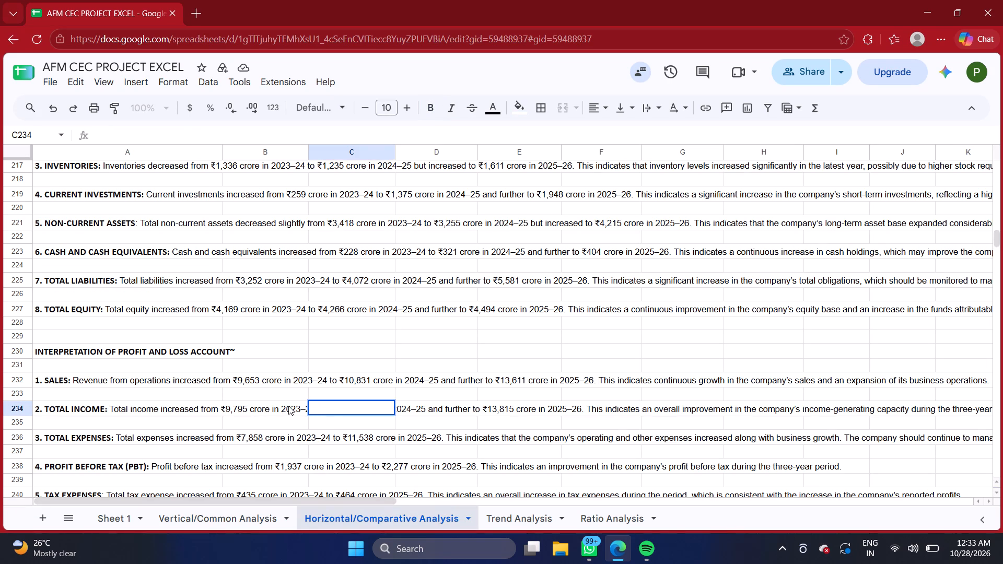
pyautogui.doubleClick(288, 406)
pyautogui.click(334, 407)
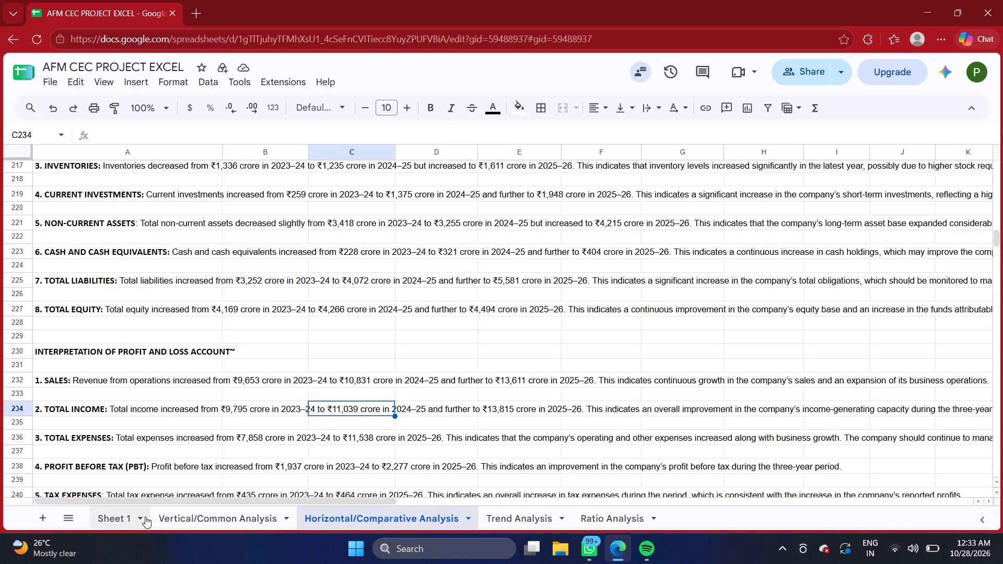
# Return to the Vertical/Common Analysis sheet and read the first company's balance sheet and profit and loss interpretation points.
pyautogui.click(198, 521)
pyautogui.scroll(2, 246, 306)
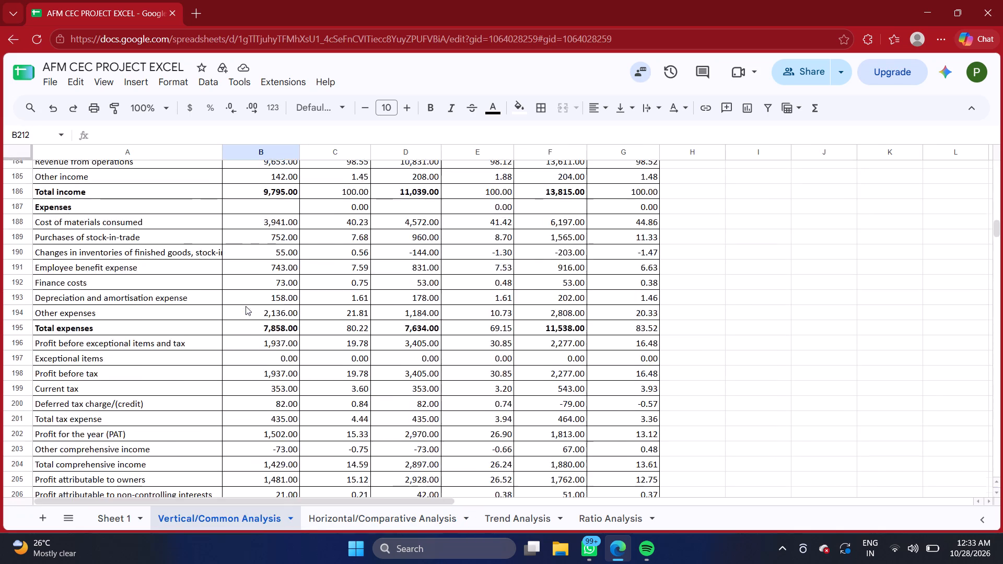
pyautogui.scroll(3, 246, 306)
pyautogui.scroll(-1, 246, 306)
pyautogui.scroll(1, 246, 306)
pyautogui.scroll(-5, 246, 306)
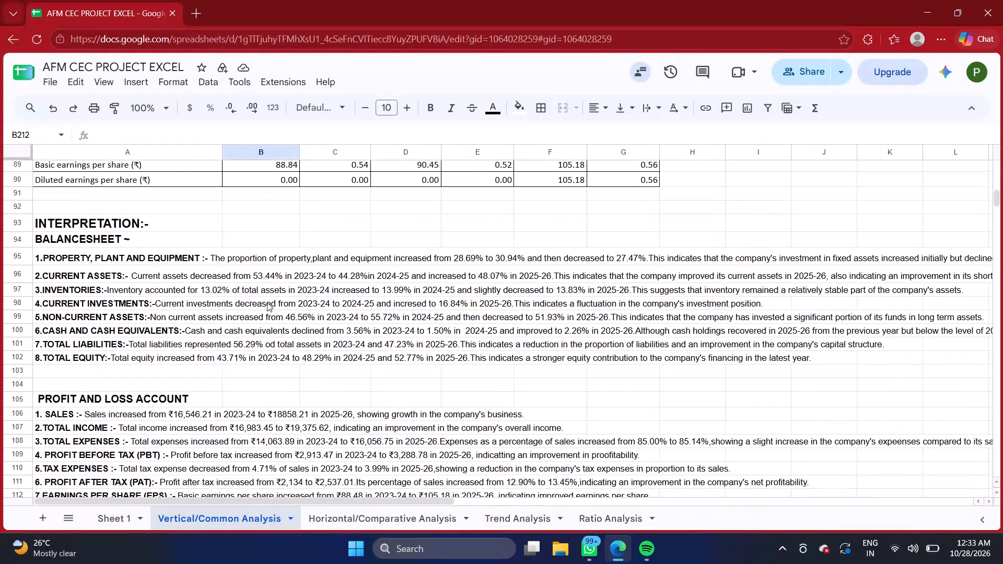
pyautogui.tripleClick(267, 302)
pyautogui.doubleClick(267, 302)
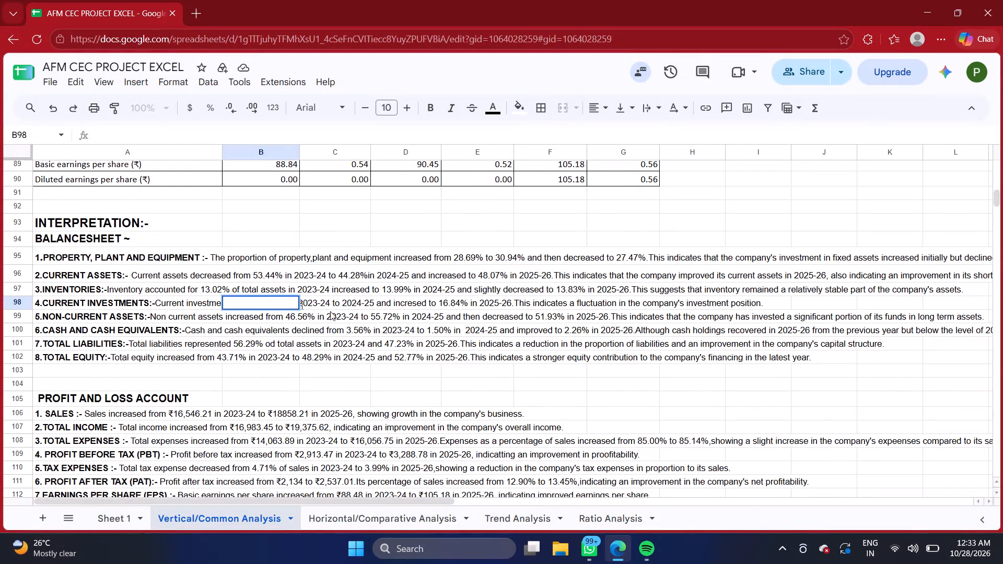
pyautogui.click(332, 310)
pyautogui.moveTo(333, 297); pyautogui.dragTo(391, 296)
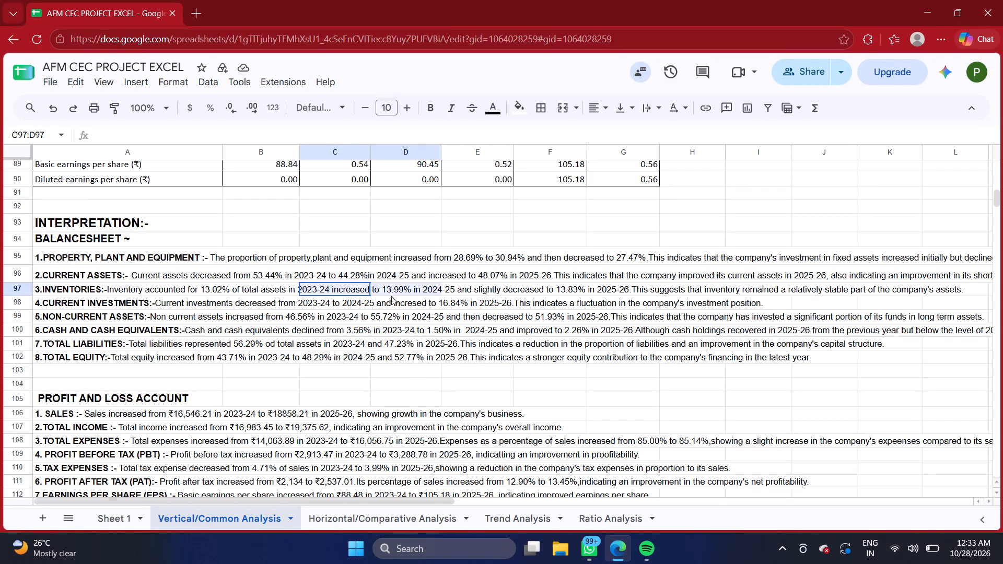
pyautogui.moveTo(391, 296); pyautogui.dragTo(463, 290)
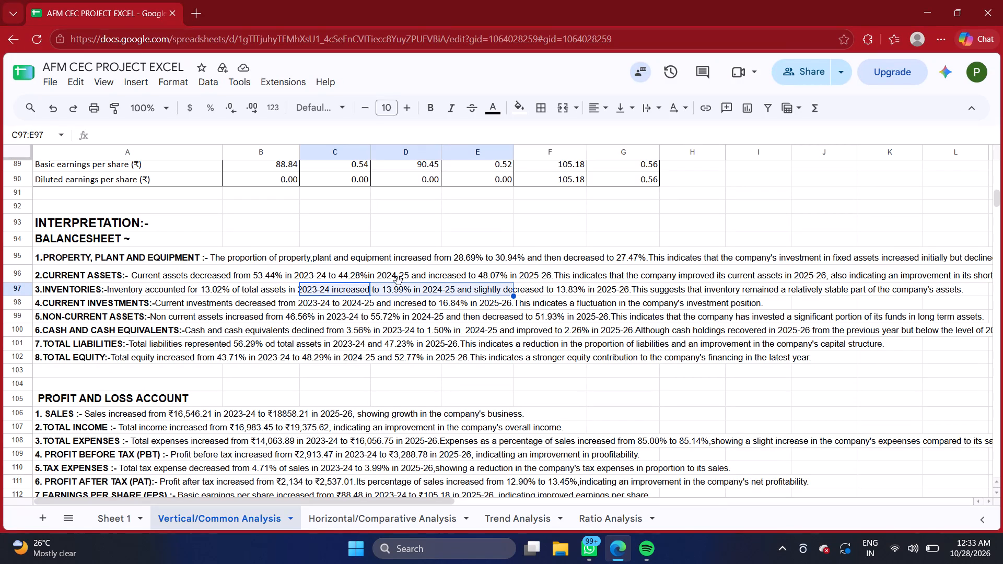
# Go through Marico's statements to the empty space beside the Interpretation and balance sheet headings in rows 211 and 212.
pyautogui.scroll(-6, 398, 283)
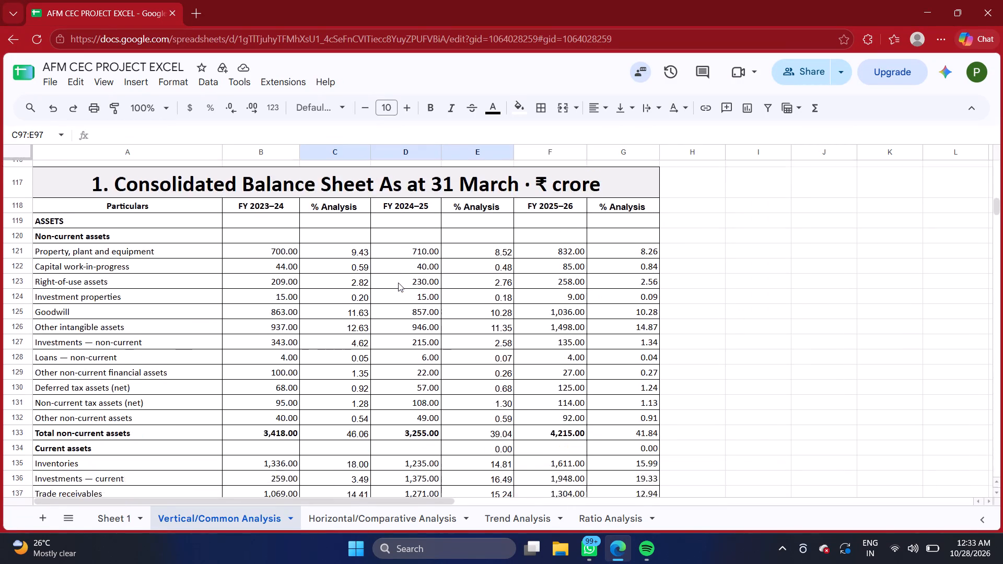
pyautogui.scroll(-6, 398, 283)
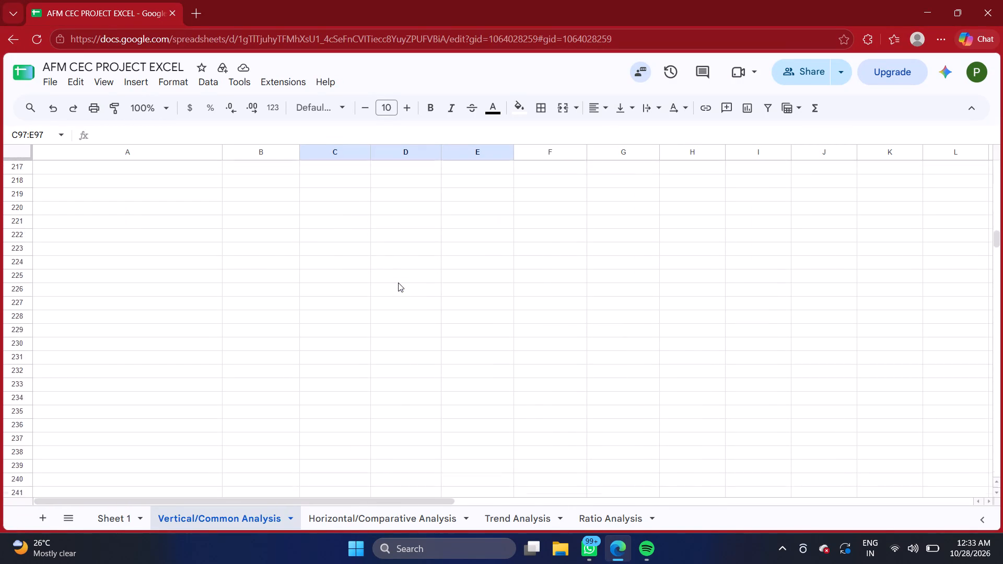
pyautogui.scroll(-1, 398, 283)
pyautogui.scroll(1, 398, 283)
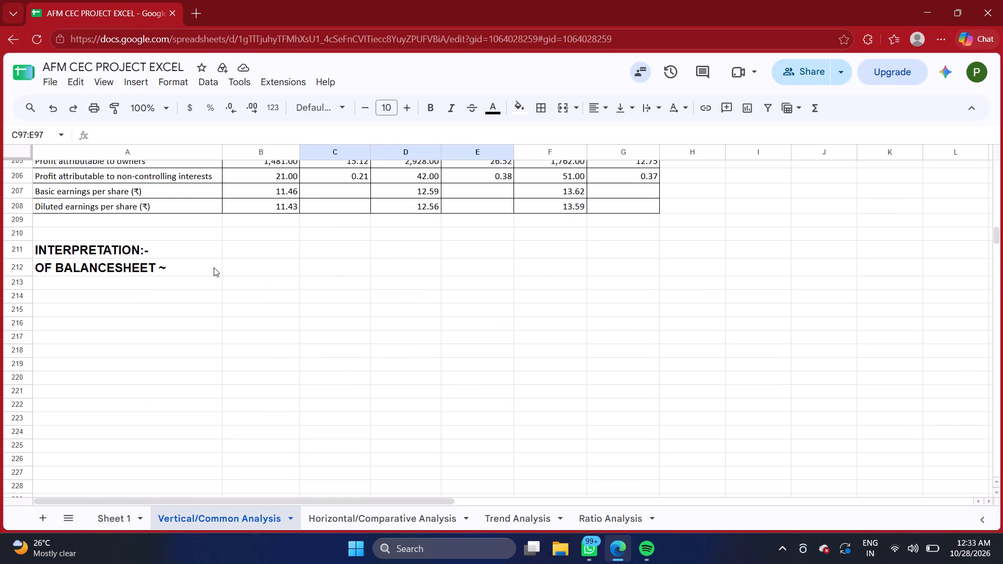
pyautogui.click(212, 267)
pyautogui.click(242, 256)
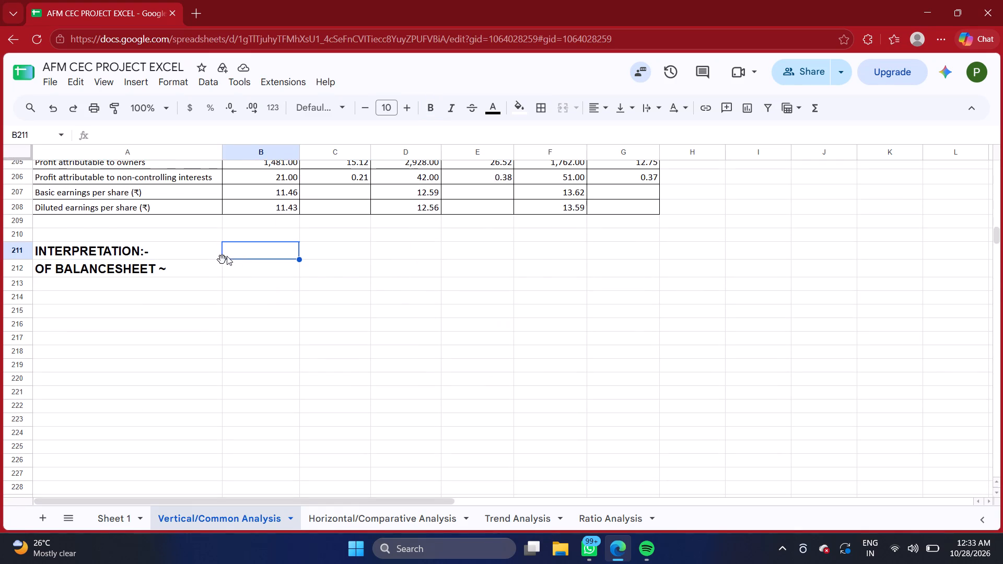
# Re-read the first company's interpretation points alongside Marico's balance sheet percentages, ending back at Marico's interpretation heading.
pyautogui.scroll(3, 215, 254)
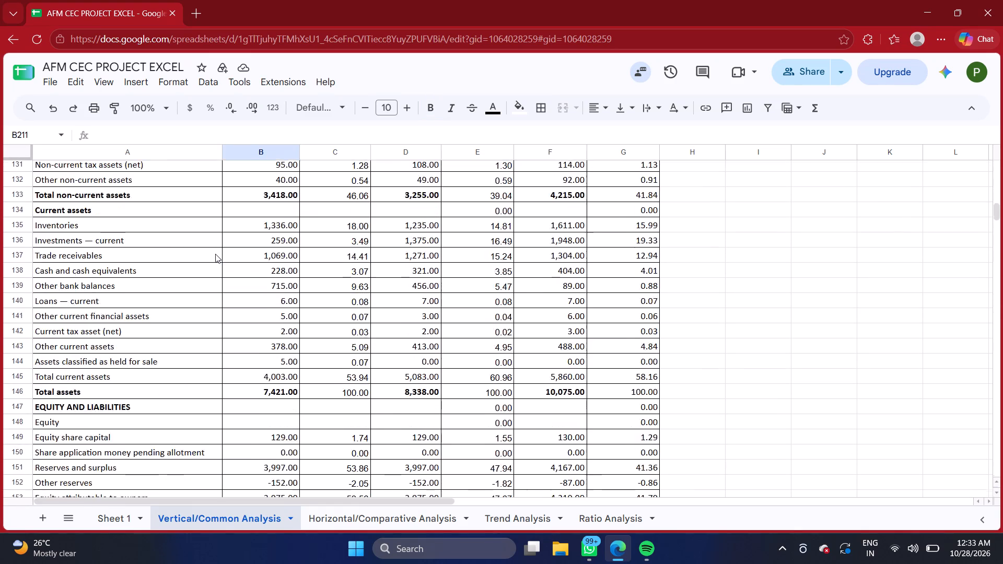
pyautogui.scroll(2, 215, 254)
pyautogui.scroll(-1, 215, 254)
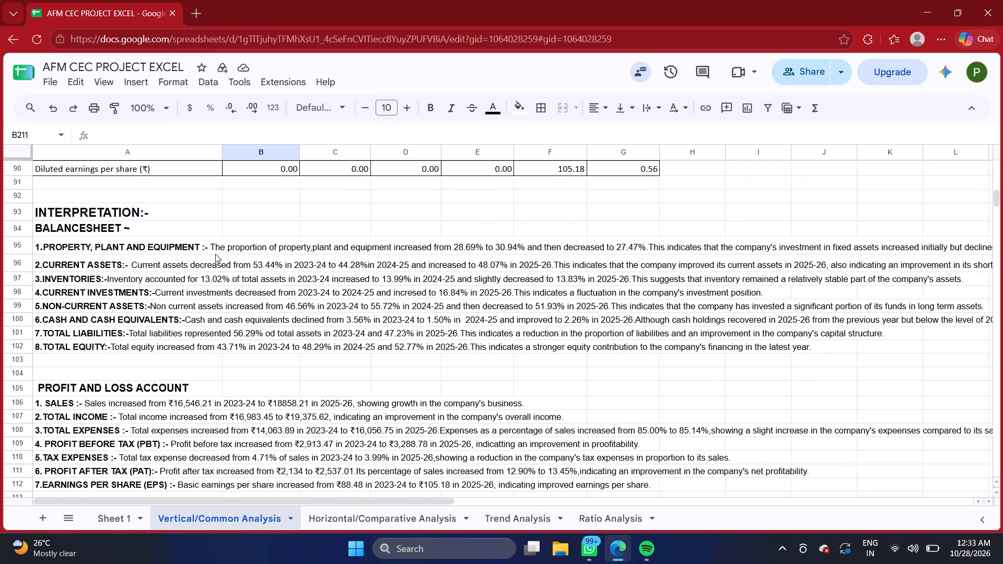
pyautogui.scroll(-3, 215, 254)
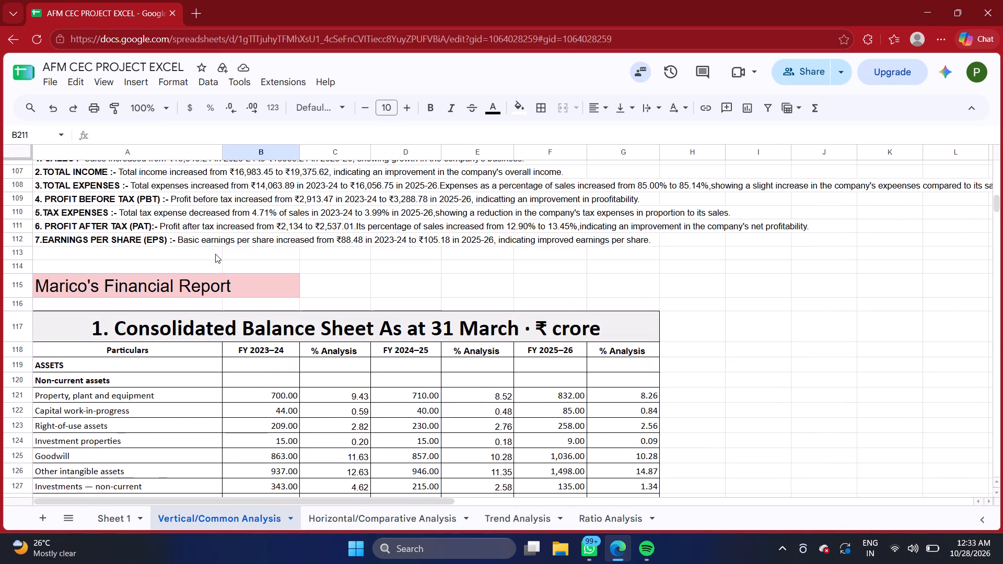
pyautogui.scroll(-2, 215, 242)
pyautogui.scroll(2, 215, 233)
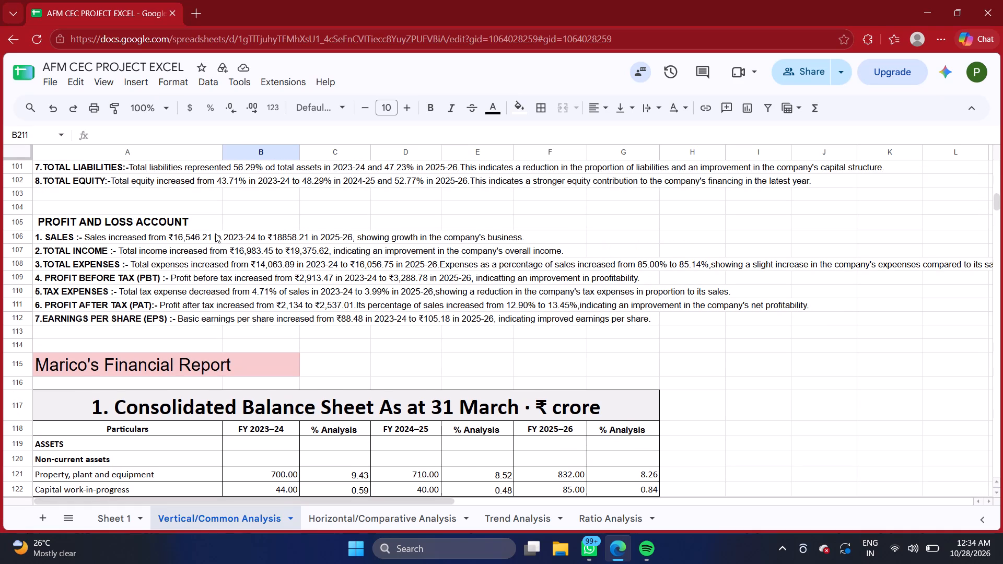
pyautogui.scroll(-3, 215, 233)
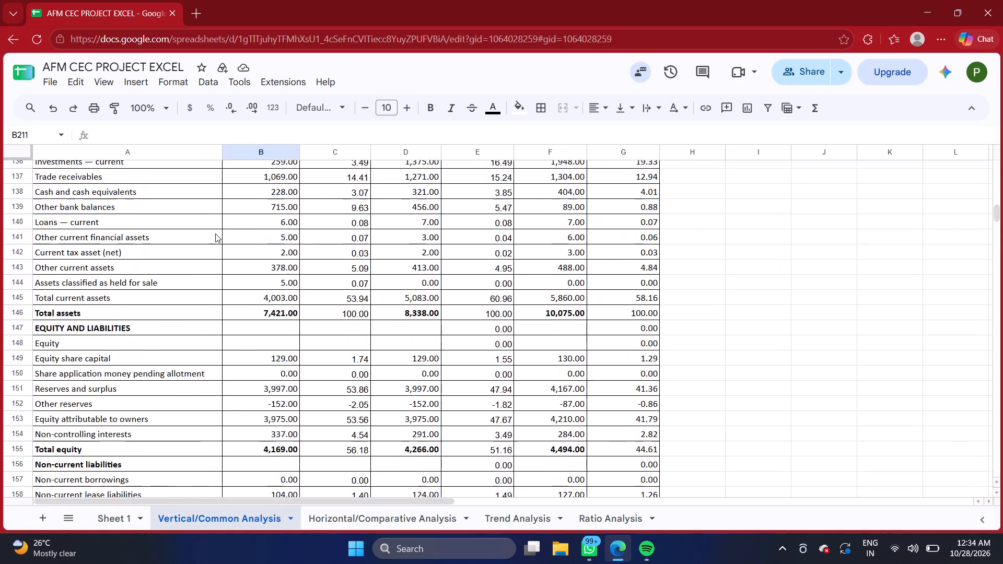
pyautogui.scroll(-5, 215, 233)
pyautogui.scroll(1, 215, 233)
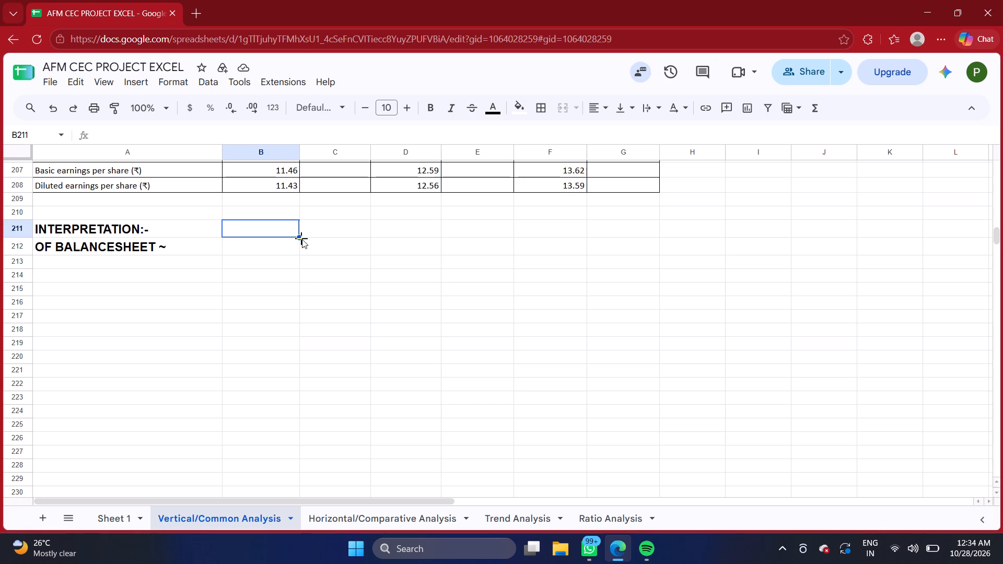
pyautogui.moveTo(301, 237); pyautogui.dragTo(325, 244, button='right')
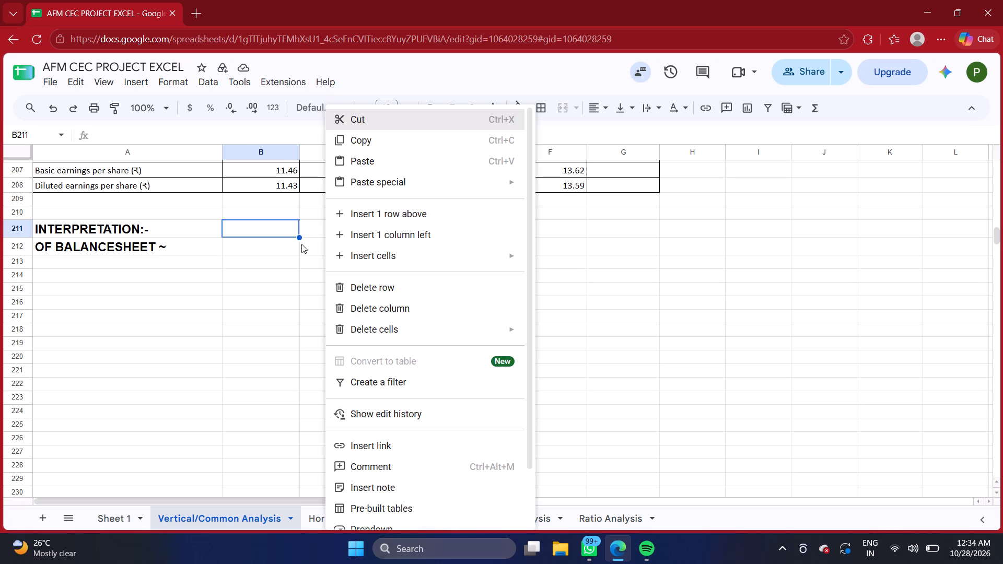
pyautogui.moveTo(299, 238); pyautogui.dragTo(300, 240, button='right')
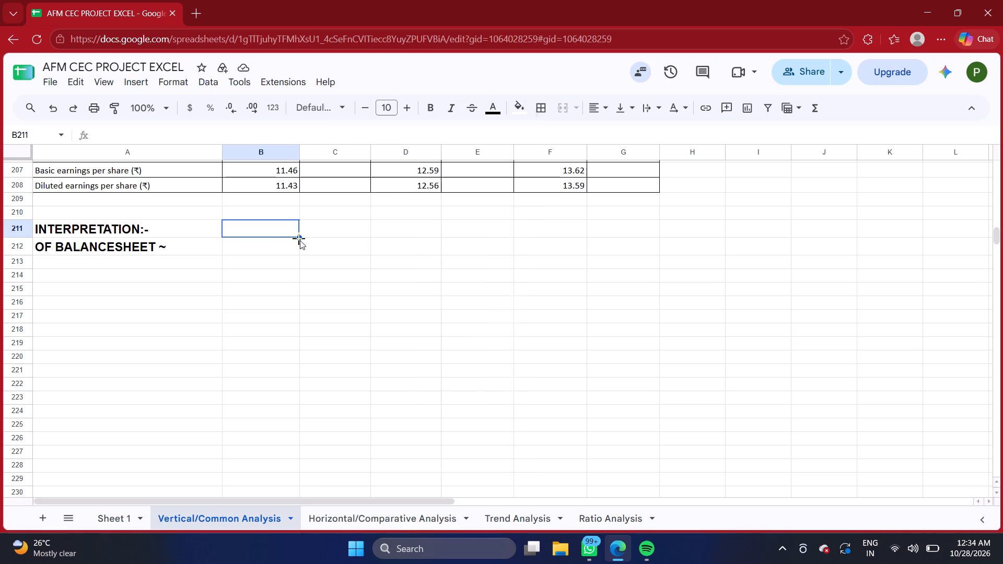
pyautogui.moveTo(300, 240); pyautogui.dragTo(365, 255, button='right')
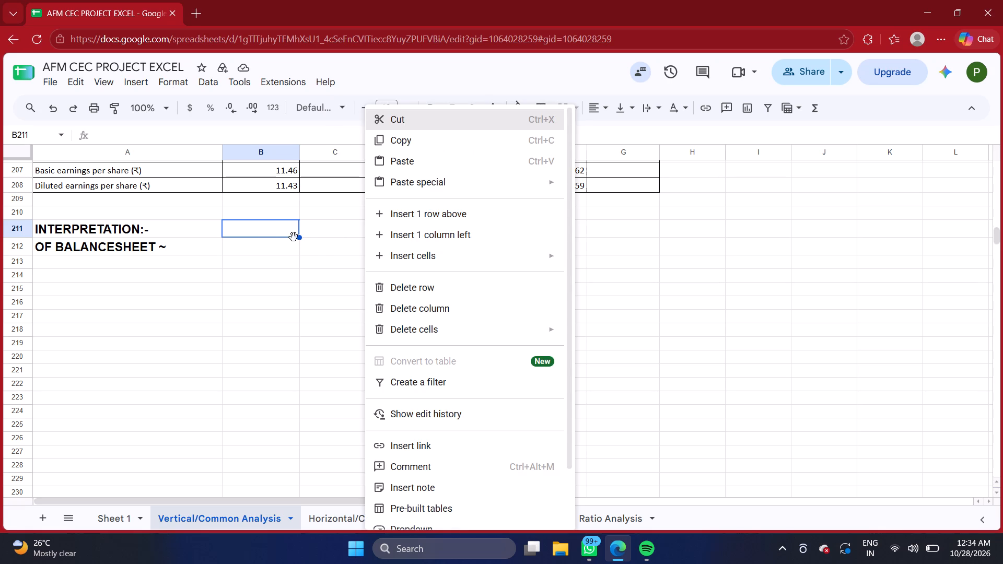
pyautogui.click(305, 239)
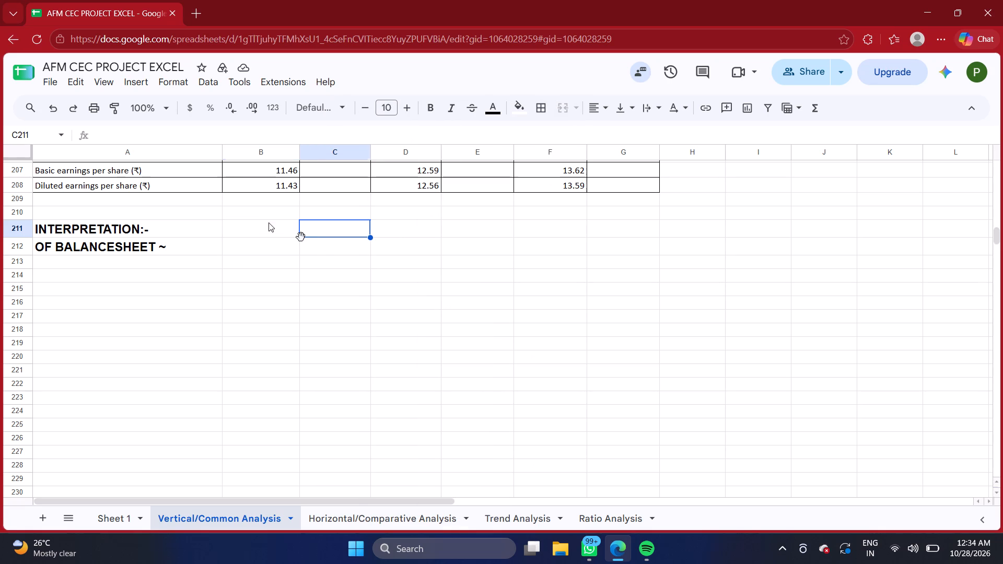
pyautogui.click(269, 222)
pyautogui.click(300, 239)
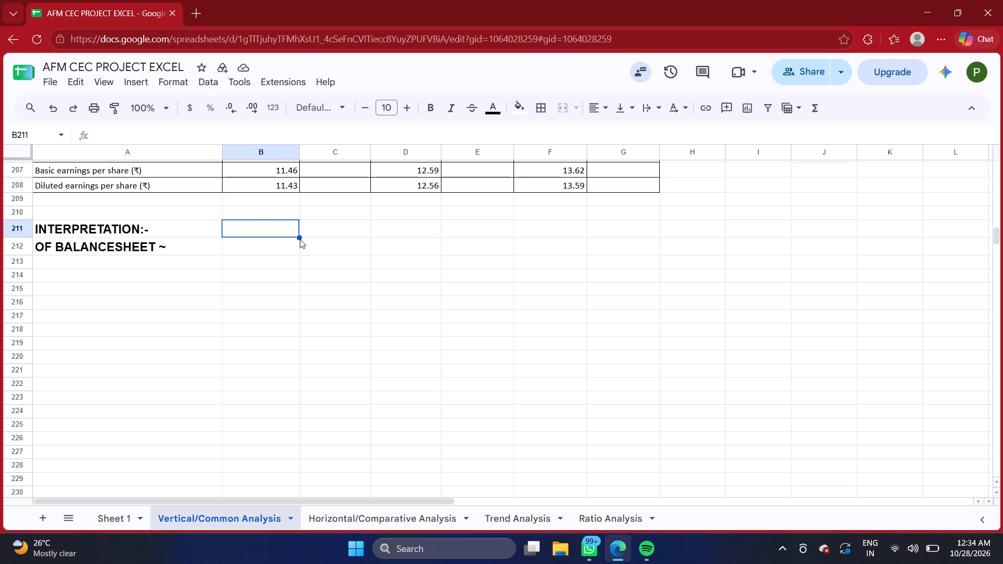
# Fill the blank cell B211 beside Marico's Interpretation heading across to column L and down to row 219.
pyautogui.moveTo(298, 236); pyautogui.dragTo(329, 263)
pyautogui.moveTo(329, 263); pyautogui.dragTo(242, 315)
pyautogui.moveTo(242, 315); pyautogui.dragTo(631, 231)
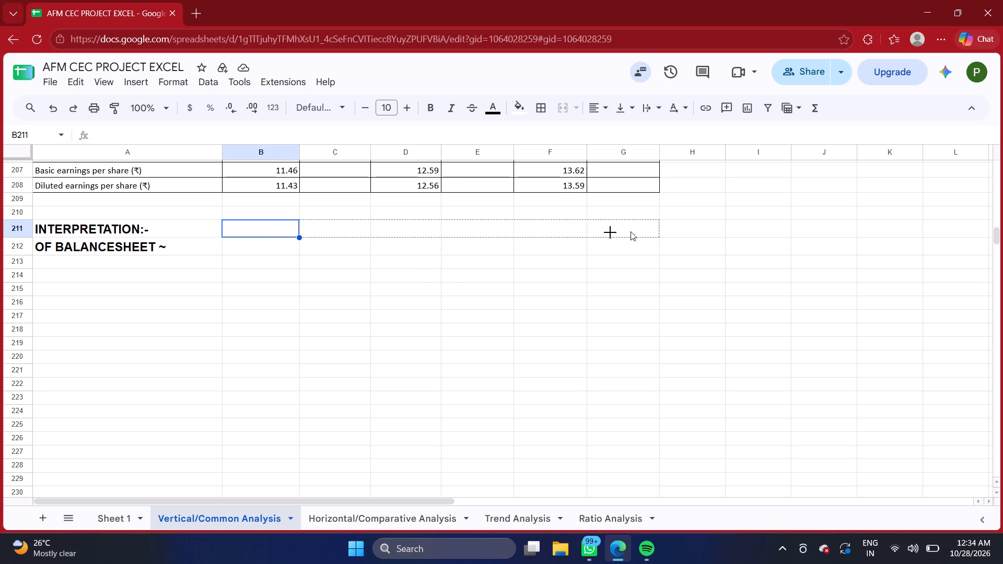
pyautogui.moveTo(631, 231); pyautogui.dragTo(820, 230)
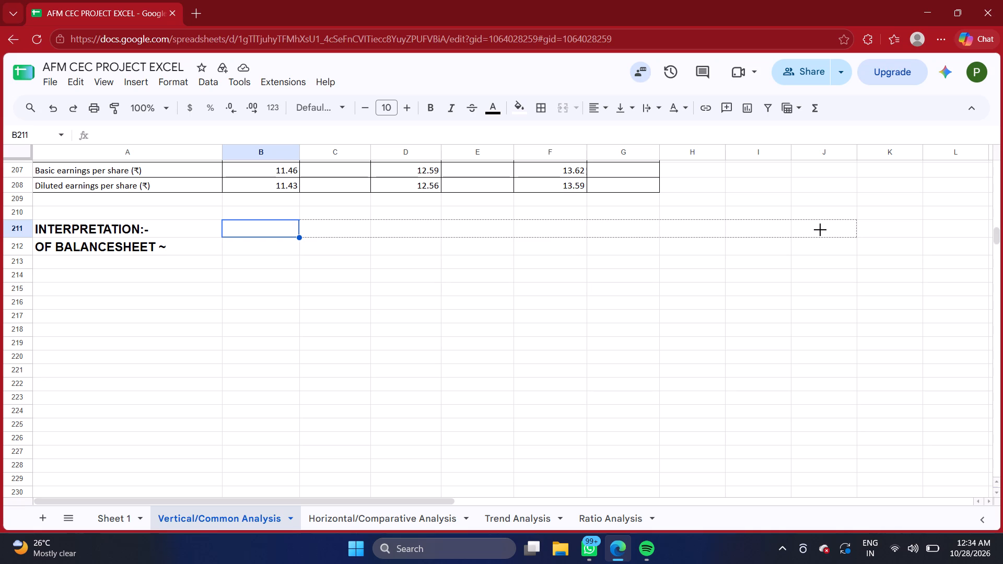
pyautogui.moveTo(820, 230); pyautogui.dragTo(963, 284)
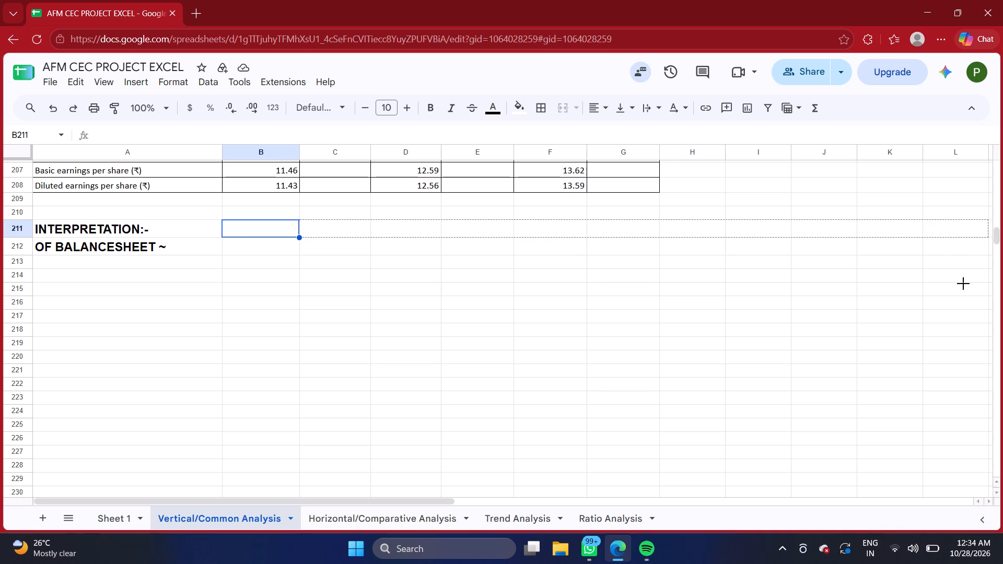
pyautogui.moveTo(963, 284); pyautogui.dragTo(971, 302)
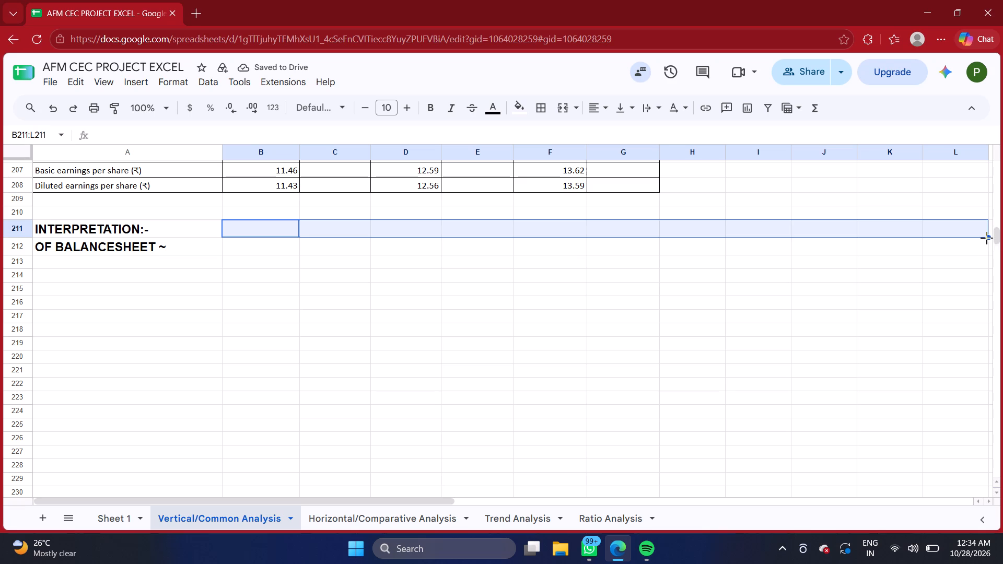
pyautogui.moveTo(987, 238); pyautogui.dragTo(985, 321)
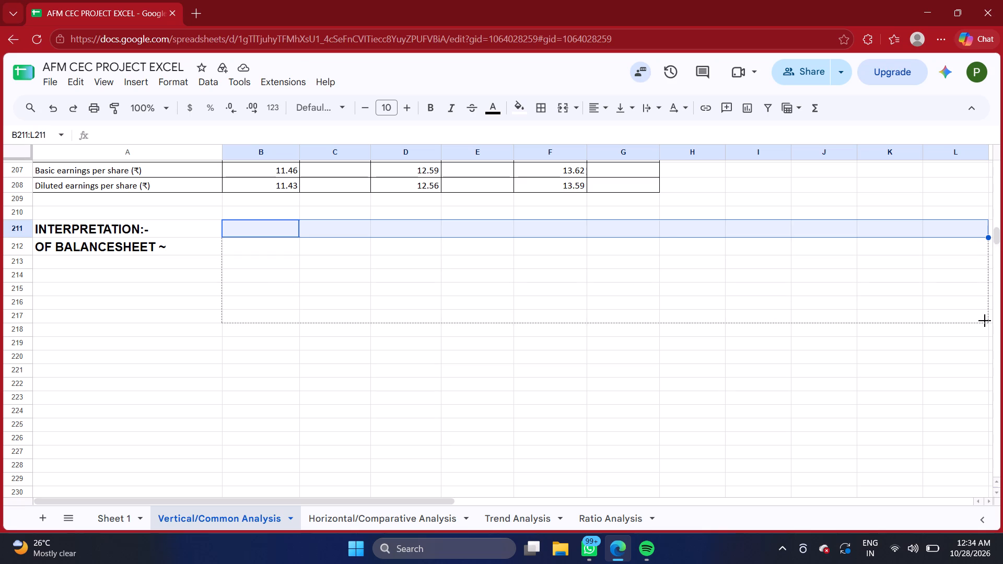
pyautogui.moveTo(985, 321); pyautogui.dragTo(982, 430)
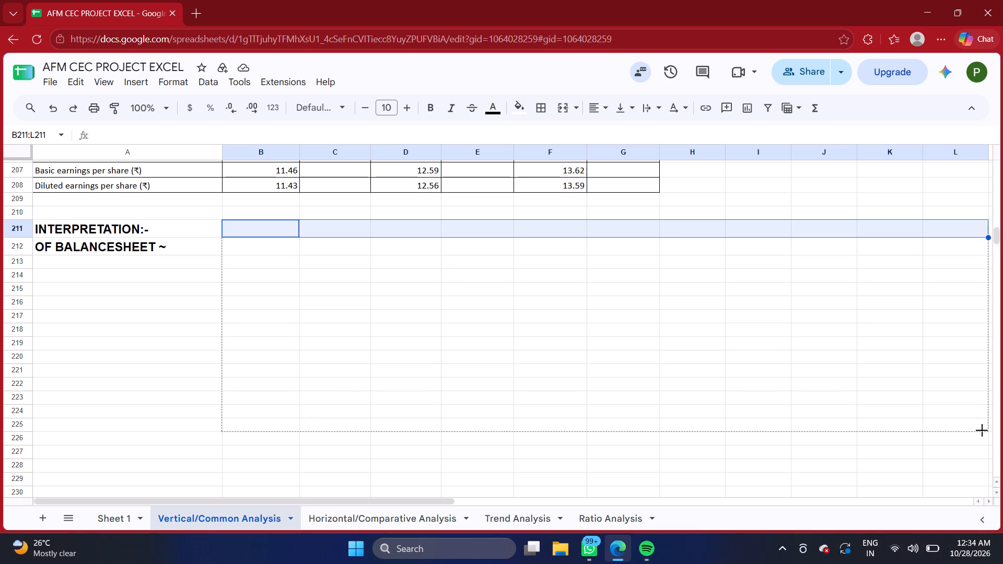
pyautogui.moveTo(982, 430); pyautogui.dragTo(973, 372)
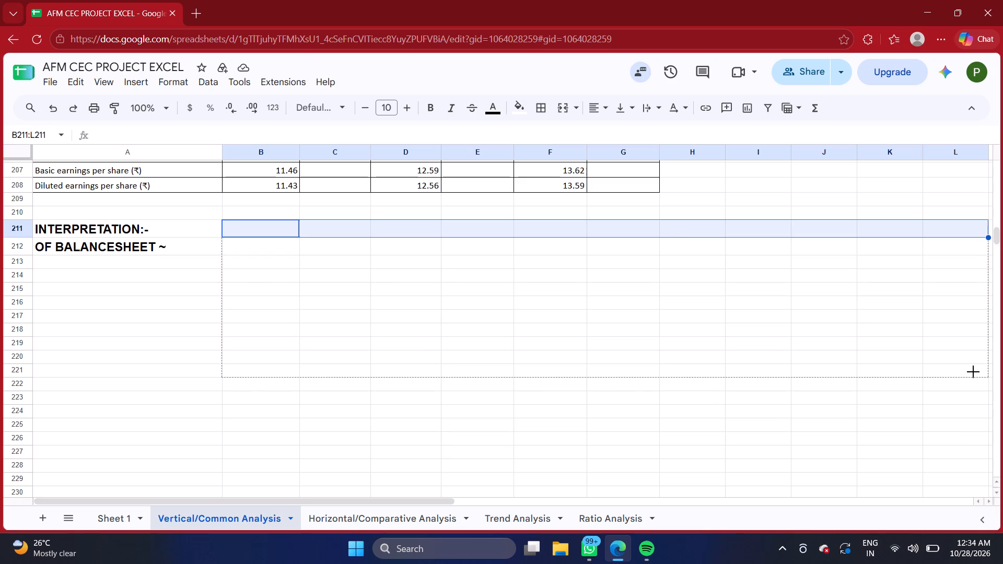
pyautogui.moveTo(973, 372); pyautogui.dragTo(968, 343)
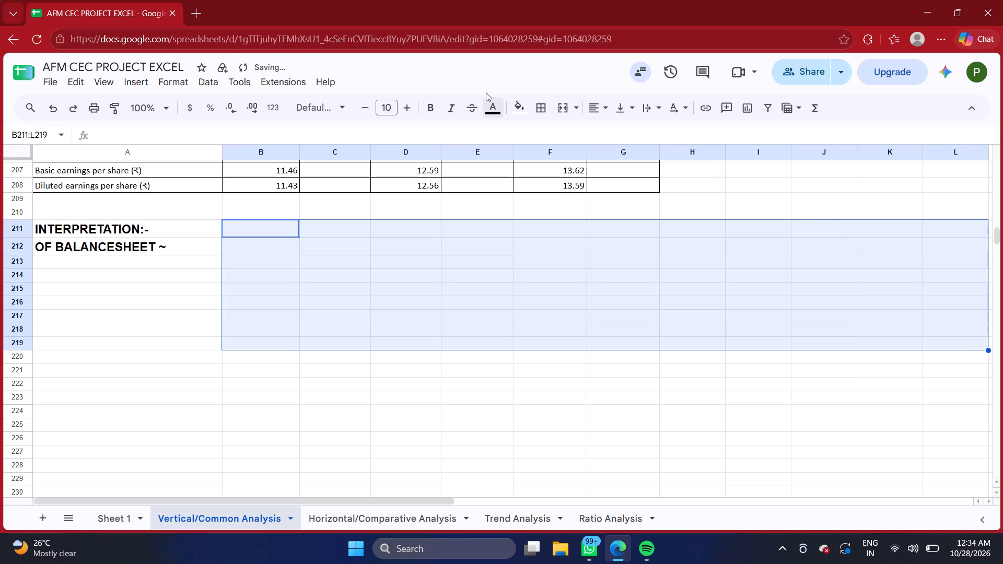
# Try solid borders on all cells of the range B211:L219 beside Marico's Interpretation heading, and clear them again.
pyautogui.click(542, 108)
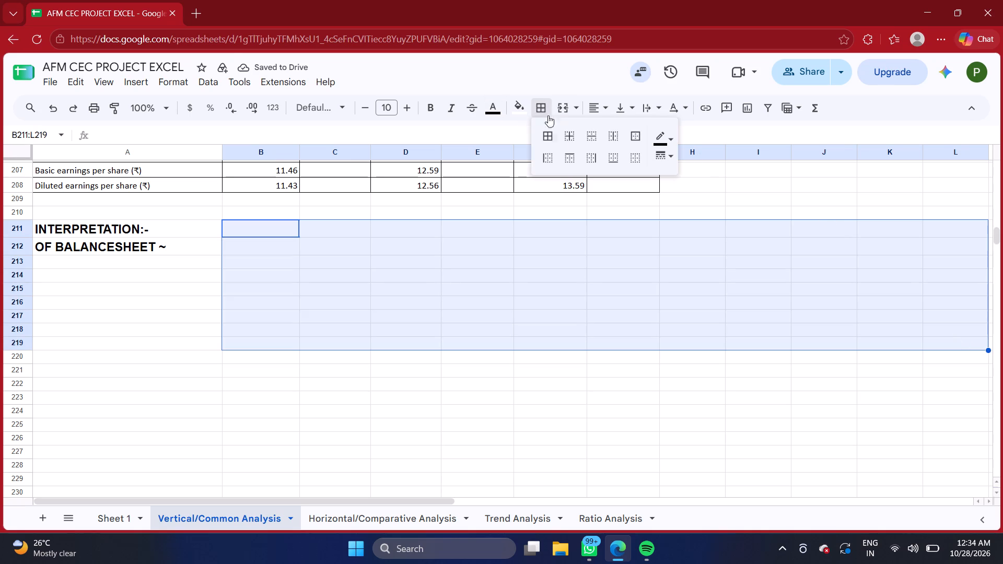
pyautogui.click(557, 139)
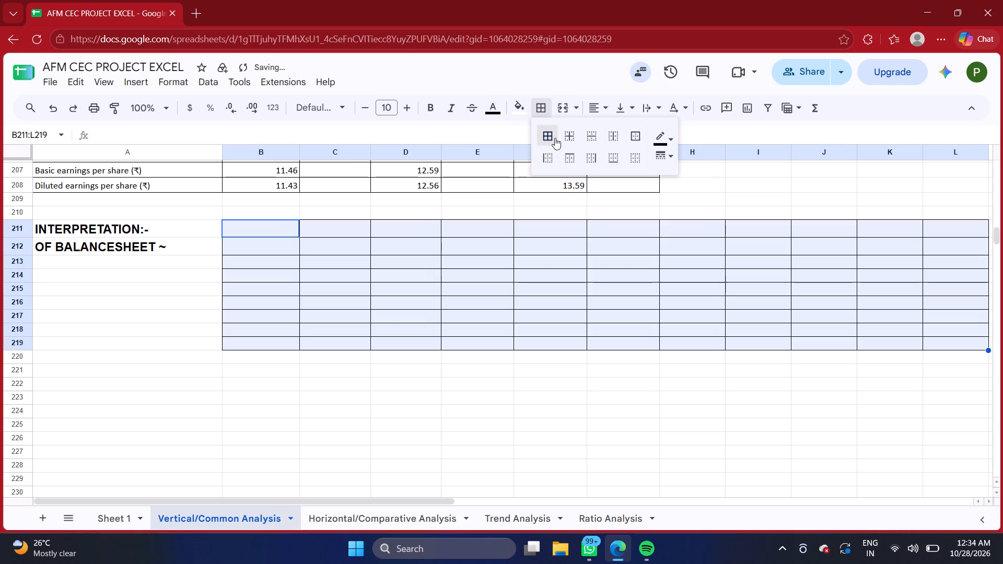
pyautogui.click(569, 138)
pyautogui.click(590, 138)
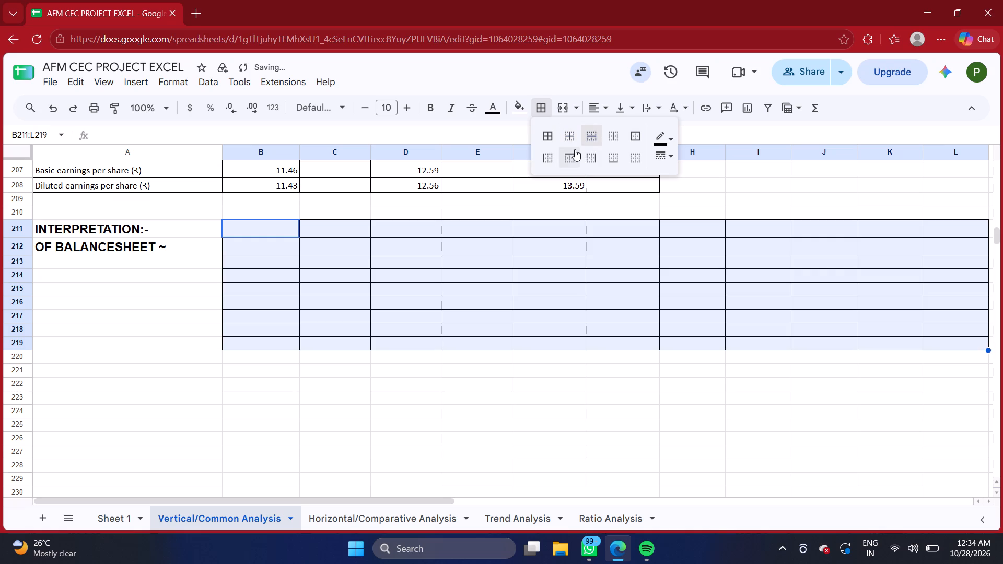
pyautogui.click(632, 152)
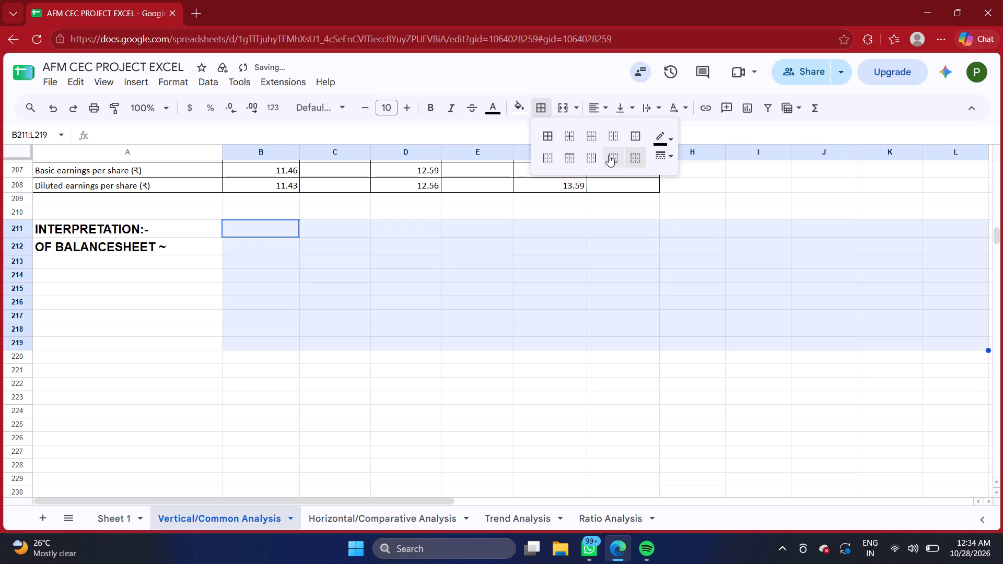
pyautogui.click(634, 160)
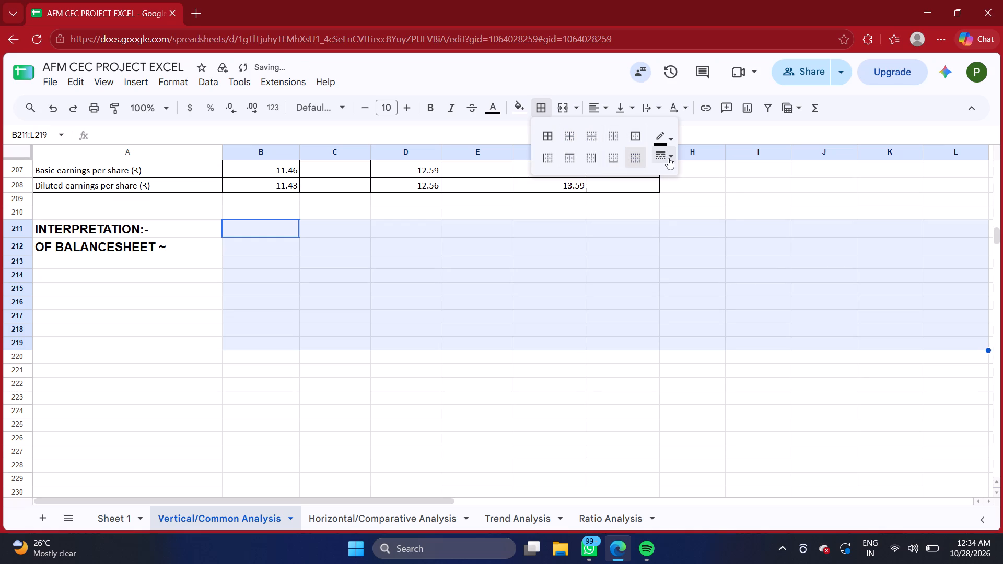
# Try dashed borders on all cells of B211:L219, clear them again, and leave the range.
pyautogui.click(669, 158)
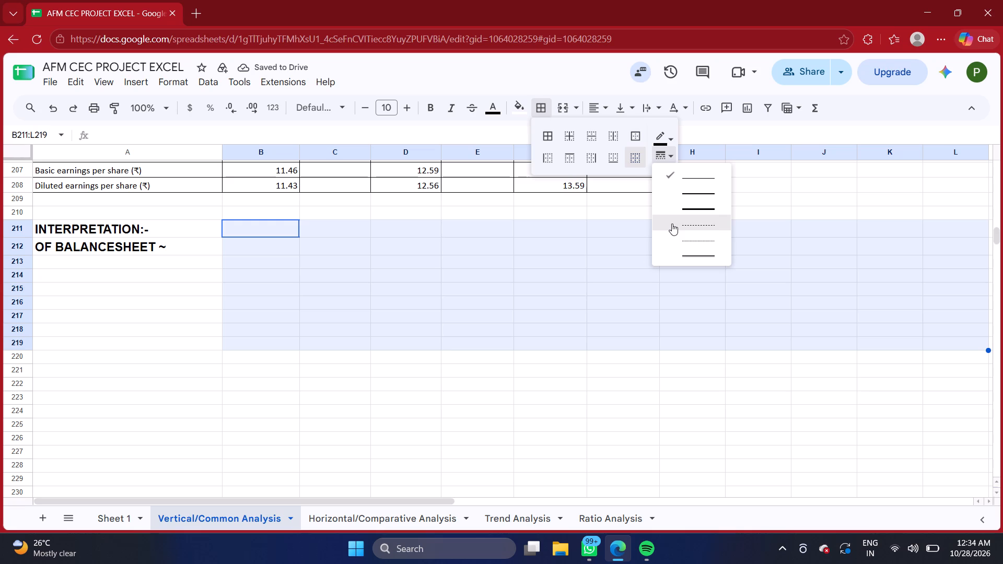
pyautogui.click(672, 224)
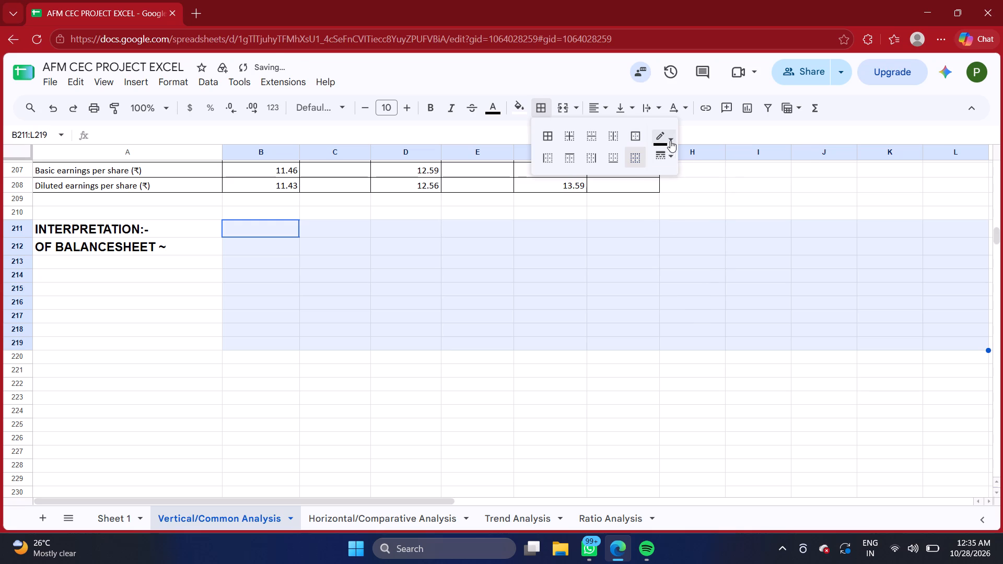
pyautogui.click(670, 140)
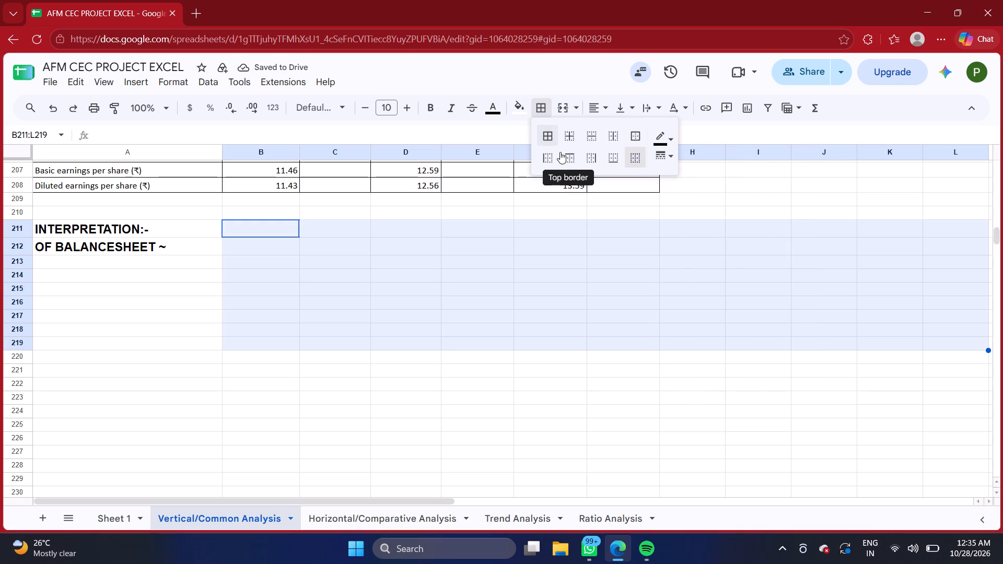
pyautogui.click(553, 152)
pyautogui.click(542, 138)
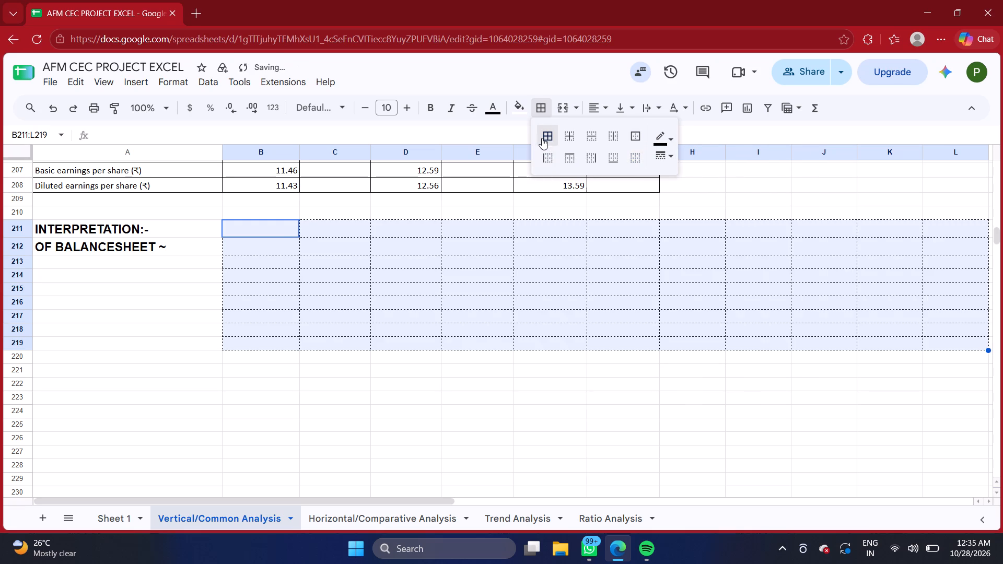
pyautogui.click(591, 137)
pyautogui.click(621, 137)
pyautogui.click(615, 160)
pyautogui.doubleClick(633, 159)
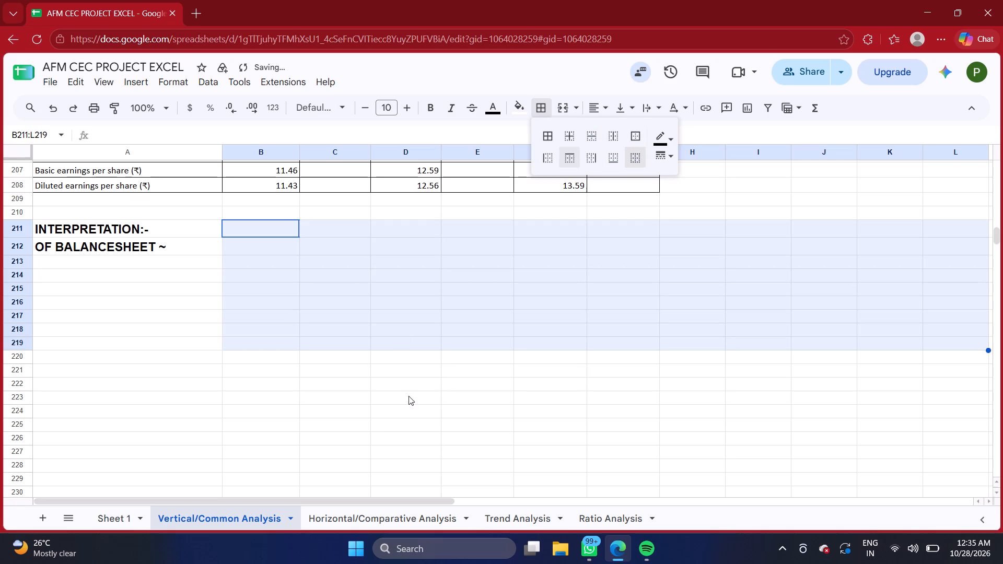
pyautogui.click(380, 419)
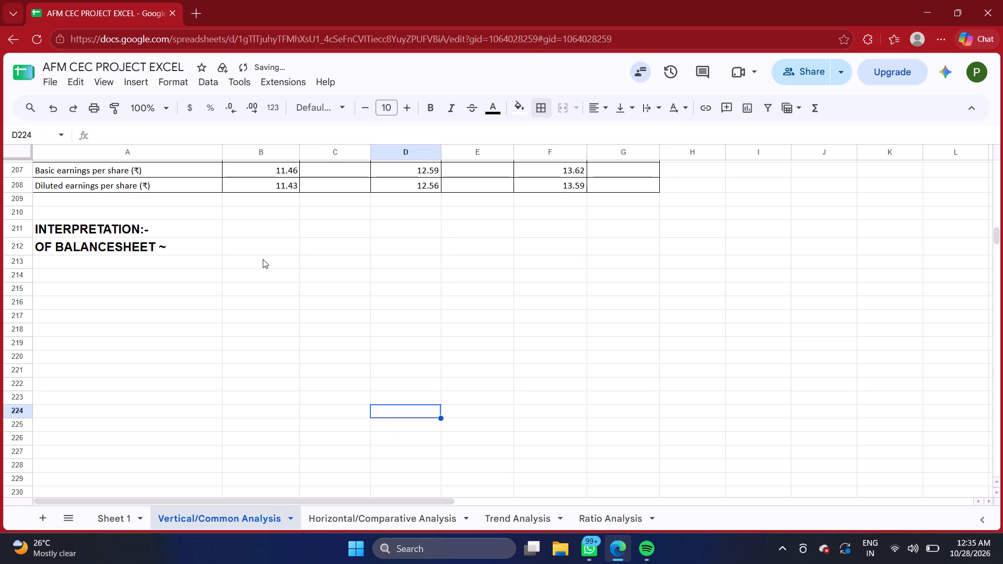
# Paste the copied non-current assets point into B211, covering the decline from 46.06% to 39.04% in 2024-25 and increase to 41.84% in 2025-26.
pyautogui.click(261, 246)
pyautogui.click(258, 233)
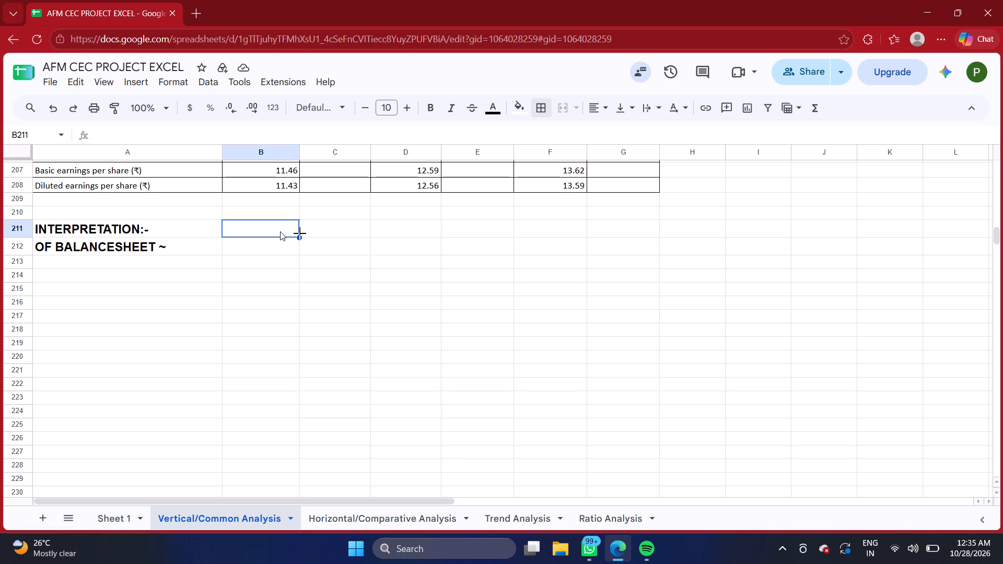
pyautogui.moveTo(327, 231); pyautogui.dragTo(284, 230)
pyautogui.click(284, 230)
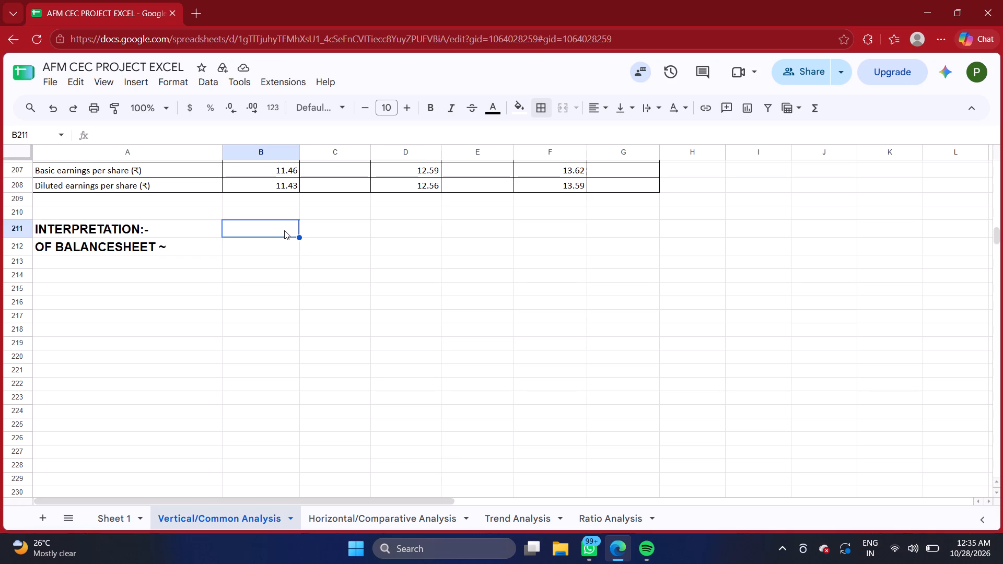
pyautogui.doubleClick(284, 230)
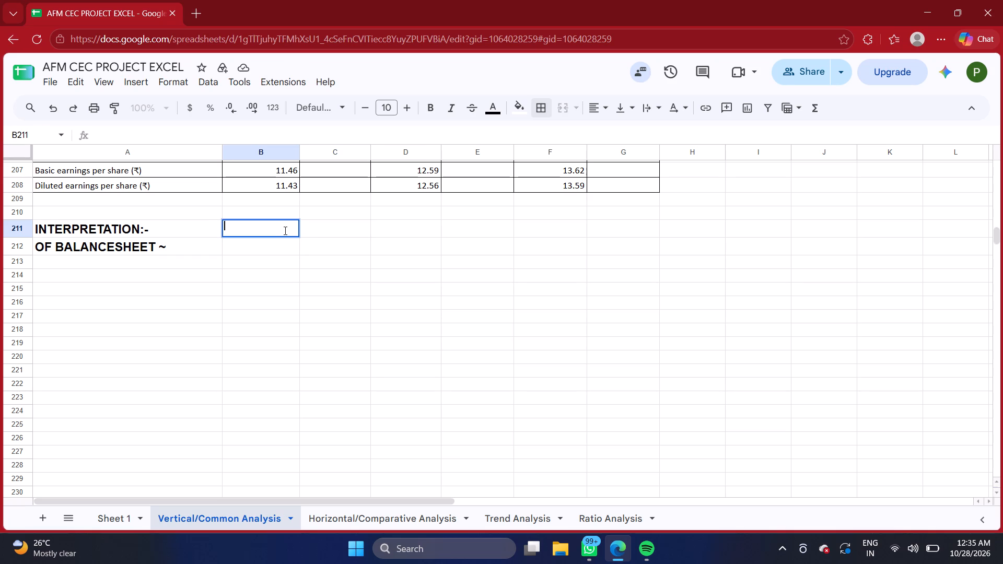
pyautogui.hotkey('ctrl', 'v')
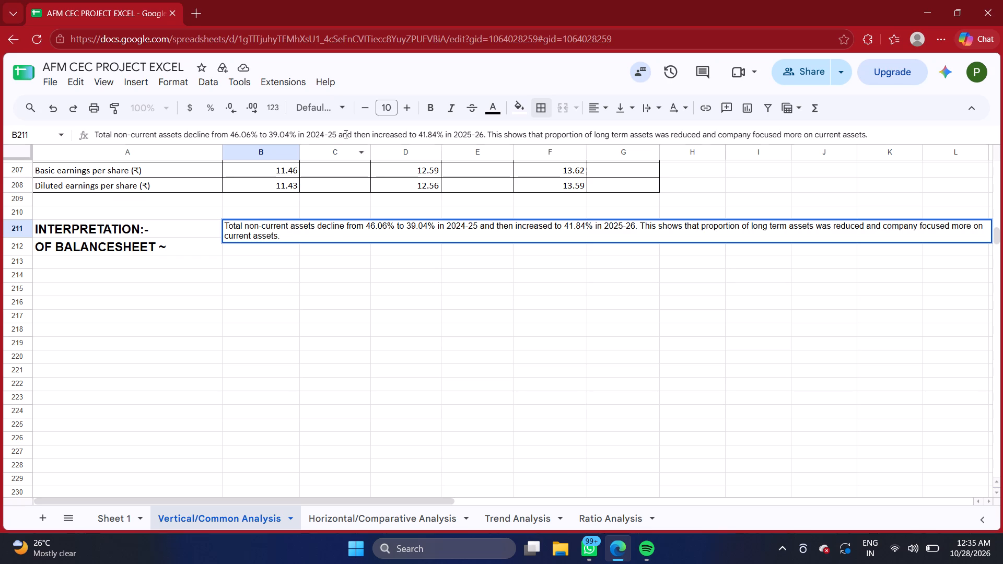
pyautogui.click(308, 266)
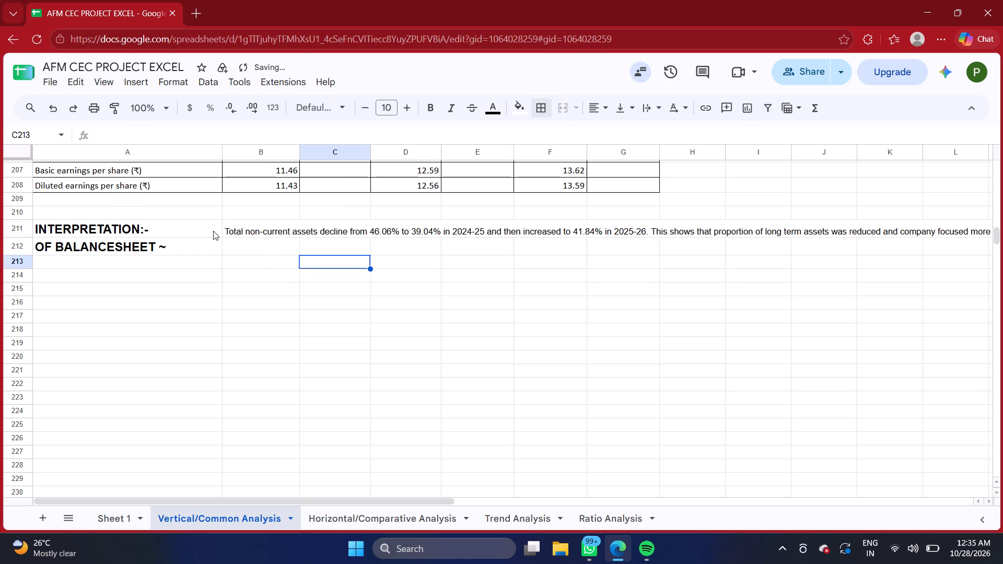
# Number the non-current assets point in B211 by adding "1. " before its text, following the first company's numbered points.
pyautogui.scroll(3, 208, 233)
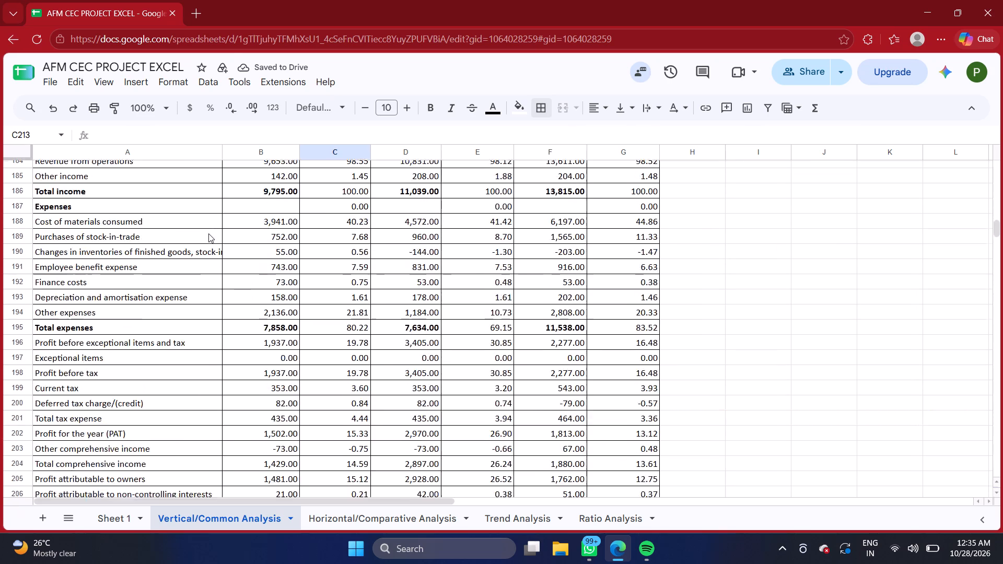
pyautogui.scroll(2, 208, 233)
pyautogui.scroll(-3, 208, 233)
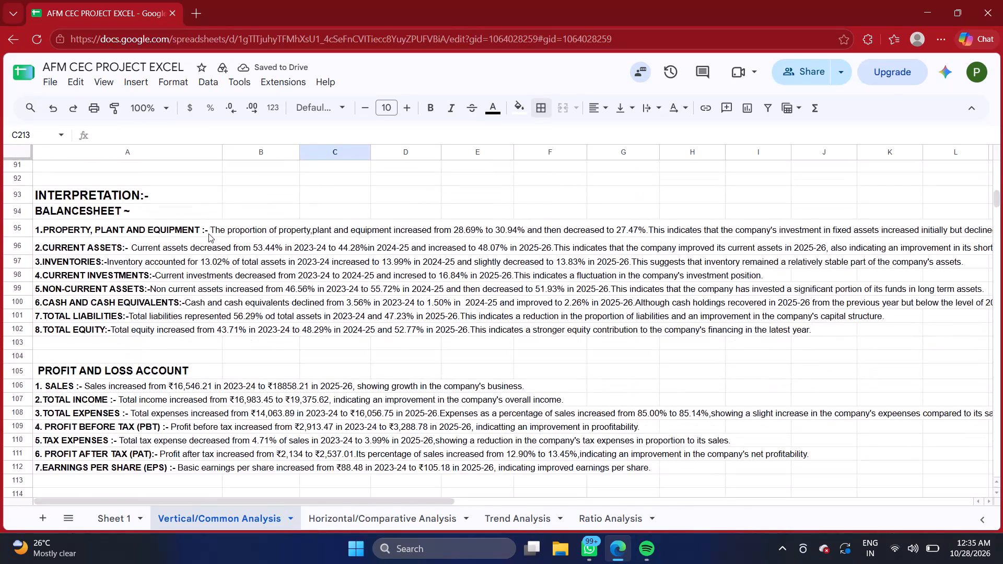
pyautogui.scroll(-7, 208, 233)
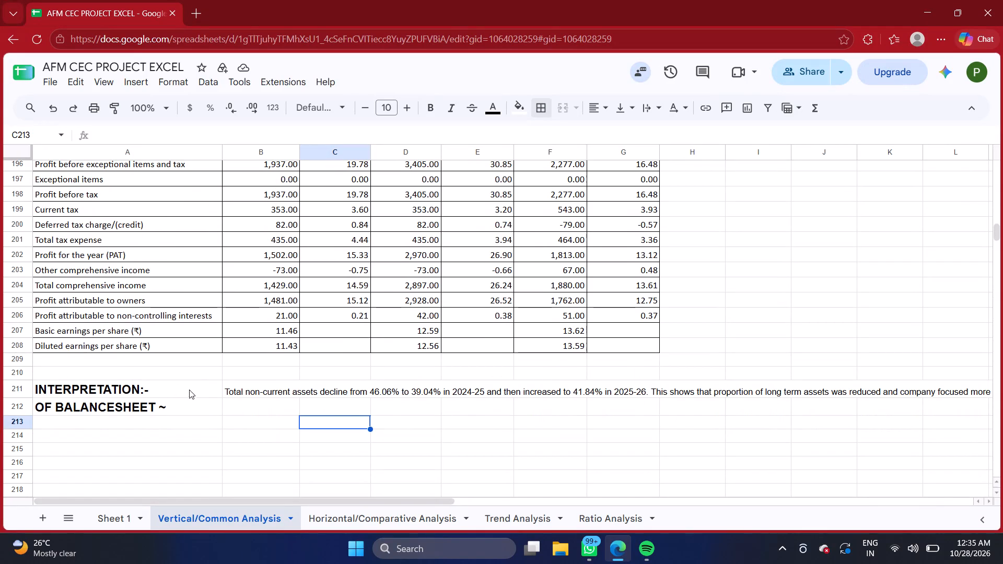
pyautogui.click(205, 392)
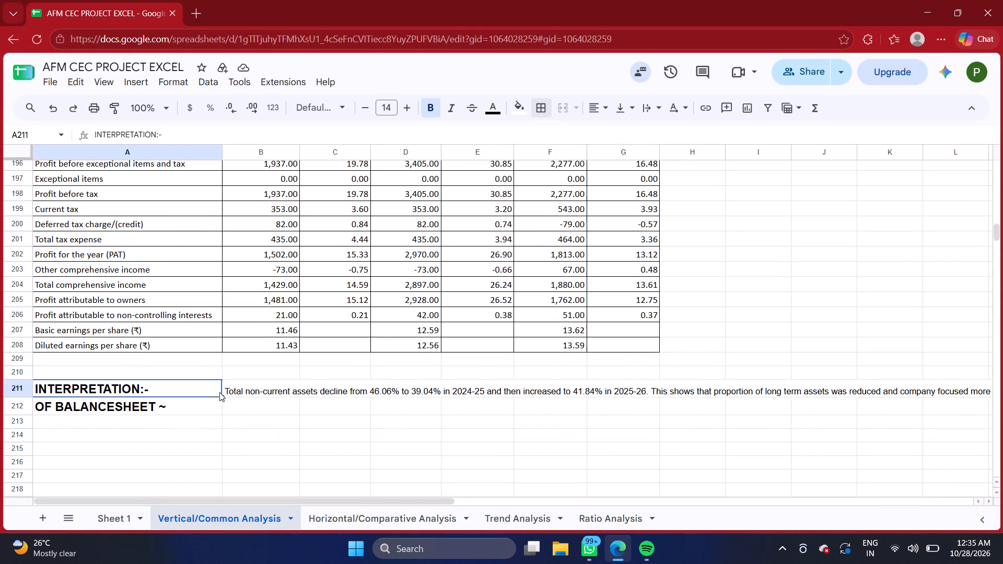
pyautogui.click(226, 392)
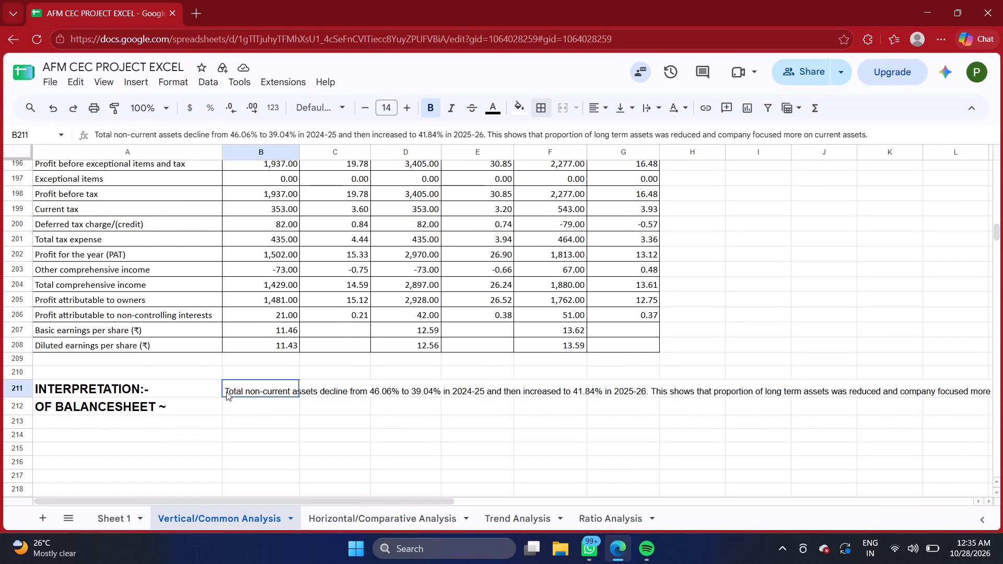
pyautogui.click(217, 391)
pyautogui.doubleClick(217, 391)
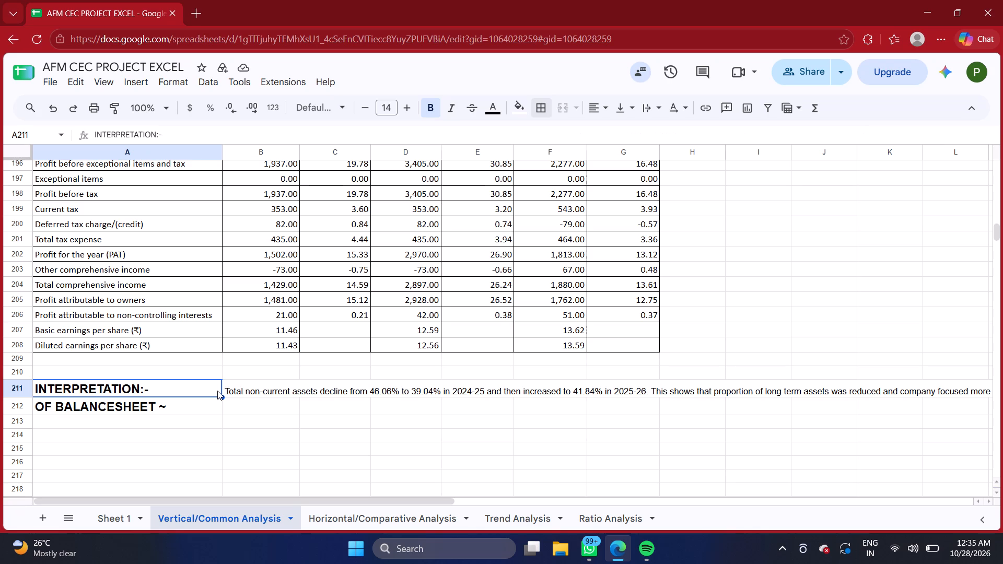
pyautogui.doubleClick(224, 390)
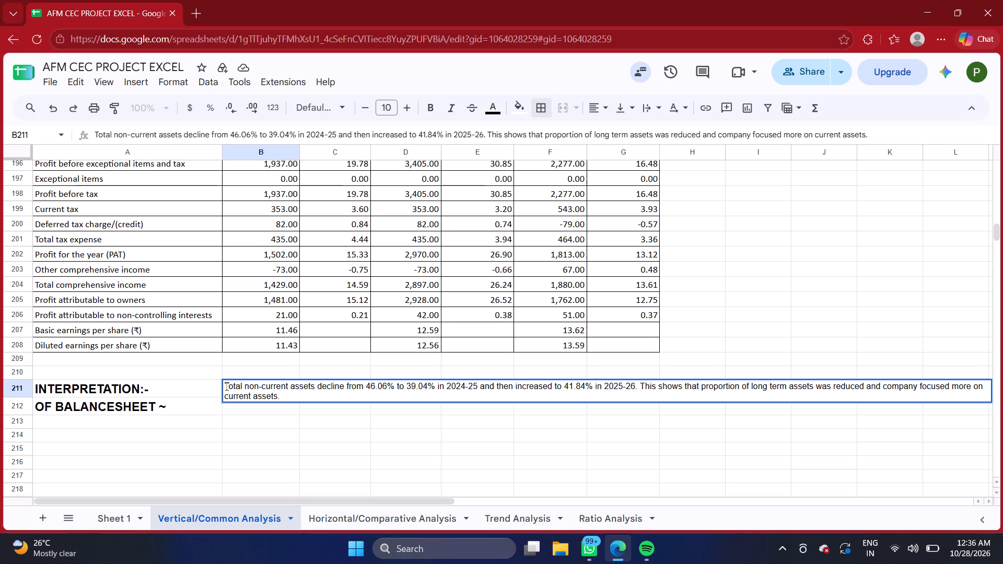
pyautogui.click(226, 386)
pyautogui.press('1')
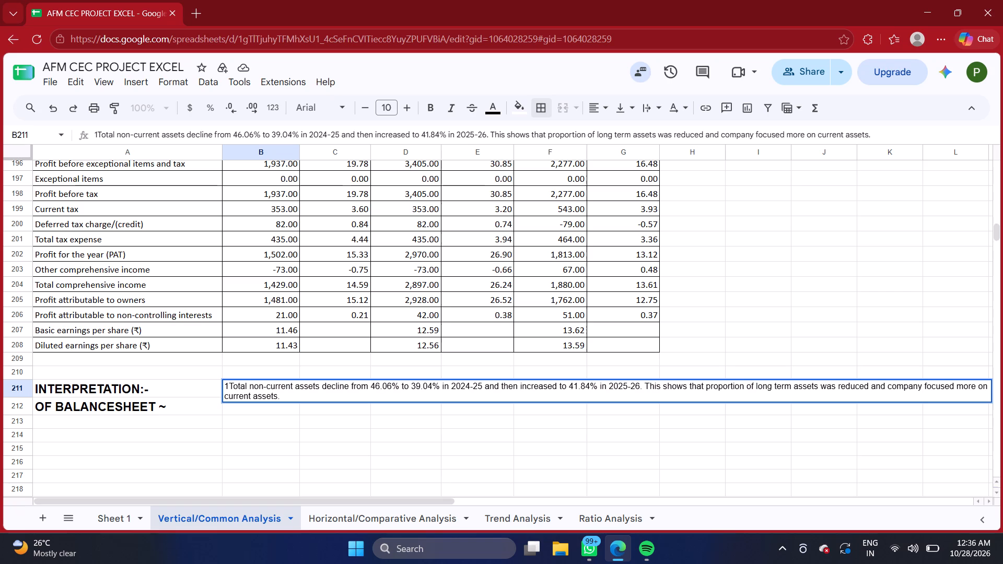
pyautogui.doubleClick(226, 386)
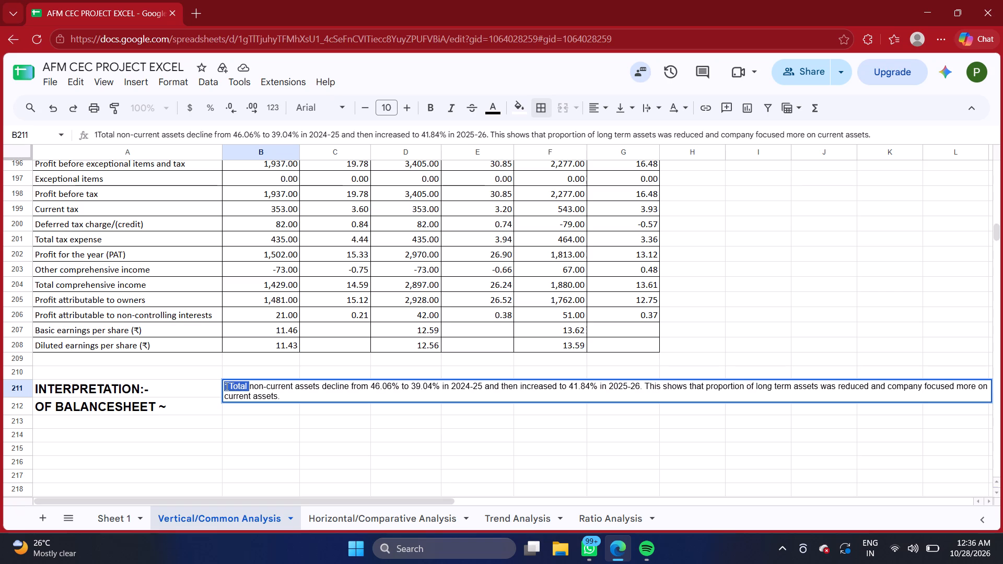
pyautogui.tripleClick(226, 386)
pyautogui.doubleClick(226, 386)
pyautogui.moveTo(226, 386); pyautogui.dragTo(231, 387)
pyautogui.click(231, 387)
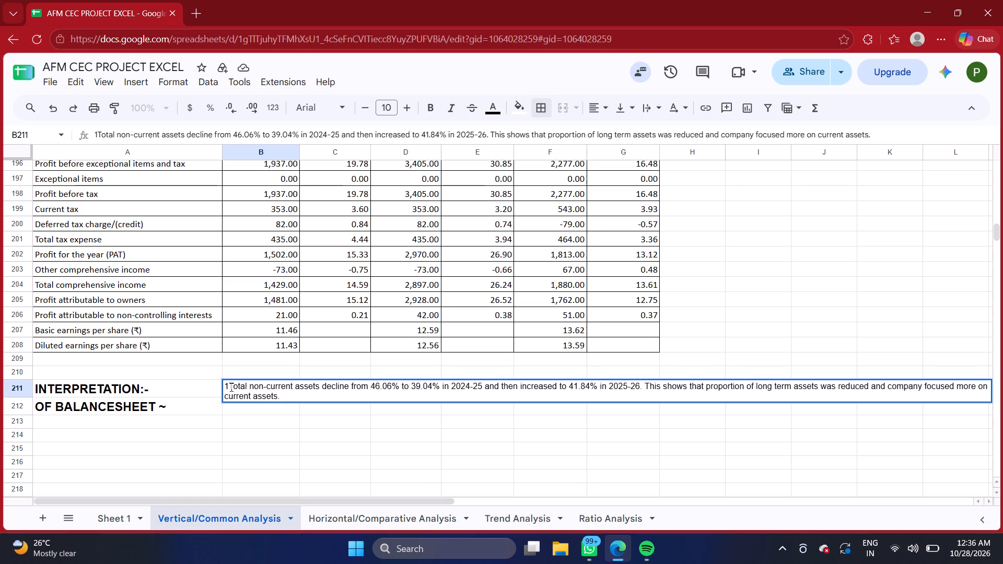
pyautogui.click(228, 385)
pyautogui.press('space')
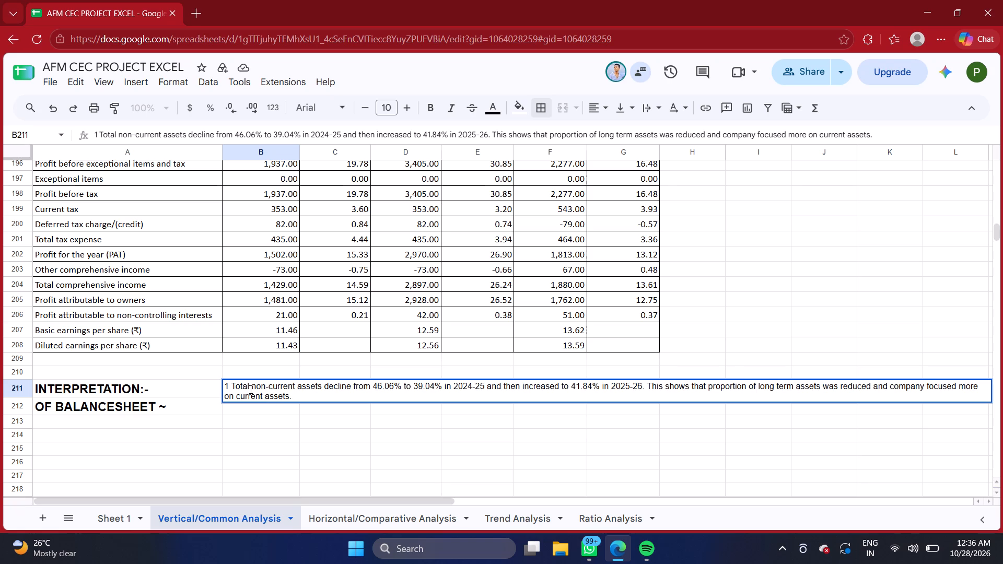
pyautogui.press('BackSpace')
pyautogui.press('.')
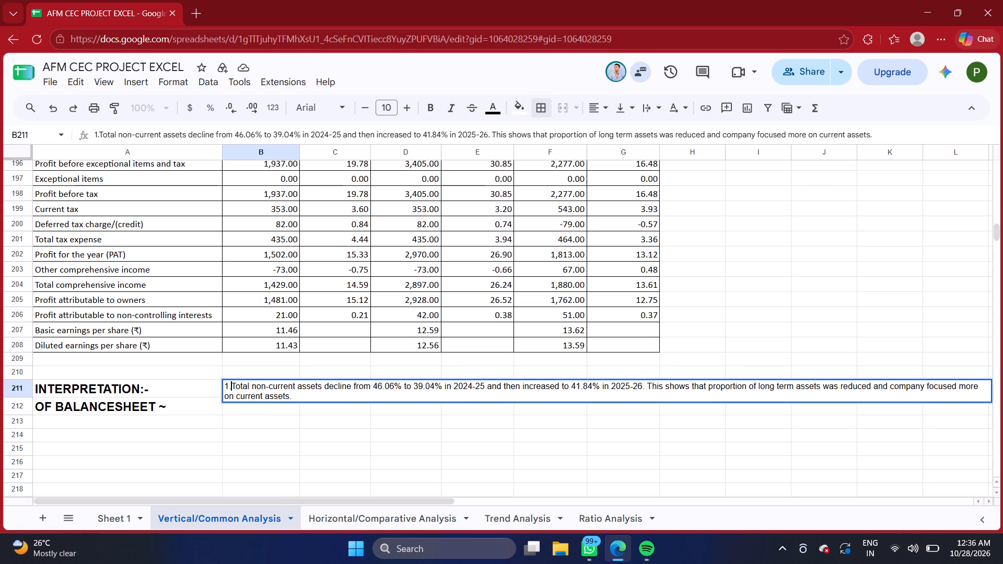
pyautogui.press('space')
pyautogui.click(296, 425)
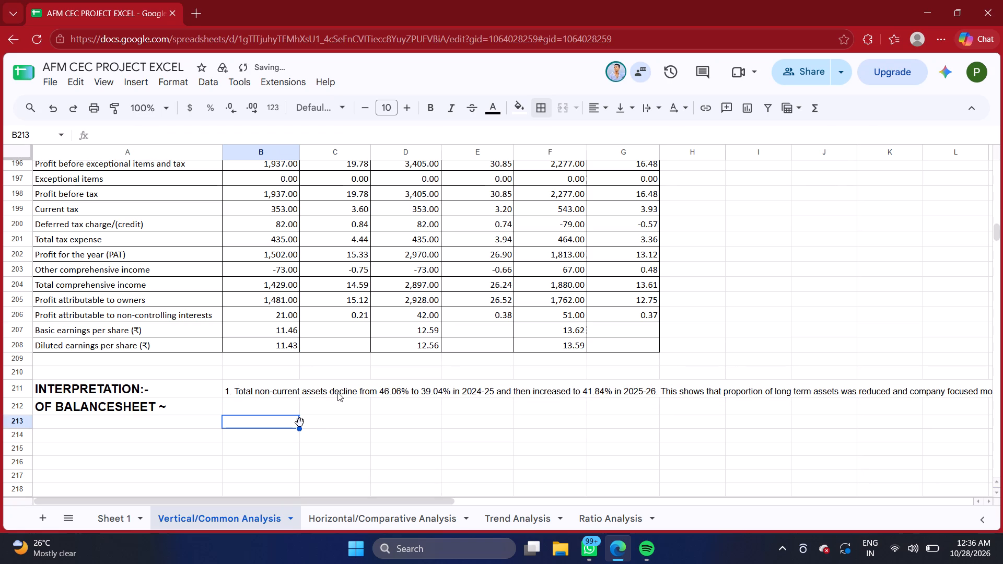
# Set the font of the non-current assets point in B211 to Times New Roman.
pyautogui.doubleClick(374, 390)
pyautogui.tripleClick(374, 390)
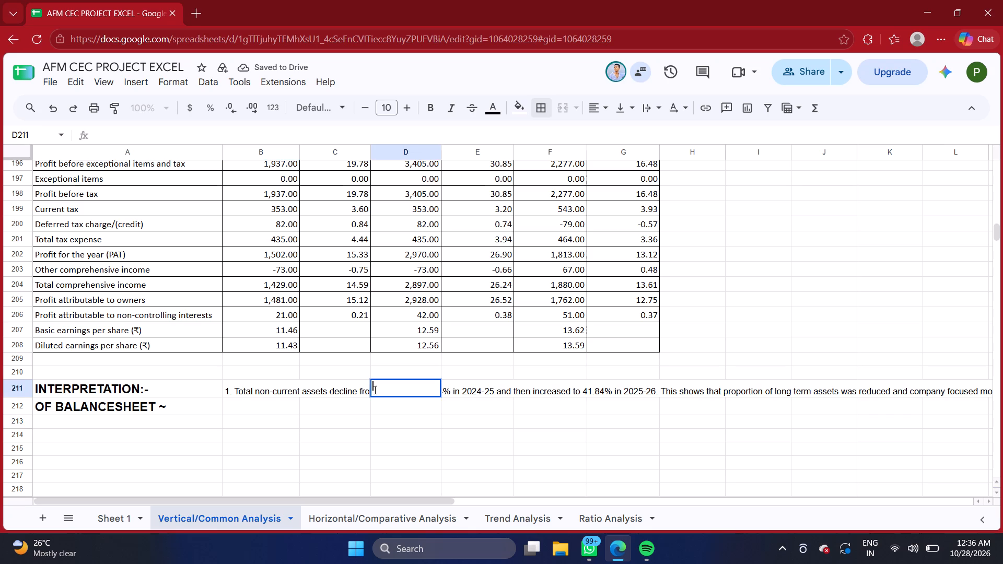
pyautogui.click(374, 390)
pyautogui.tripleClick(249, 390)
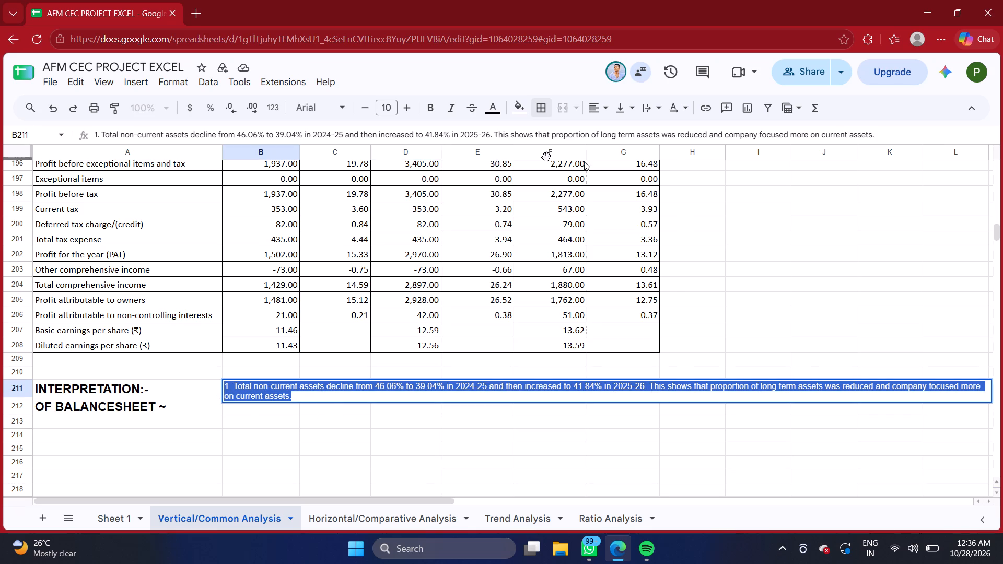
pyautogui.click(685, 109)
pyautogui.click(685, 109)
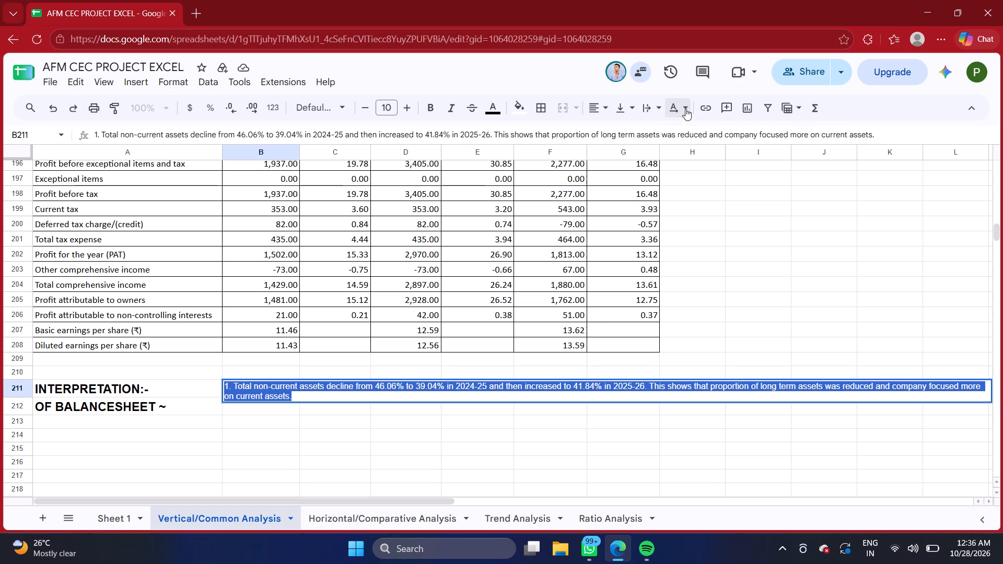
pyautogui.click(345, 109)
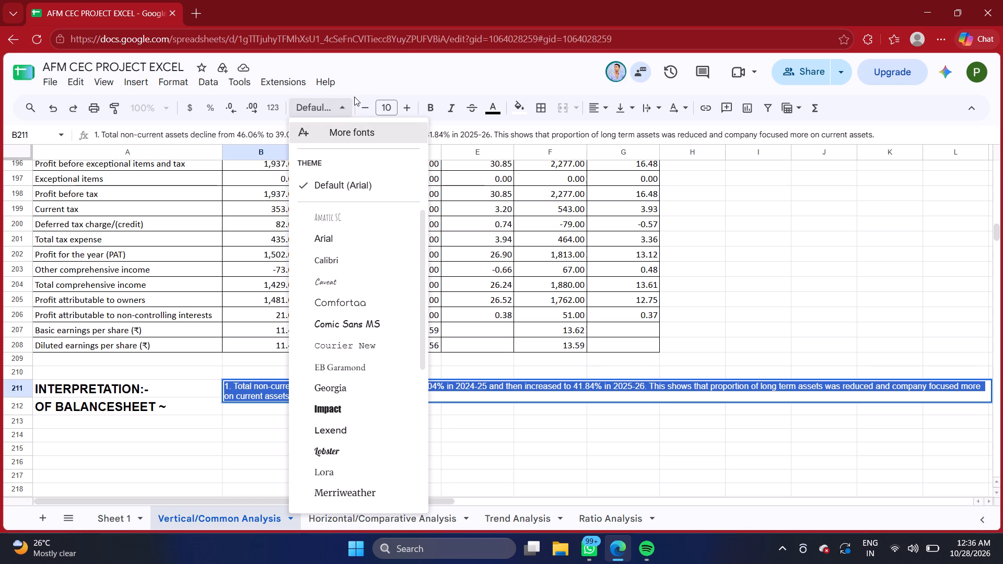
pyautogui.scroll(-2, 340, 253)
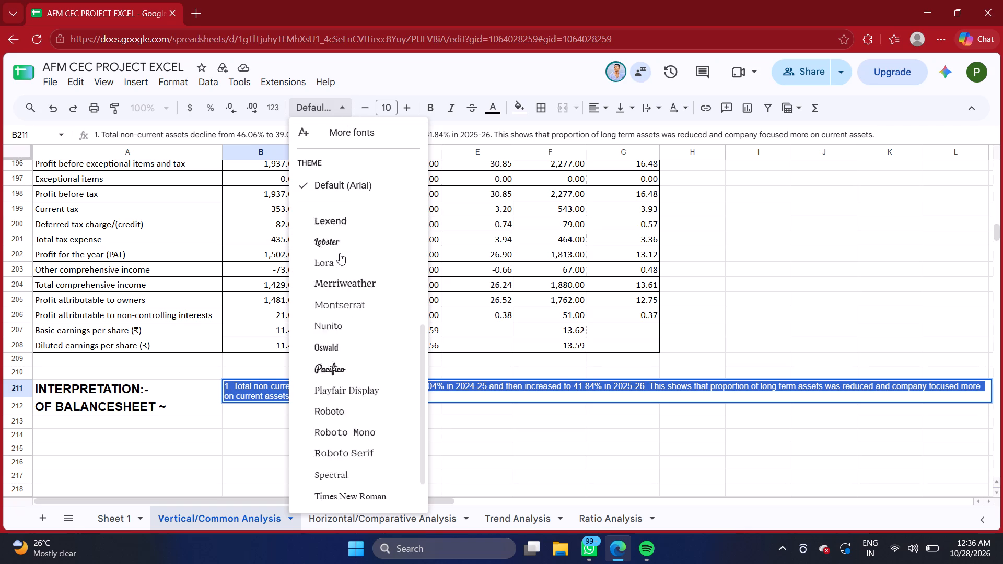
pyautogui.scroll(-3, 340, 253)
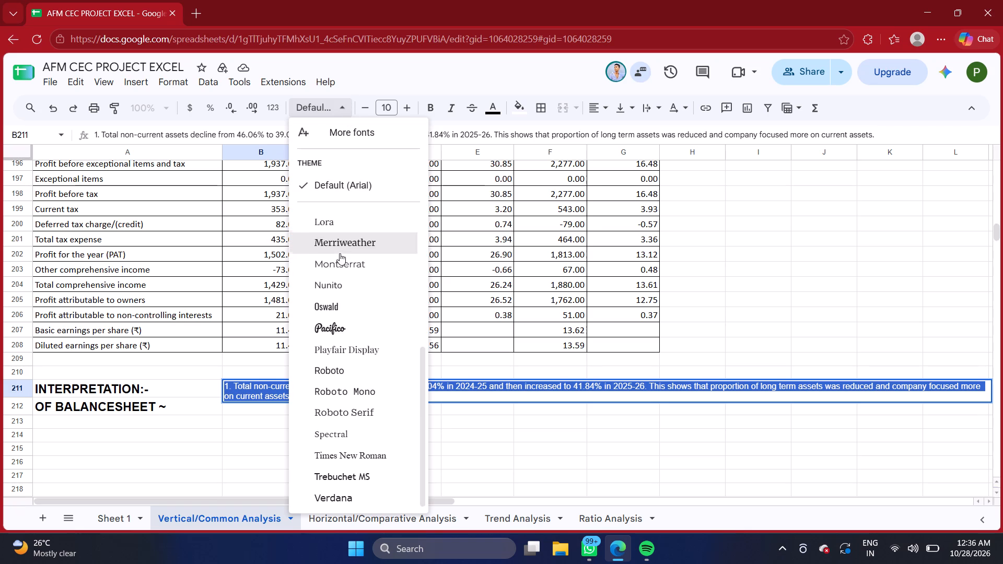
pyautogui.click(340, 452)
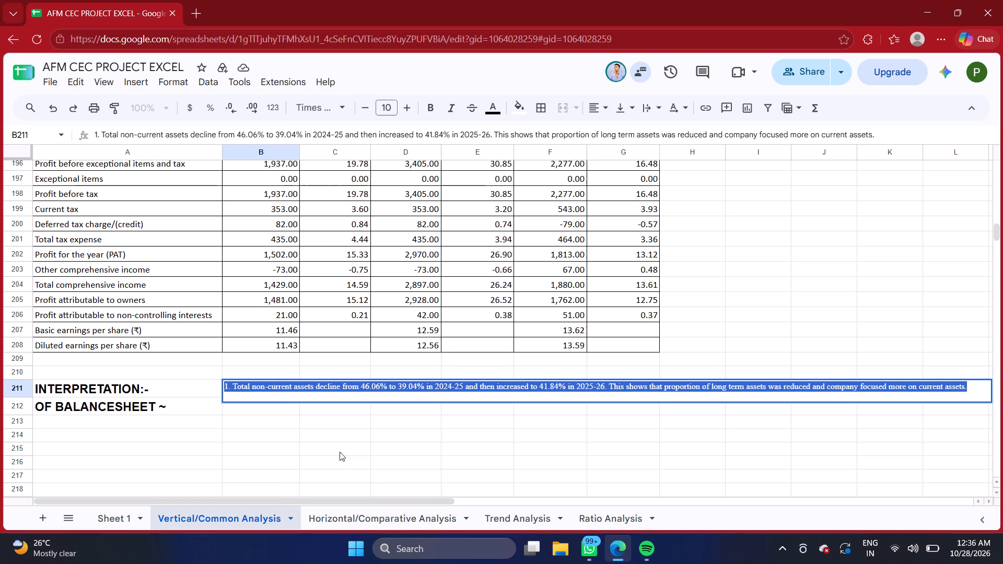
pyautogui.click(354, 446)
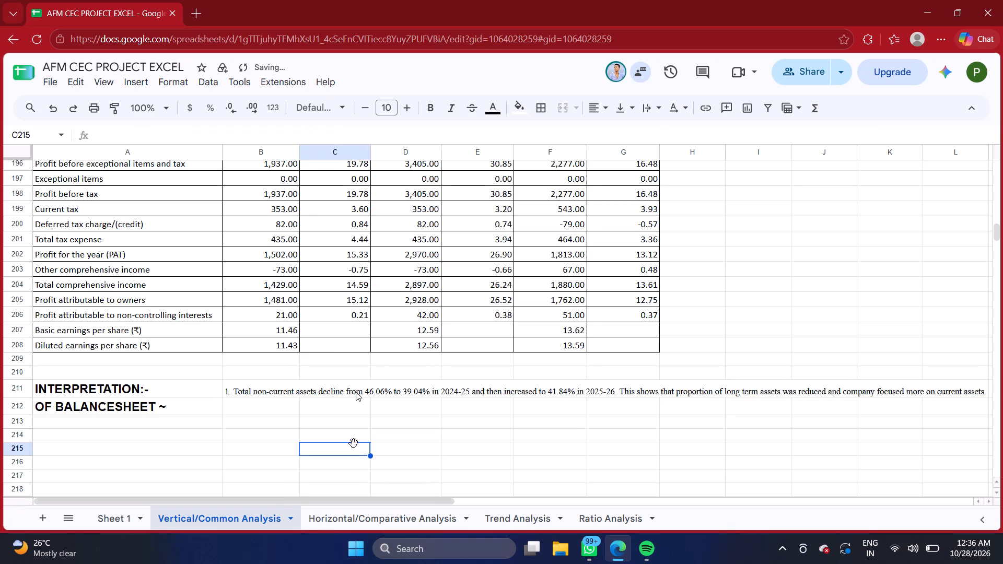
# Increase the font size of the non-current assets point in B211 to 12.
pyautogui.tripleClick(360, 390)
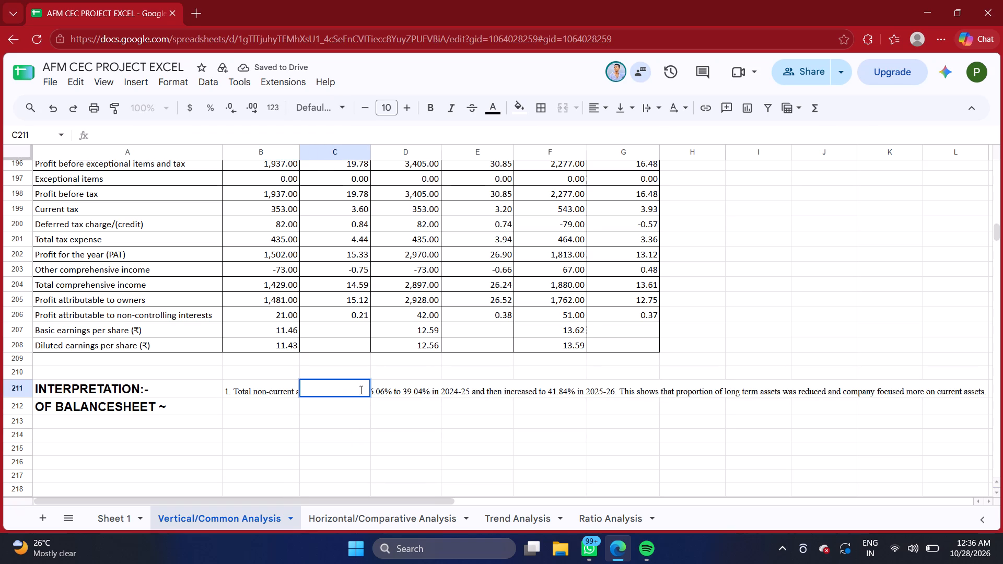
pyautogui.tripleClick(360, 390)
pyautogui.click(360, 390)
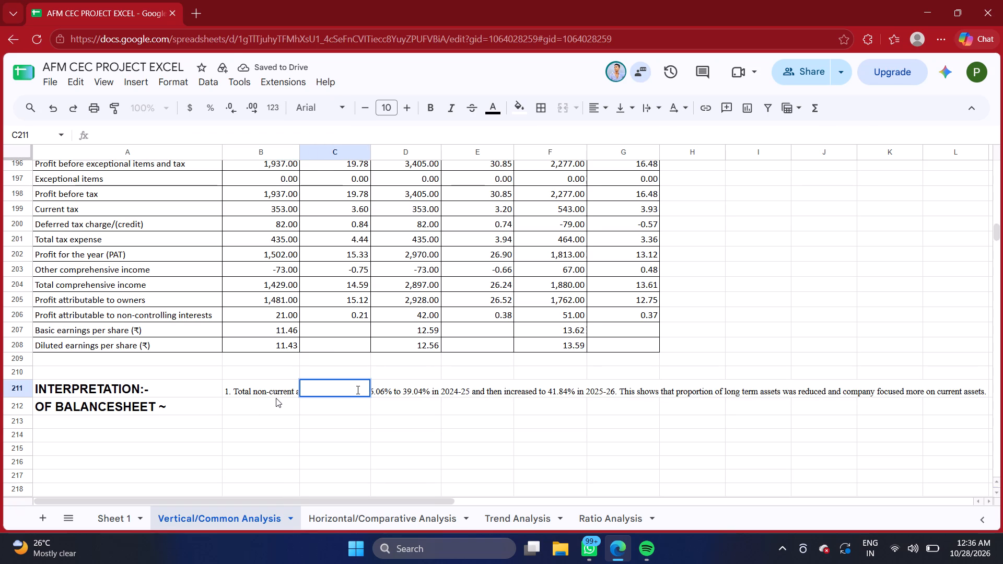
pyautogui.tripleClick(275, 391)
pyautogui.click(275, 391)
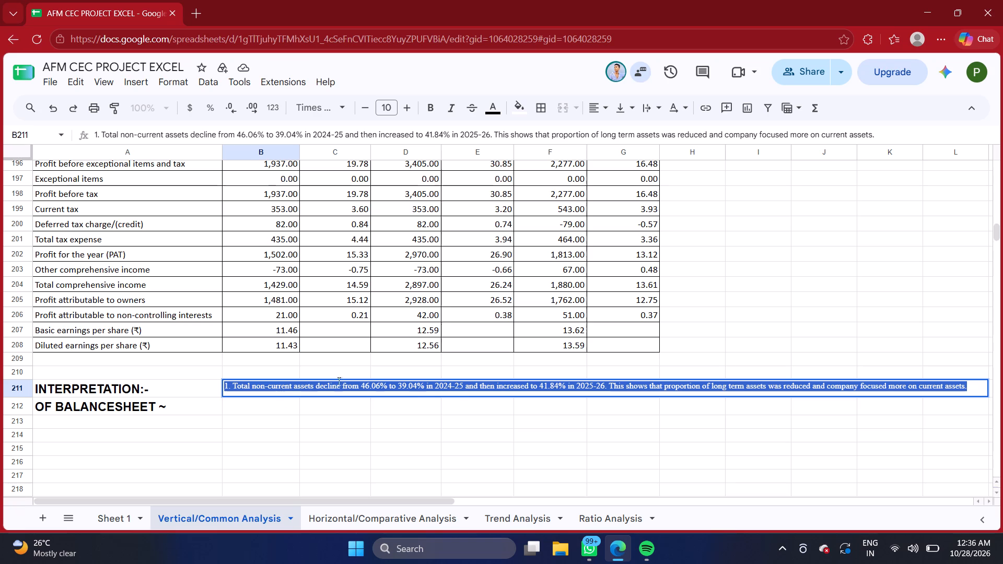
pyautogui.click(411, 107)
pyautogui.click(411, 107)
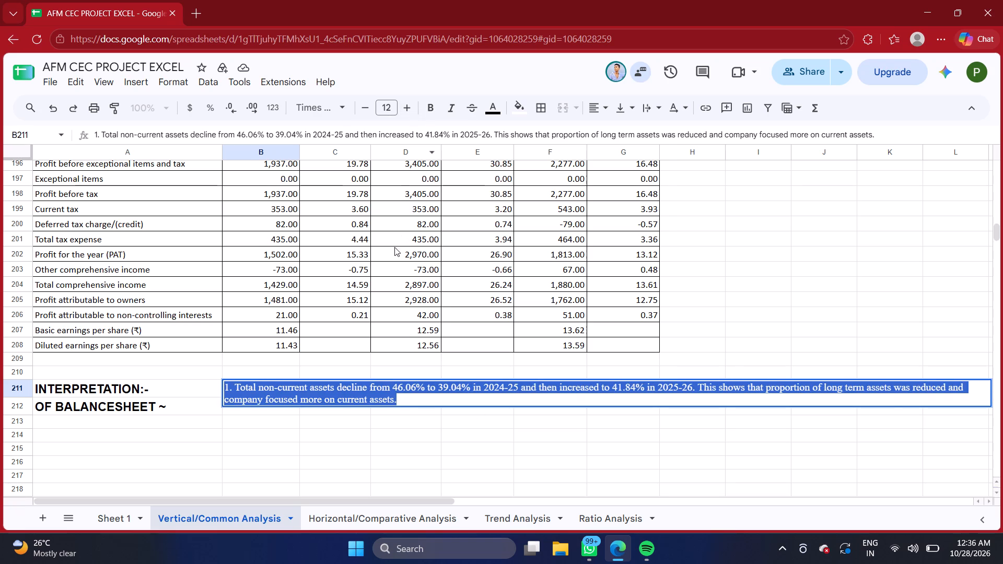
pyautogui.doubleClick(399, 426)
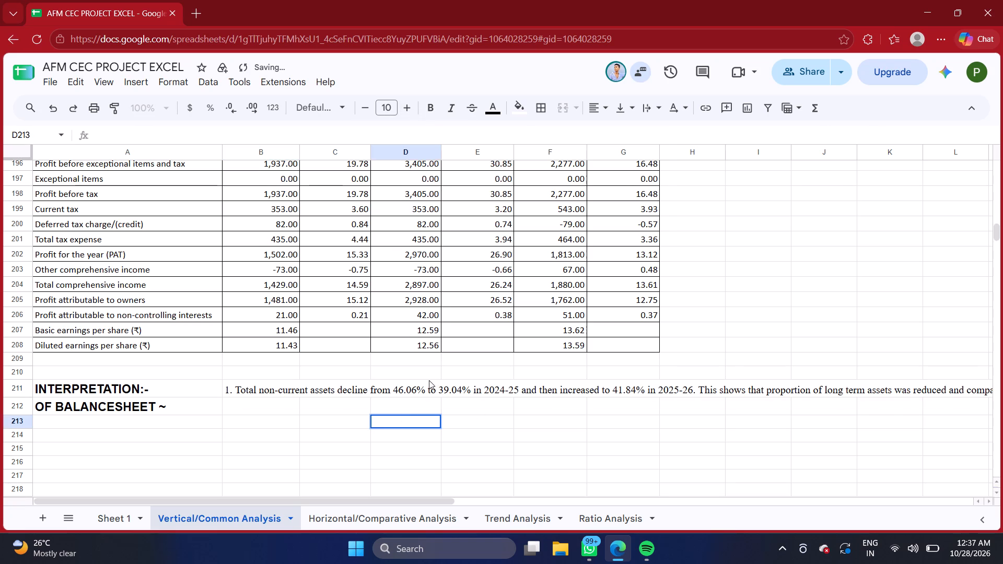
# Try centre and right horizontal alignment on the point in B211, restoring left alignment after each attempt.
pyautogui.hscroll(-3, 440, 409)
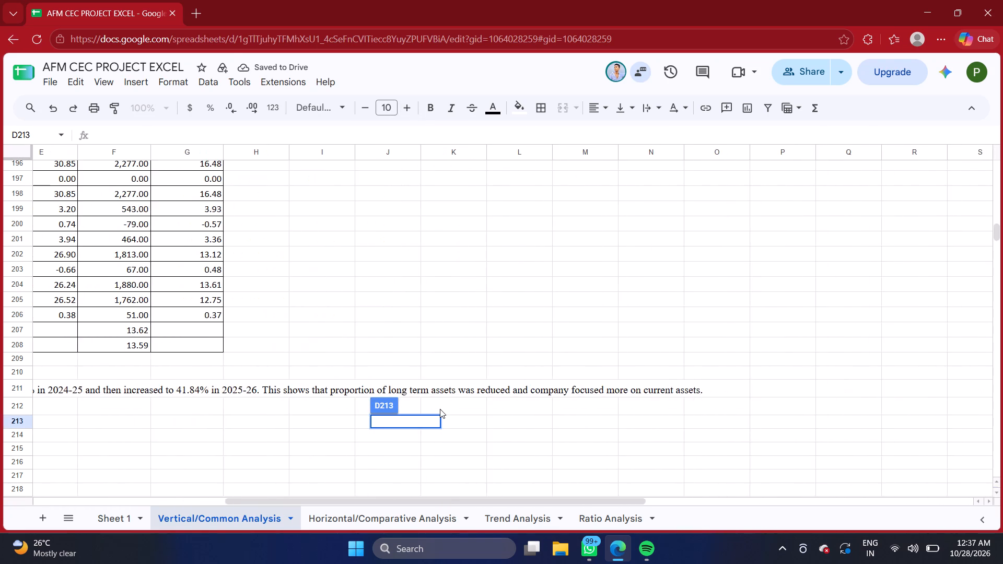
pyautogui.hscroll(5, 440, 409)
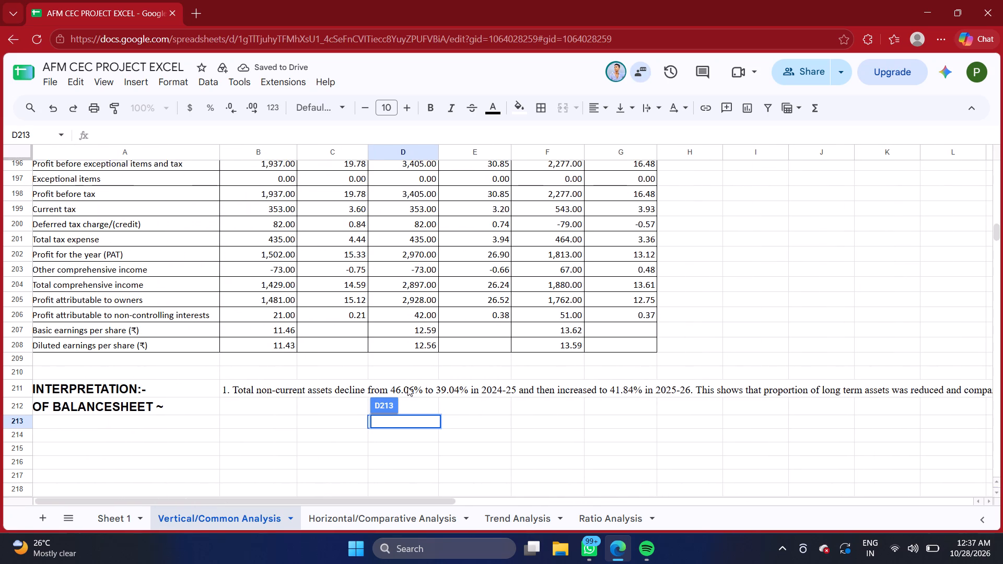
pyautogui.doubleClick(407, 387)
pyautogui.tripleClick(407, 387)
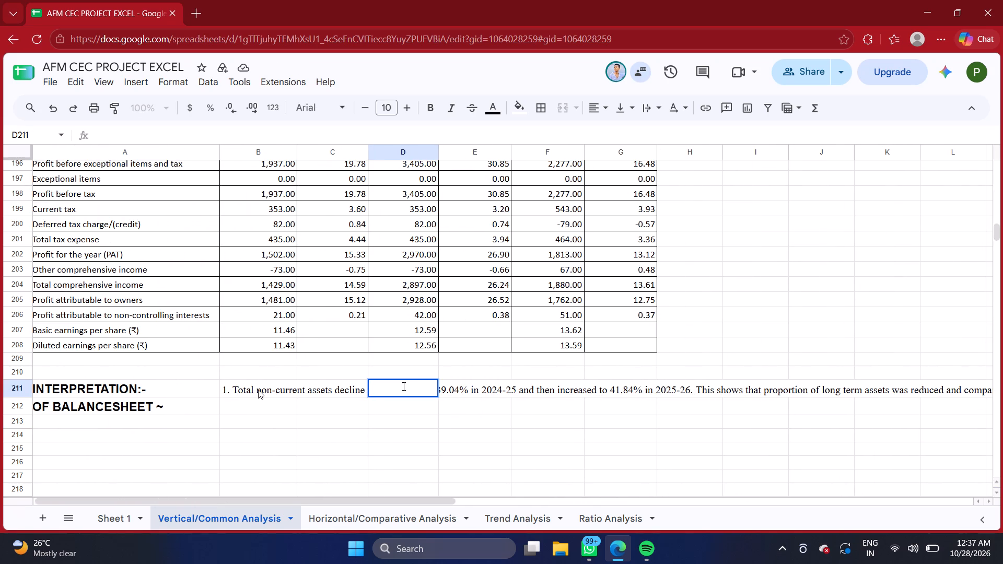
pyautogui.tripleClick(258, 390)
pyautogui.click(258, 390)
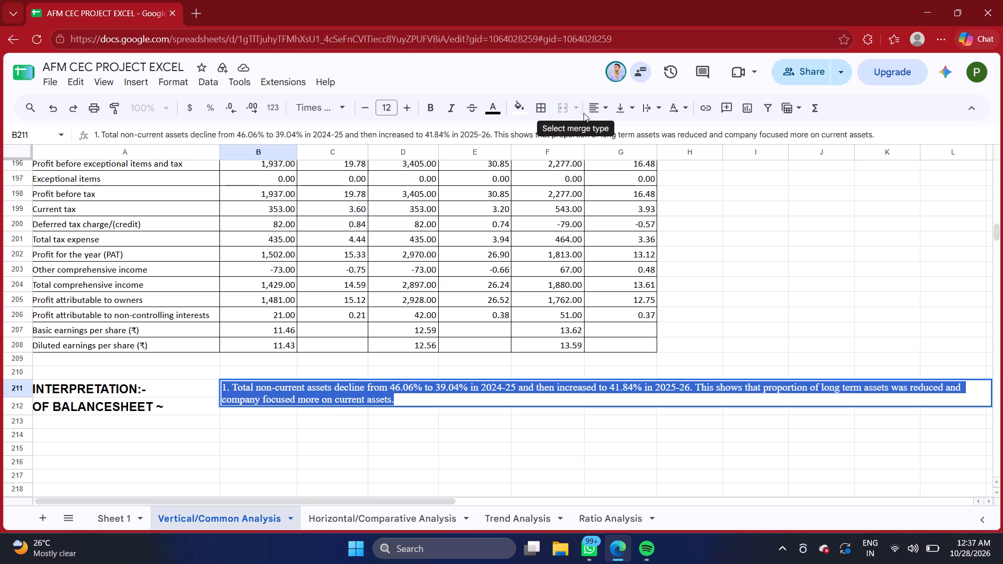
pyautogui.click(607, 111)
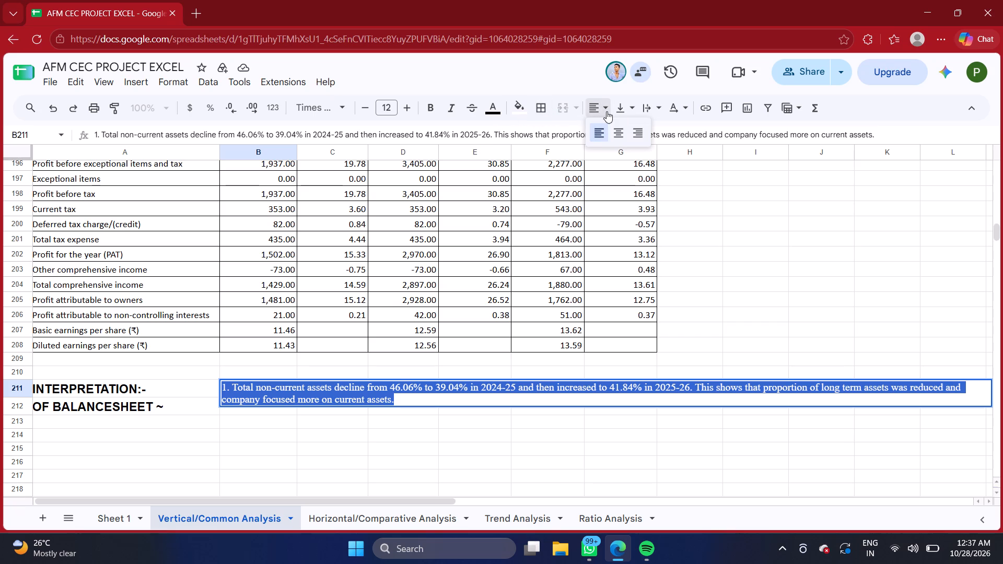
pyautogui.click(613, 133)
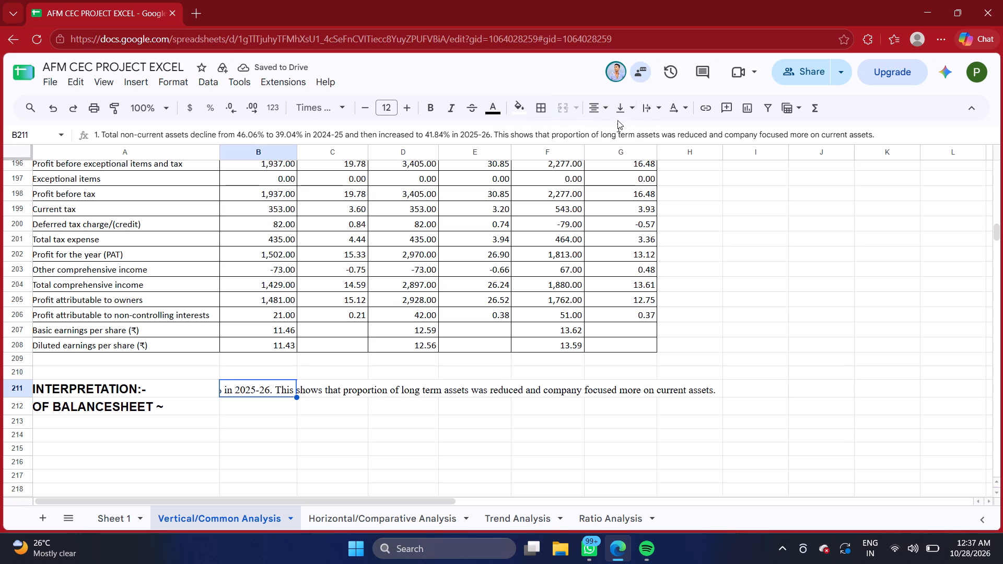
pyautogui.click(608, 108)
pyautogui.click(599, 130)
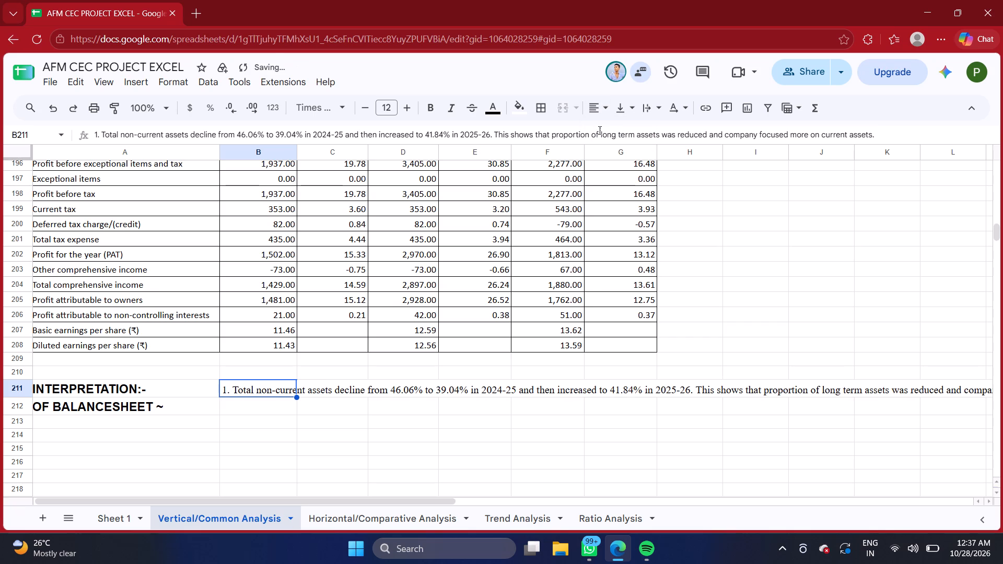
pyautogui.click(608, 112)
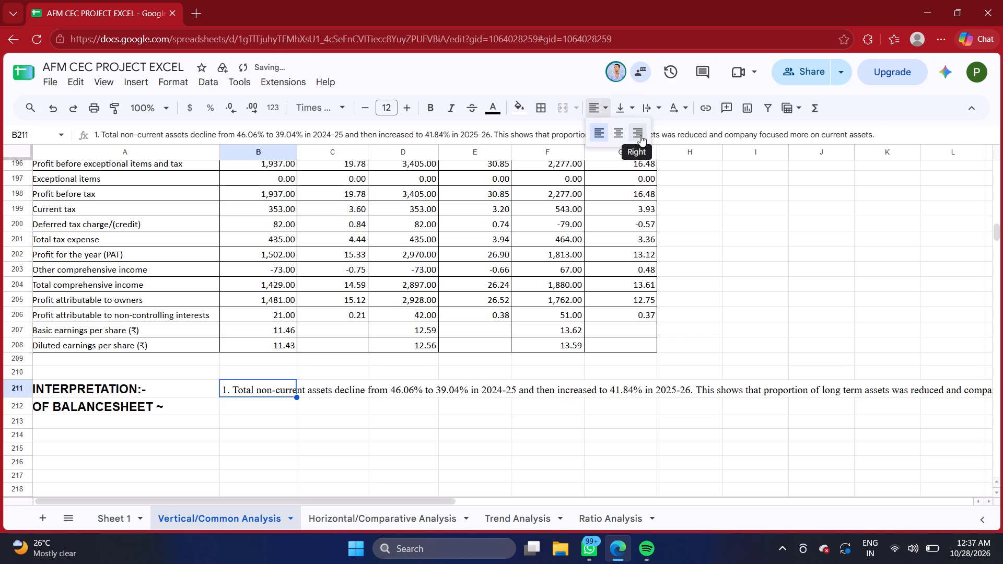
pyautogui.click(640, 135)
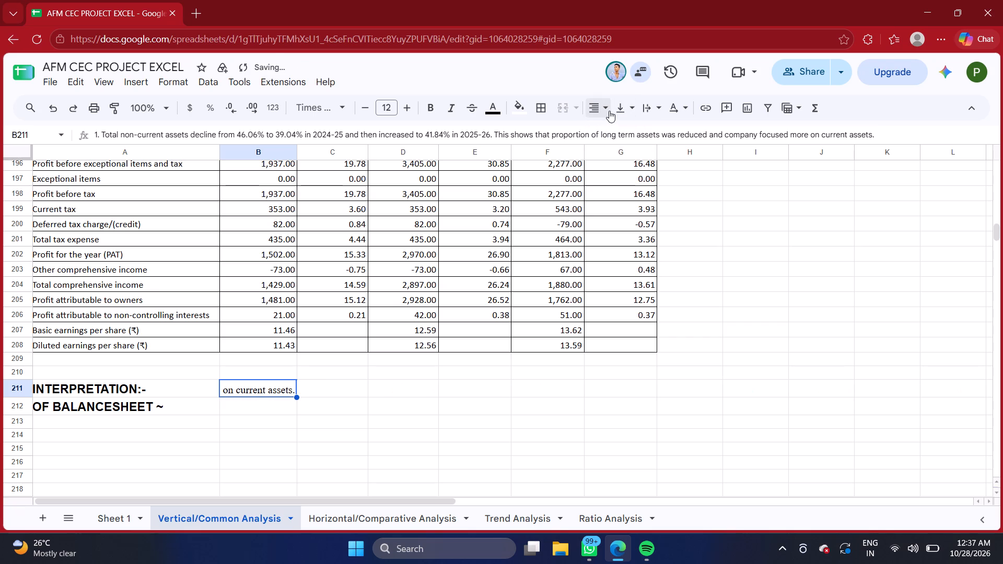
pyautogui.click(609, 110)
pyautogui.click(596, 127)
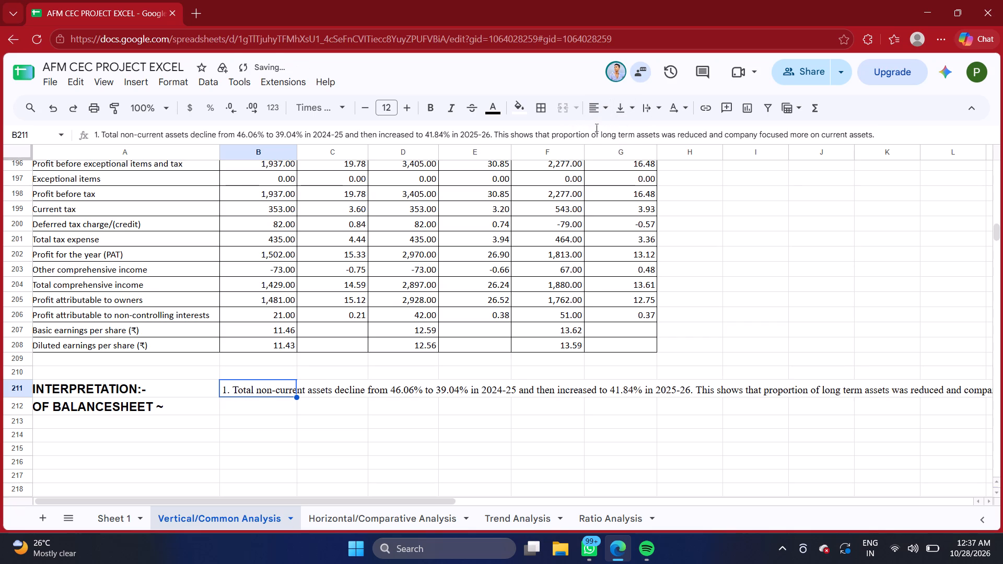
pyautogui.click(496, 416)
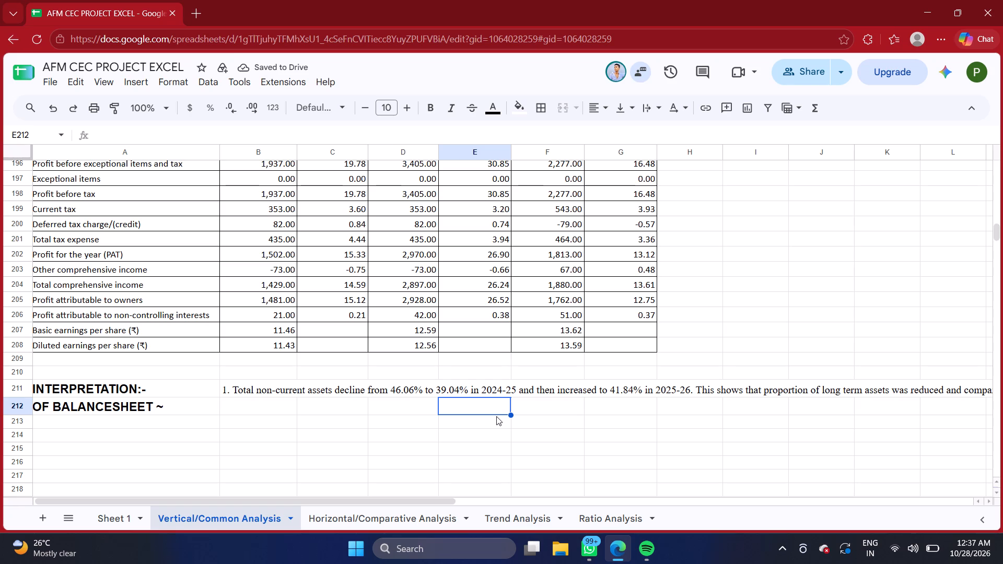
# Examine how Marico's first point runs across row 211 and compare it with the first company's balance sheet interpretation layout.
pyautogui.hscroll(-1, 475, 424)
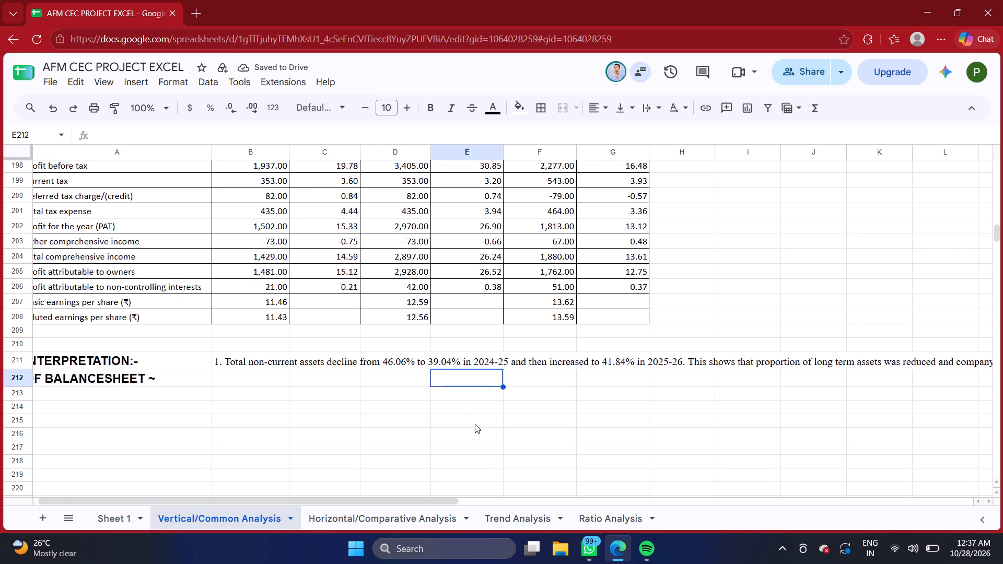
pyautogui.hscroll(-2, 475, 424)
pyautogui.hscroll(2, 475, 424)
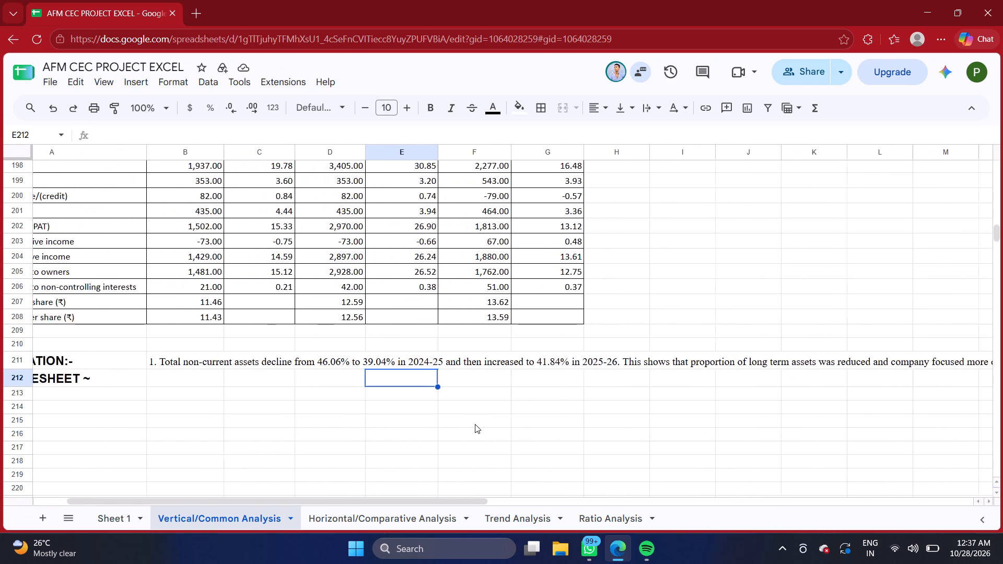
pyautogui.hscroll(1, 475, 424)
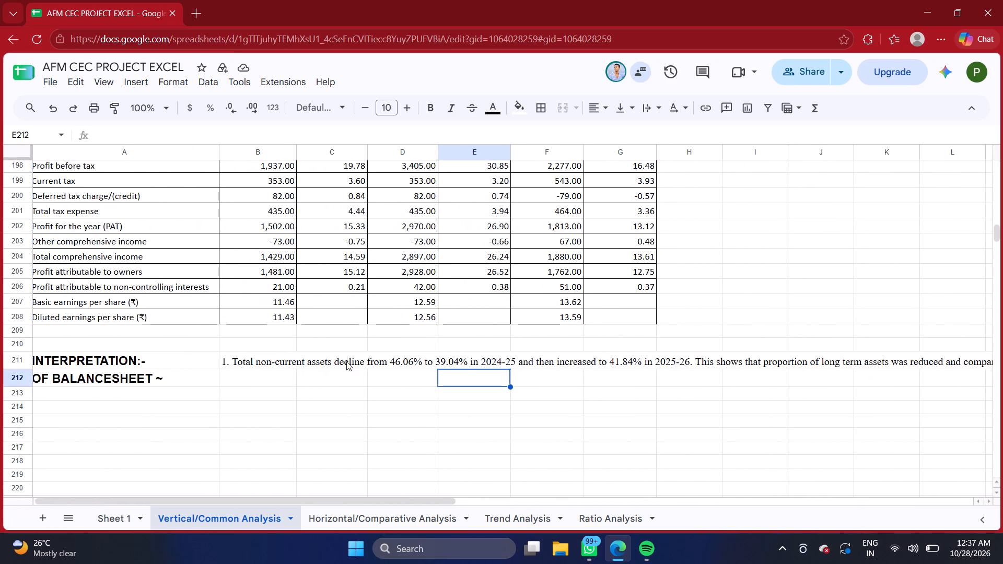
pyautogui.click(346, 361)
pyautogui.scroll(3, 346, 361)
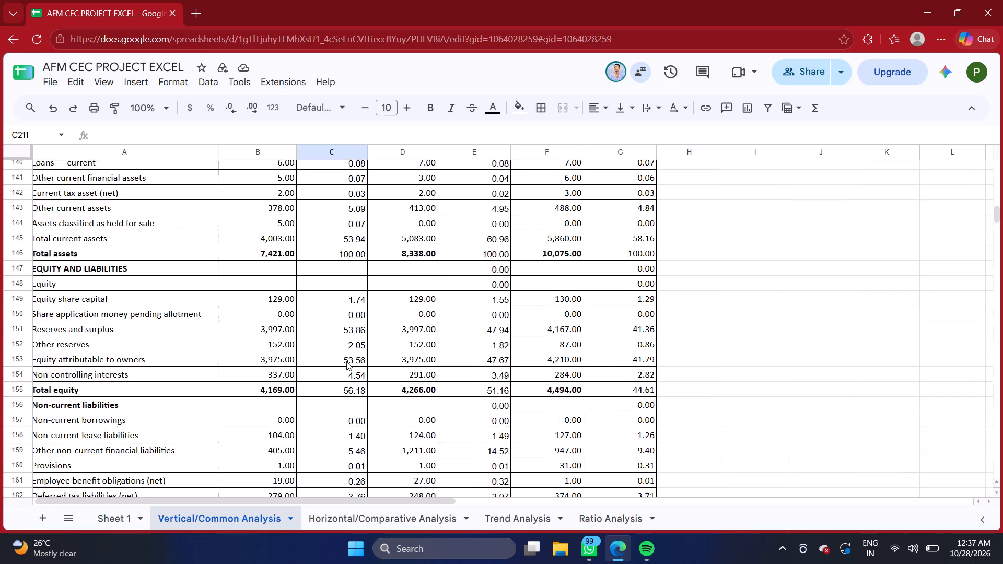
pyautogui.scroll(2, 346, 361)
pyautogui.scroll(-1, 346, 361)
pyautogui.hscroll(-1, 346, 361)
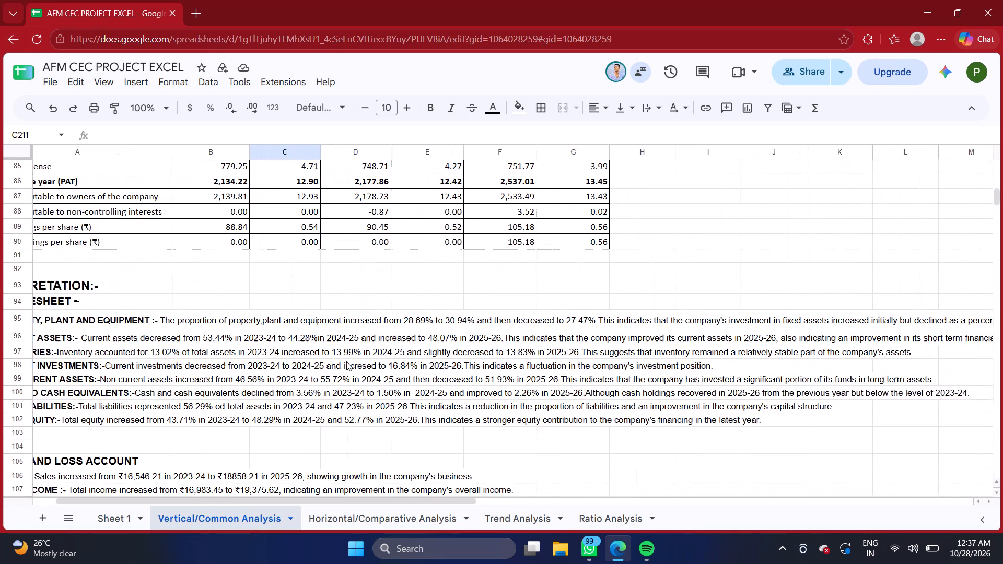
pyautogui.hscroll(1, 346, 361)
pyautogui.scroll(-2, 346, 361)
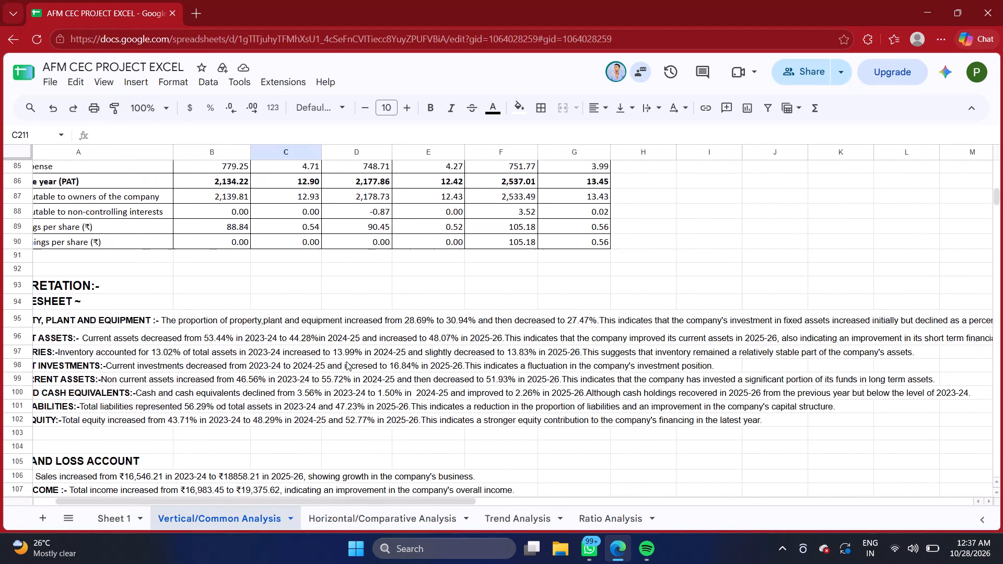
pyautogui.scroll(-5, 346, 361)
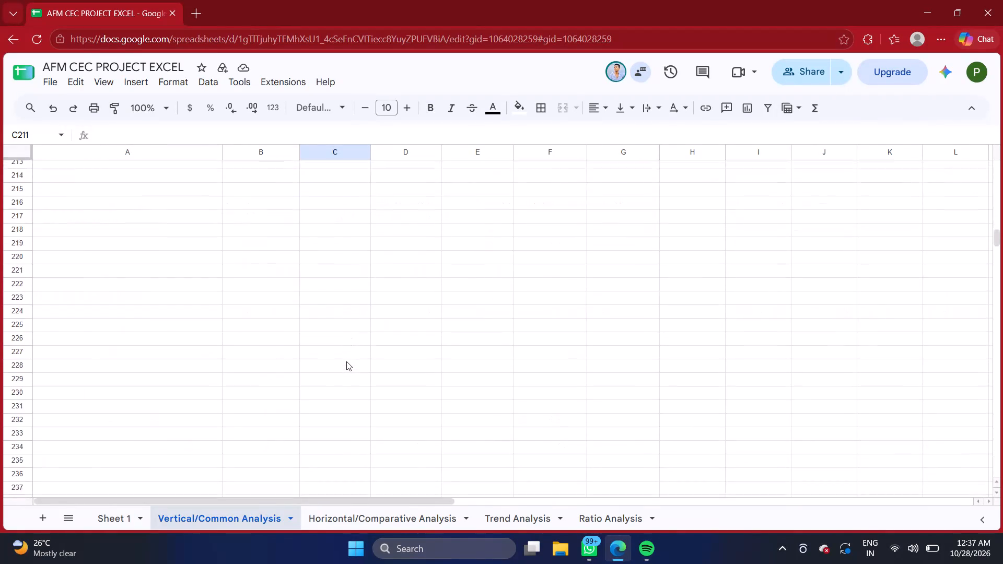
pyautogui.scroll(-1, 346, 361)
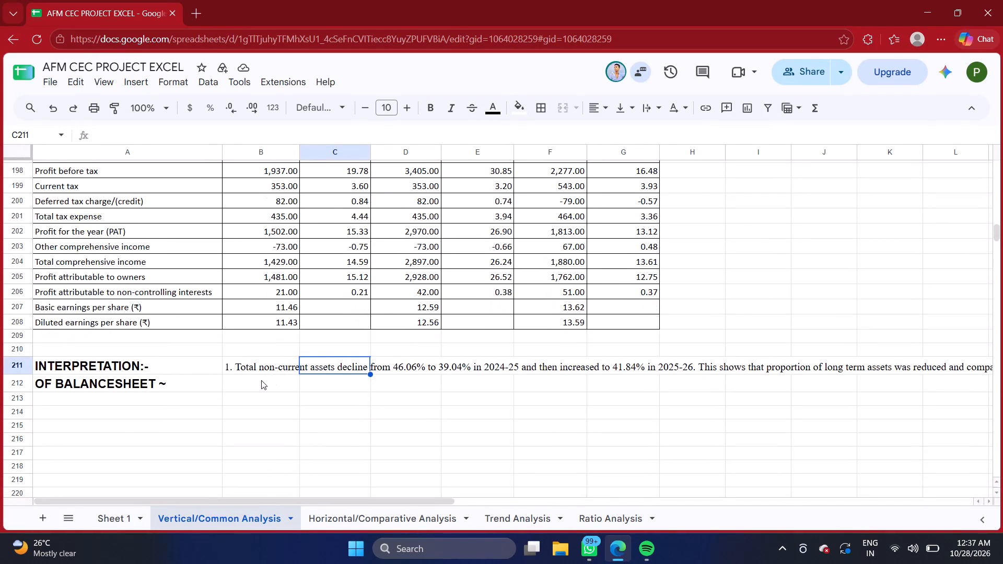
# Start Marico's second balance sheet interpretation point in B212 with the numbering "2. ".
pyautogui.click(261, 380)
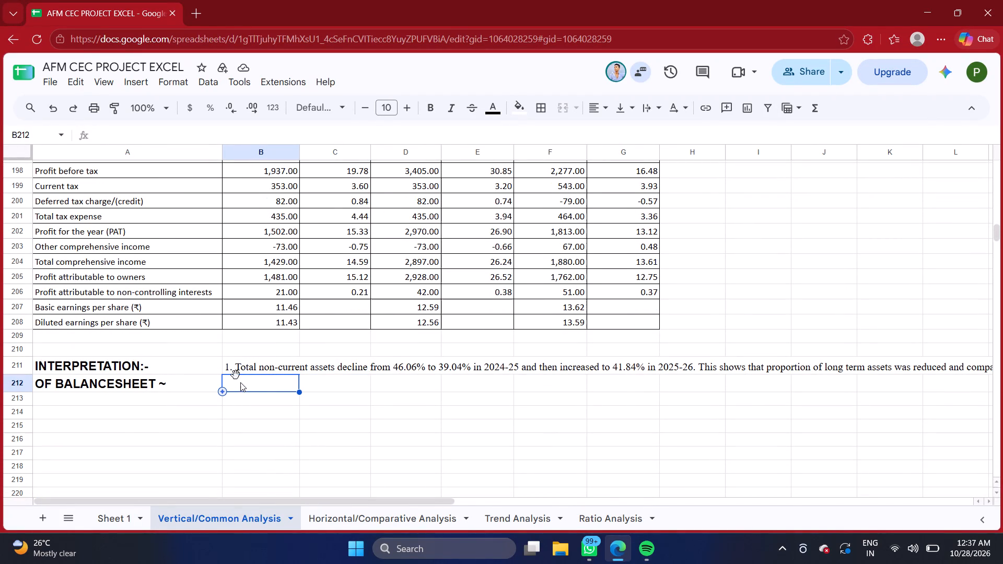
pyautogui.press('2')
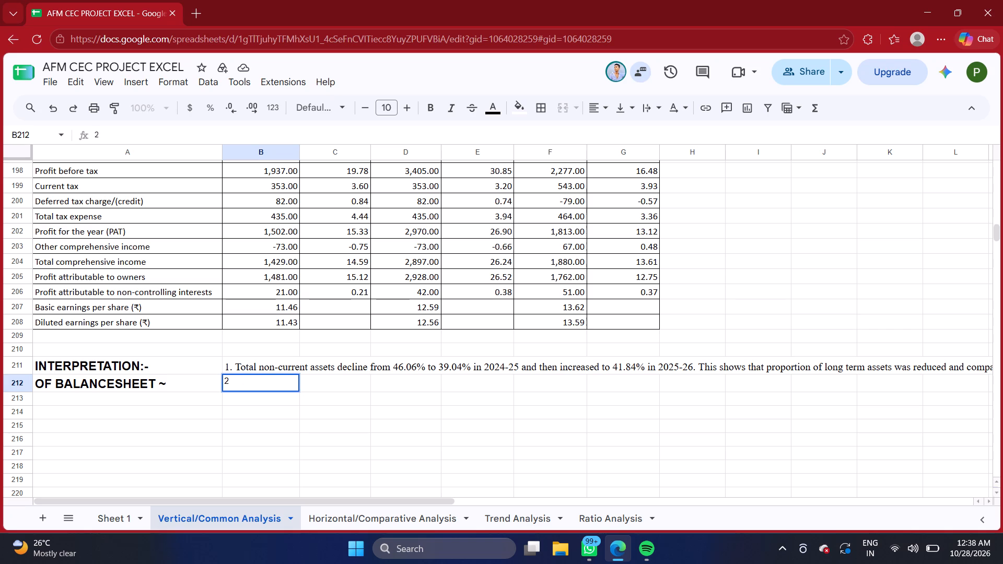
pyautogui.press('.')
pyautogui.press('space')
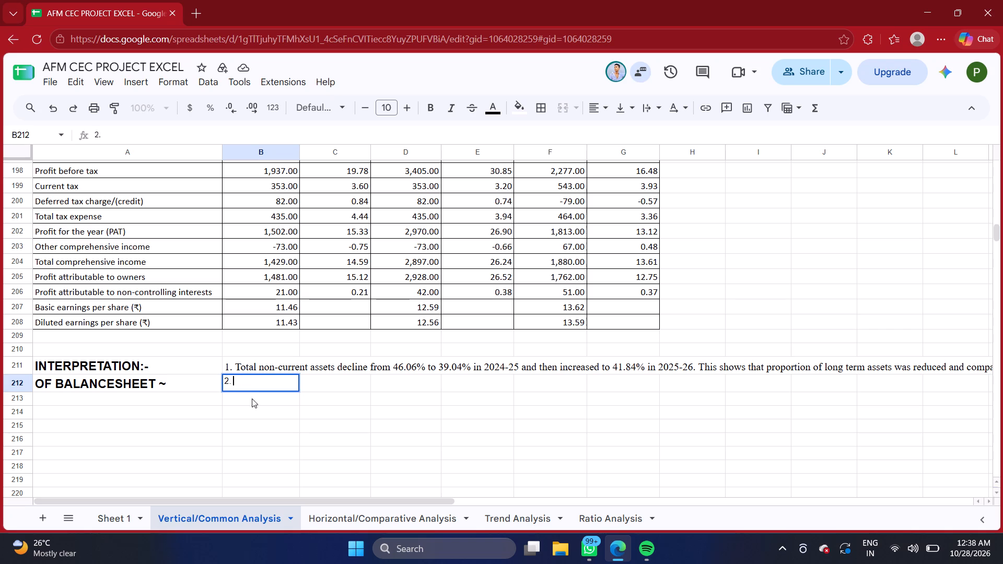
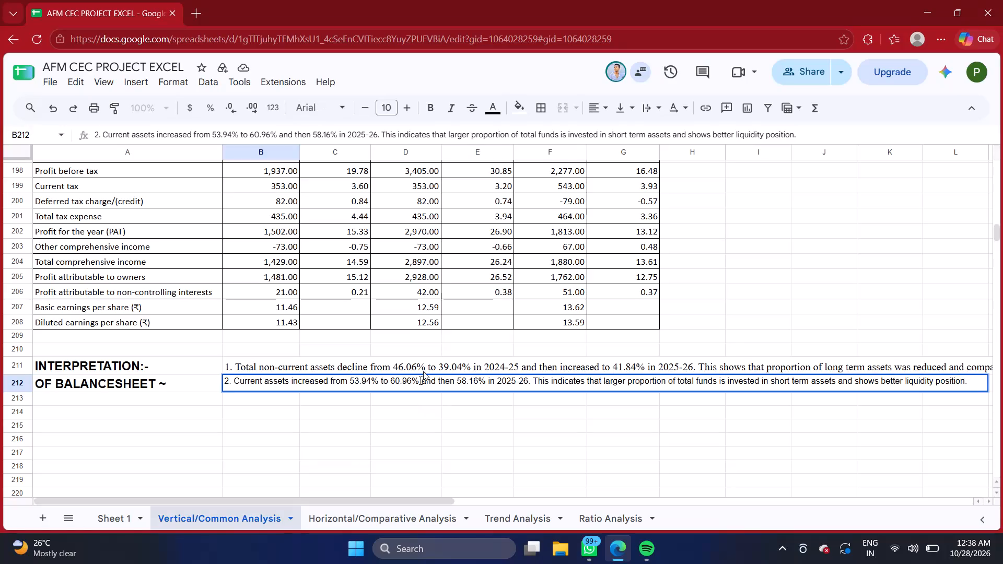
# Increase the font size of the whole current assets point in B212 to 12.
pyautogui.tripleClick(422, 379)
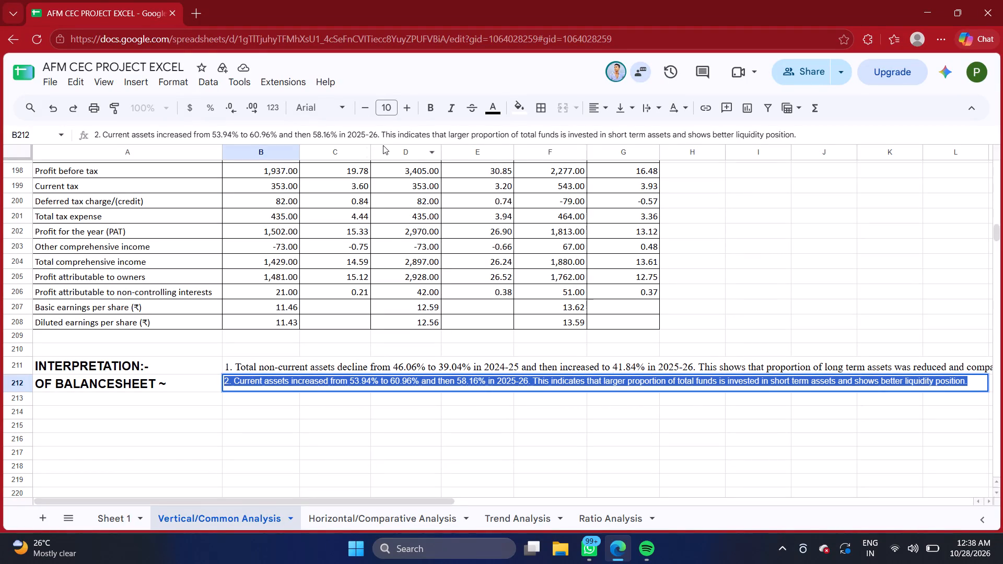
pyautogui.doubleClick(412, 108)
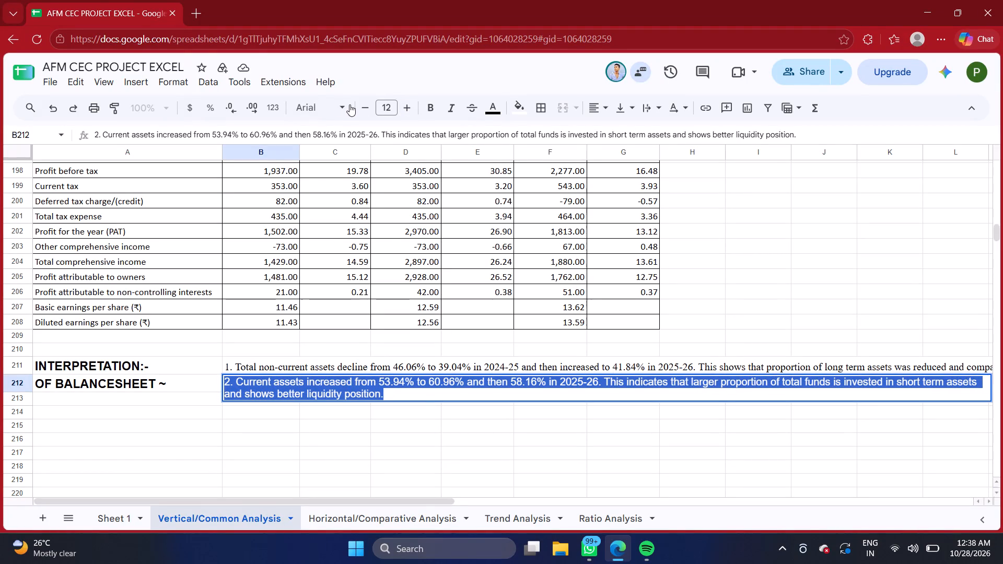
# Open the font choices for the current assets point in B212 and browse to the fonts further down.
pyautogui.click(344, 105)
pyautogui.scroll(-3, 324, 327)
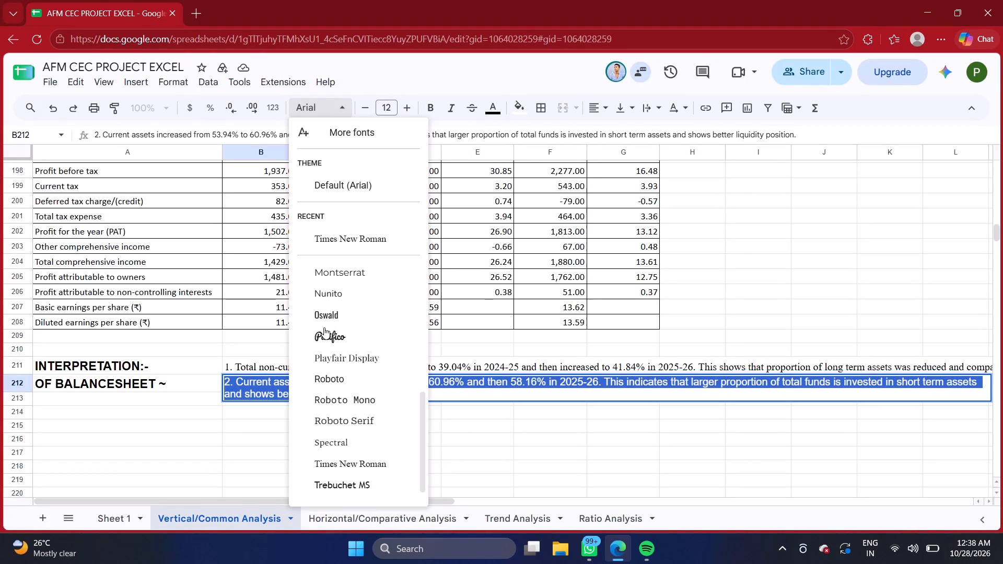
# Set the font of the current assets point in B212 to Times New Roman.
pyautogui.scroll(-2, 324, 327)
pyautogui.click(335, 450)
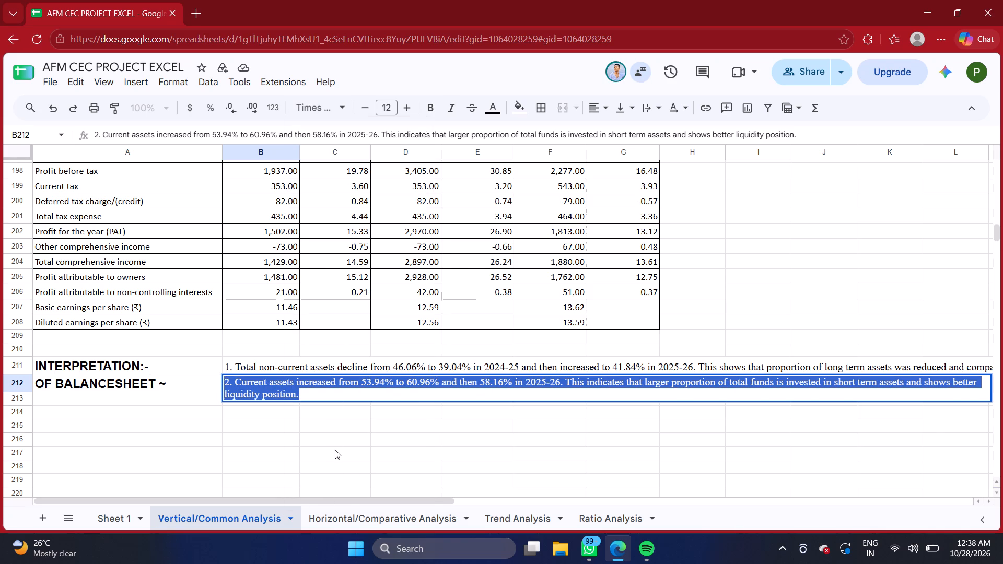
pyautogui.click(351, 449)
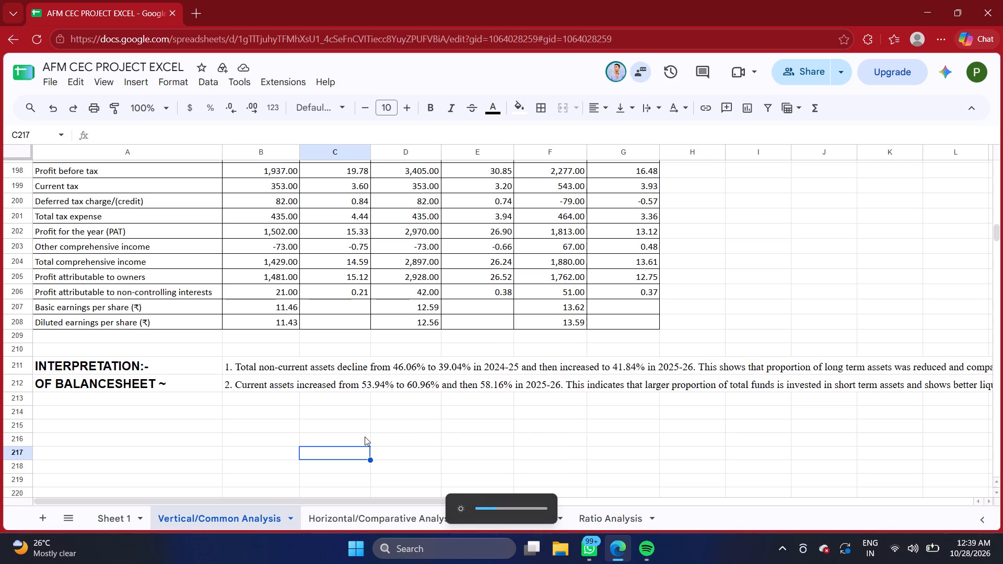
# Start Marico's third balance sheet interpretation point in B213 with the numbering "3. ".
pyautogui.click(241, 395)
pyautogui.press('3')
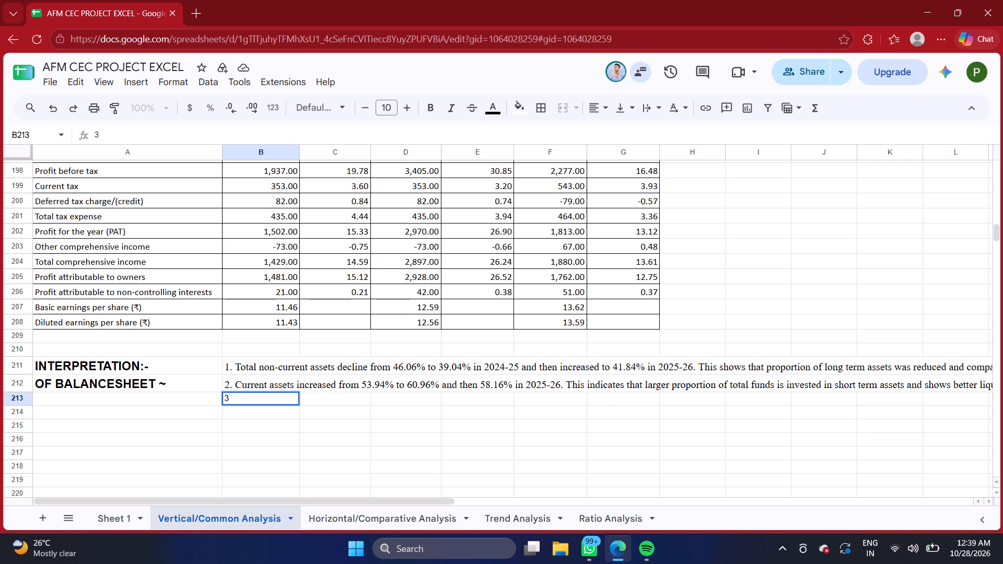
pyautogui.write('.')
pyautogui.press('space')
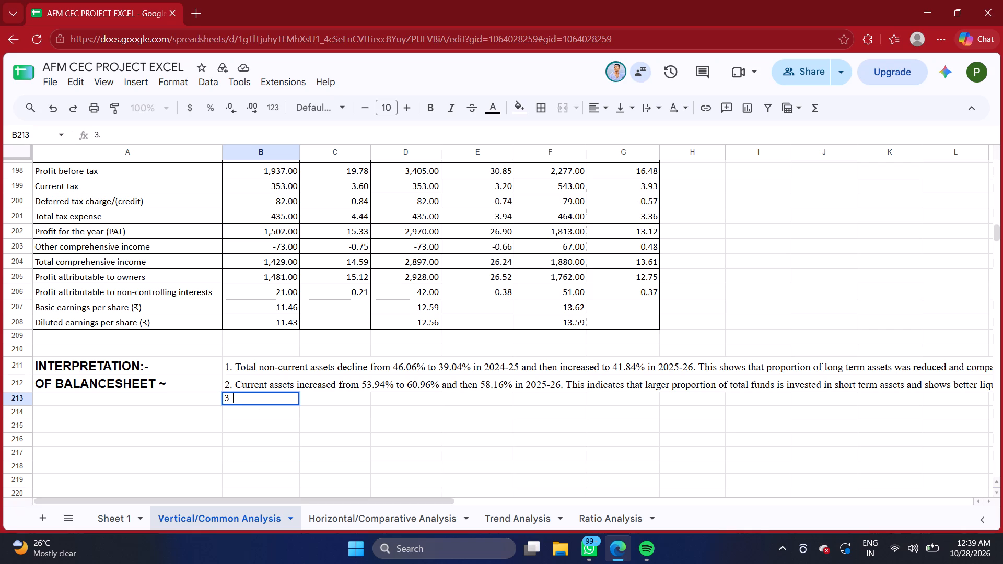
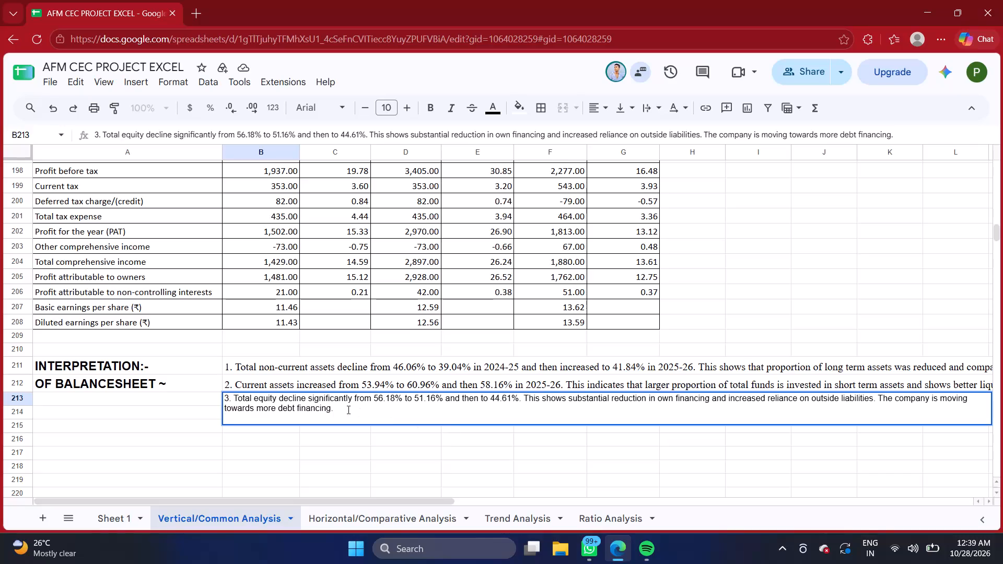
# Format the whole total equity point in B213 as 12-point Times New Roman and finish editing the cell.
pyautogui.tripleClick(322, 402)
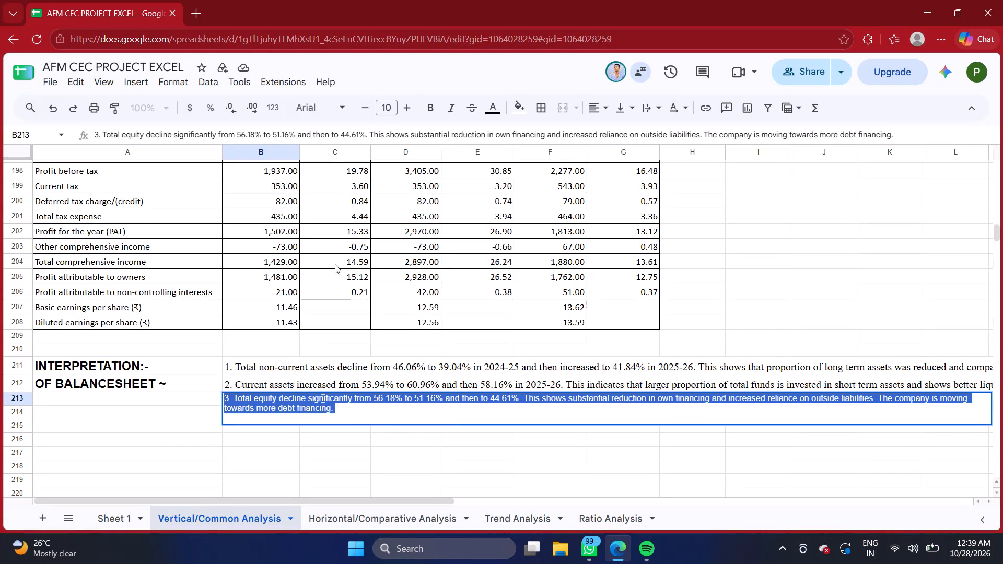
pyautogui.doubleClick(404, 107)
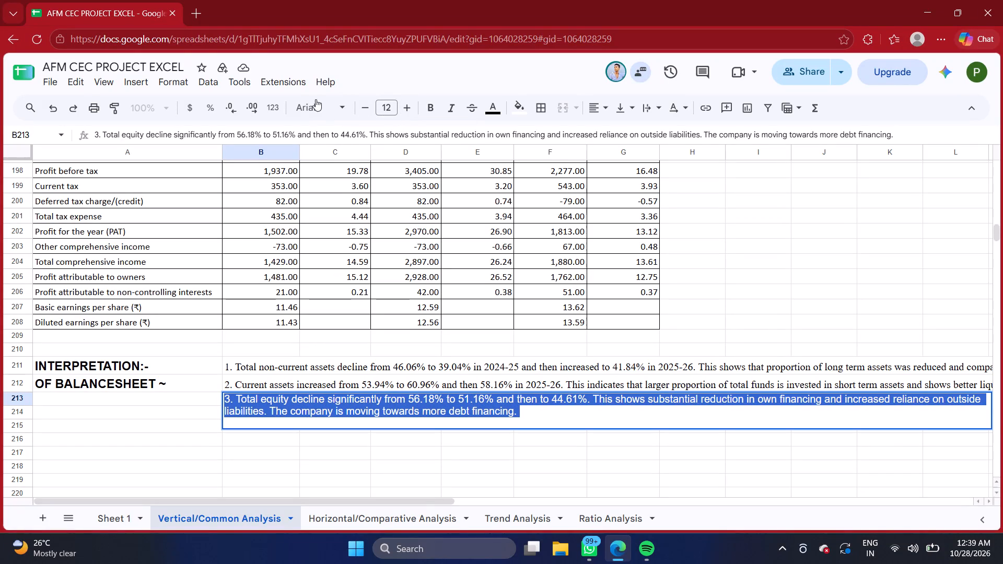
pyautogui.click(344, 106)
pyautogui.scroll(-3, 296, 354)
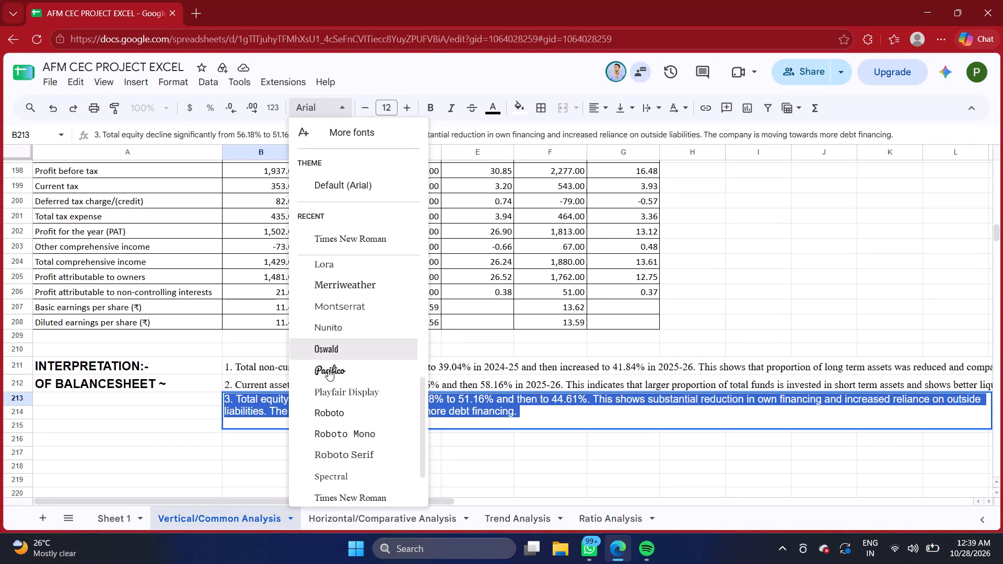
pyautogui.scroll(-3, 359, 408)
pyautogui.click(333, 452)
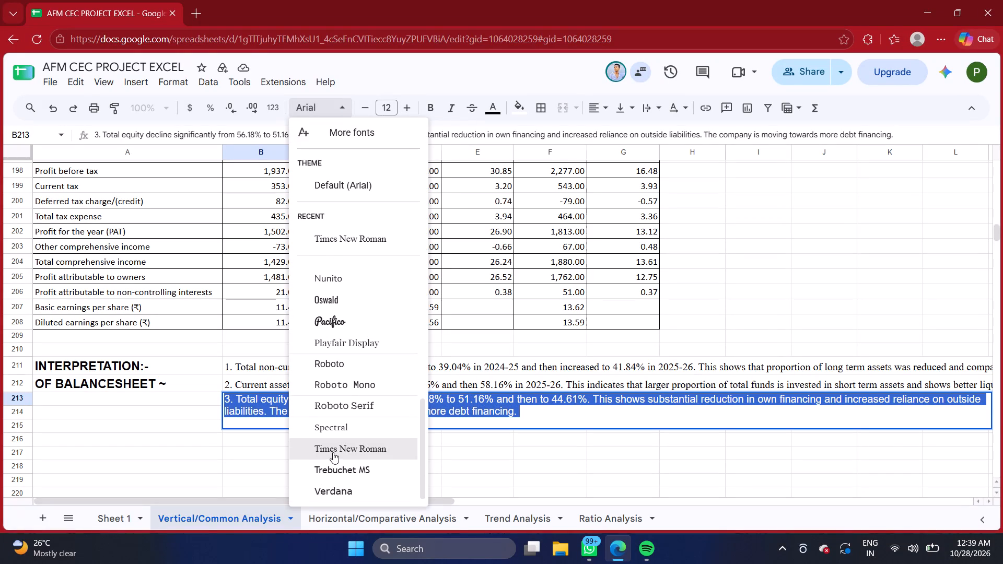
pyautogui.click(305, 446)
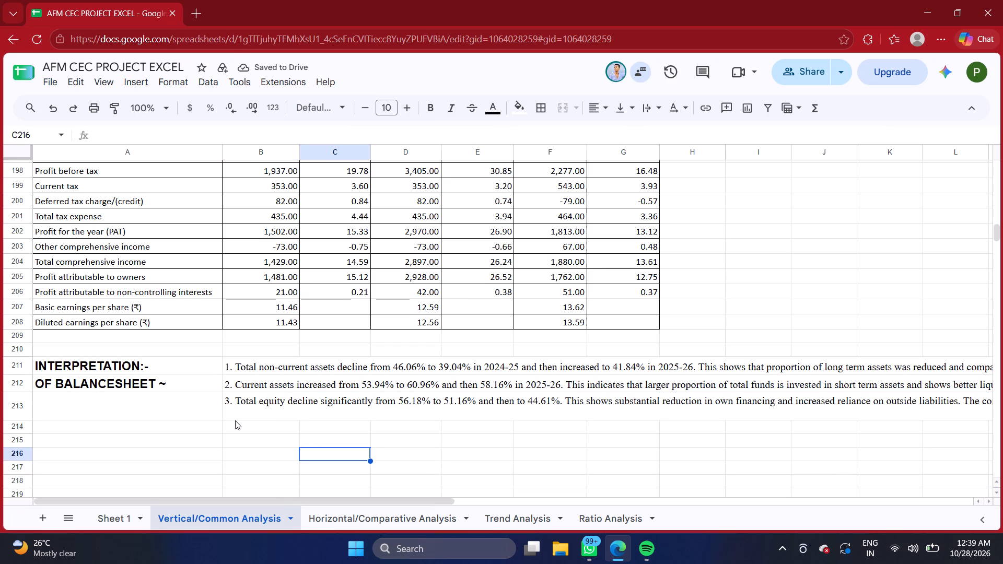
# Start the fourth balance sheet interpretation point in B214, below the total equity point, with the number "4.".
pyautogui.click(234, 419)
pyautogui.moveTo(241, 439); pyautogui.dragTo(240, 431)
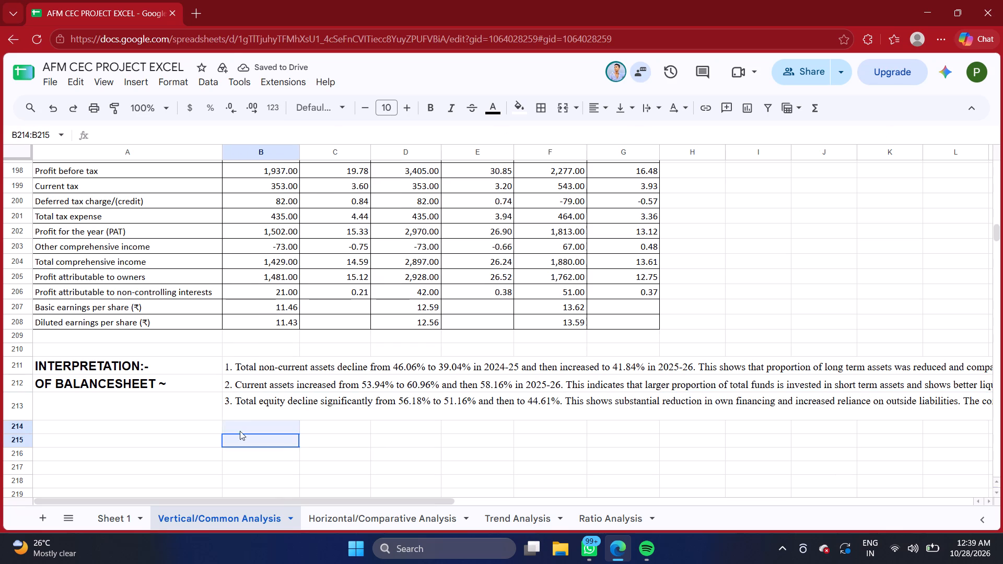
pyautogui.moveTo(240, 431); pyautogui.dragTo(238, 422)
pyautogui.click(241, 409)
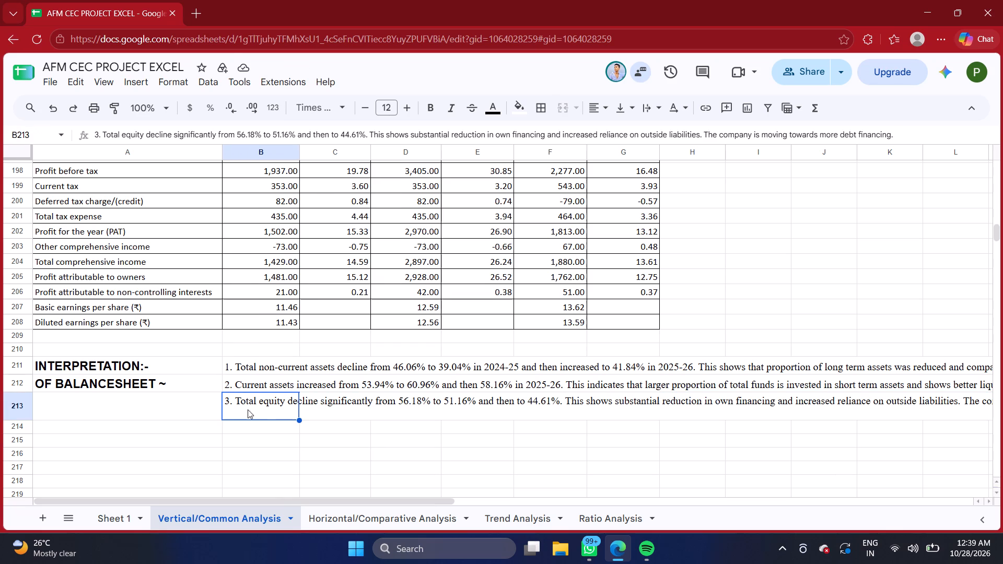
pyautogui.tripleClick(266, 409)
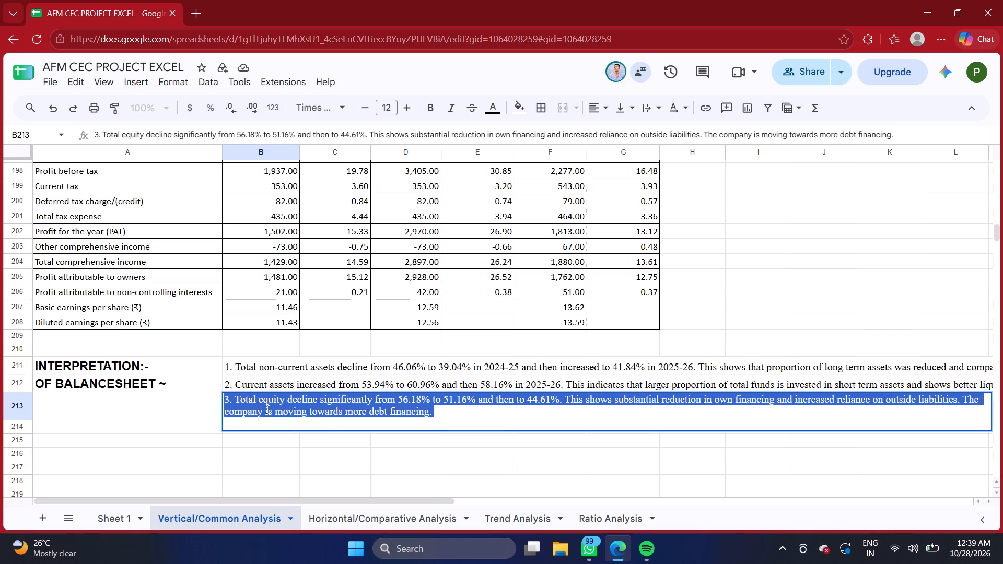
pyautogui.click(461, 417)
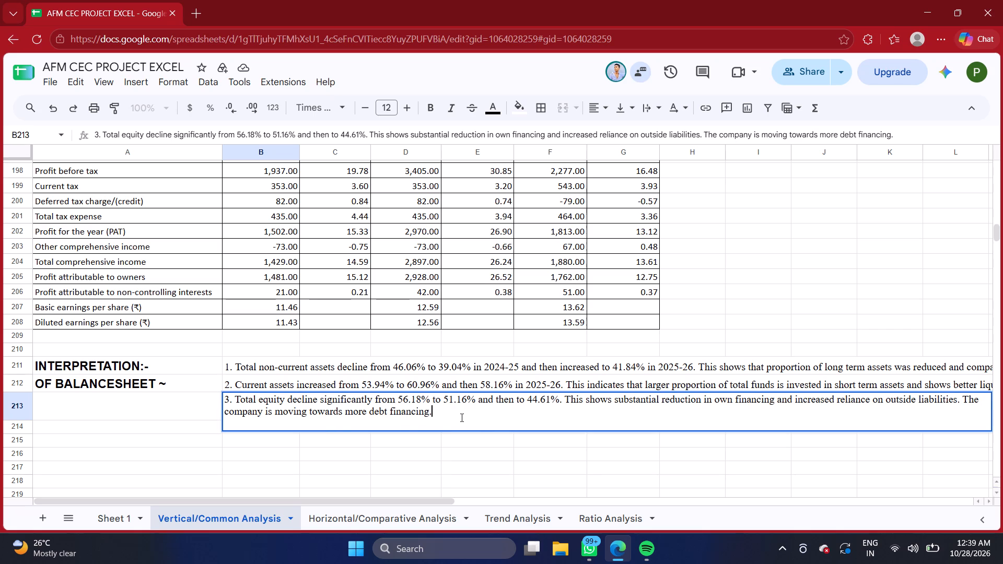
pyautogui.press('Return')
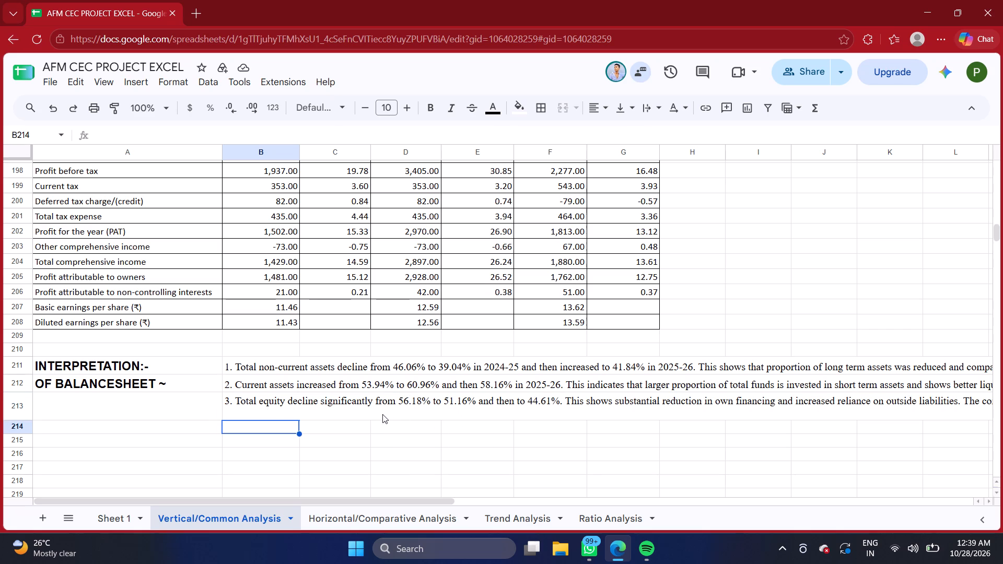
pyautogui.press('4')
pyautogui.write('.')
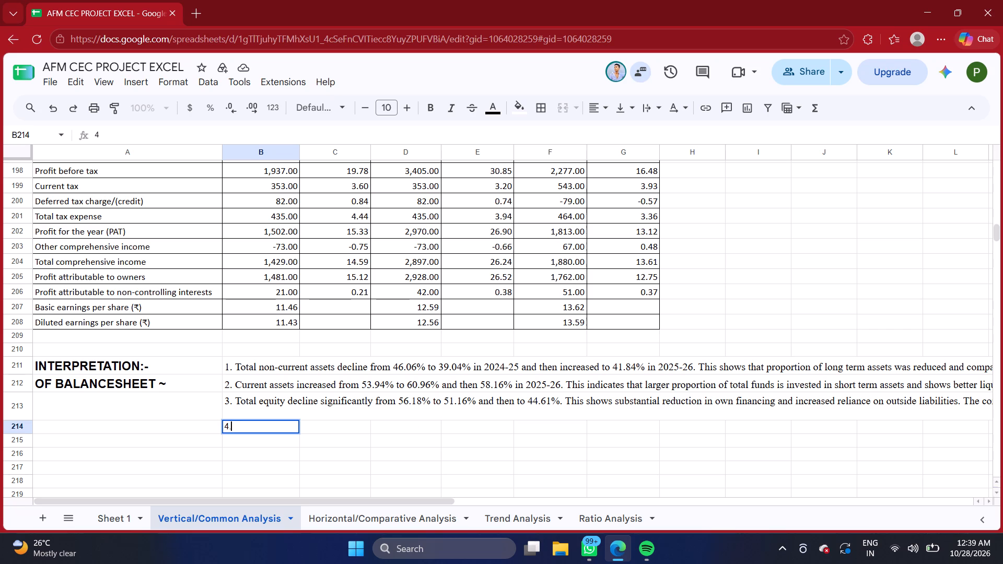
pyautogui.press('space')
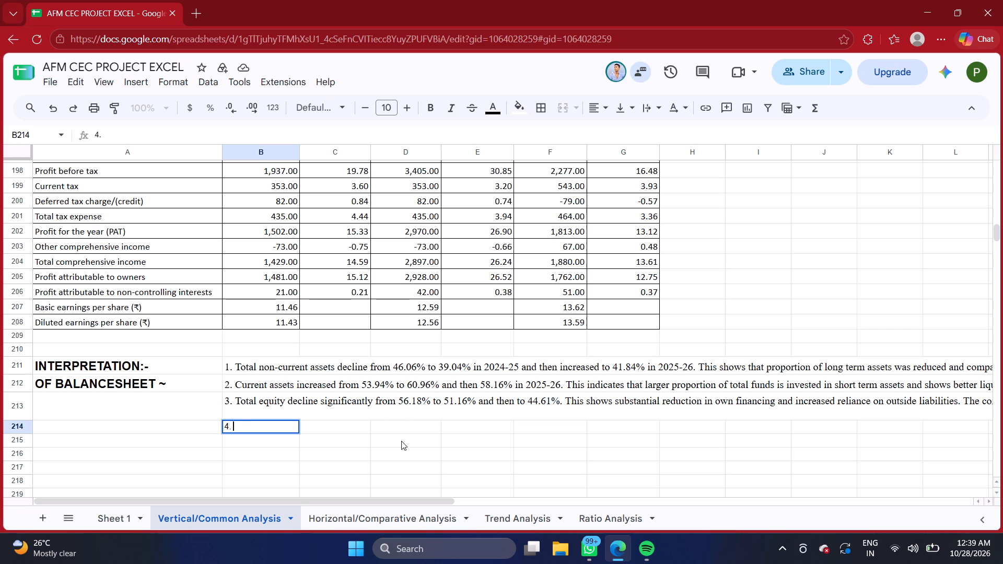
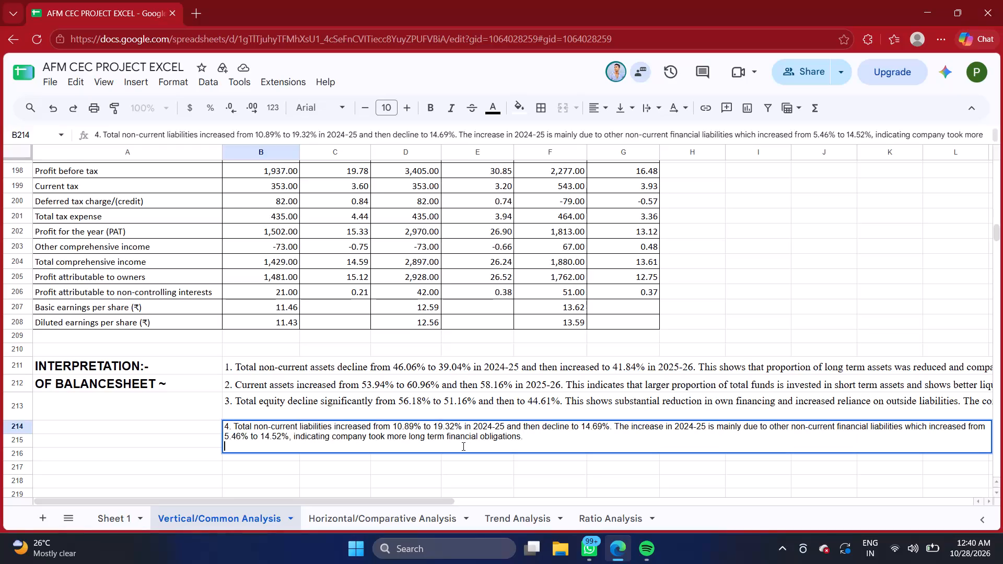
# Format the fourth interpretation point in B214 as Times New Roman, size 12.
pyautogui.tripleClick(428, 428)
pyautogui.click(428, 428)
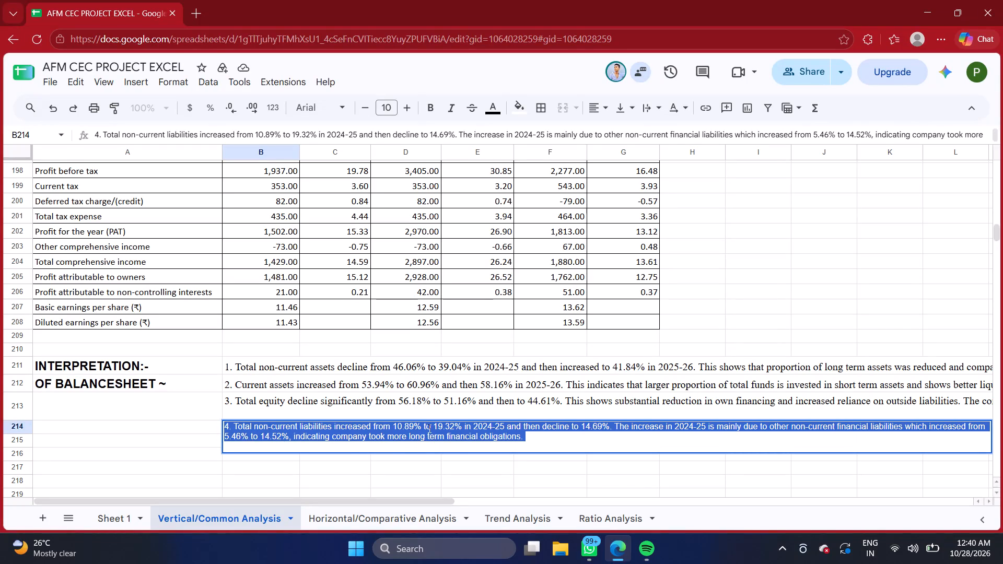
pyautogui.doubleClick(415, 428)
pyautogui.doubleClick(415, 428)
pyautogui.doubleClick(409, 107)
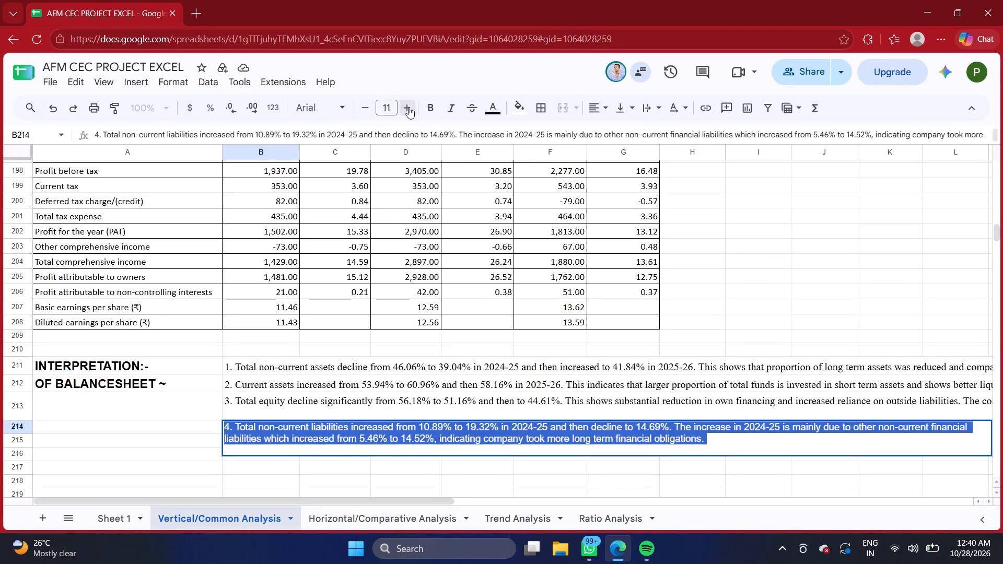
pyautogui.click(343, 106)
pyautogui.scroll(-2, 349, 276)
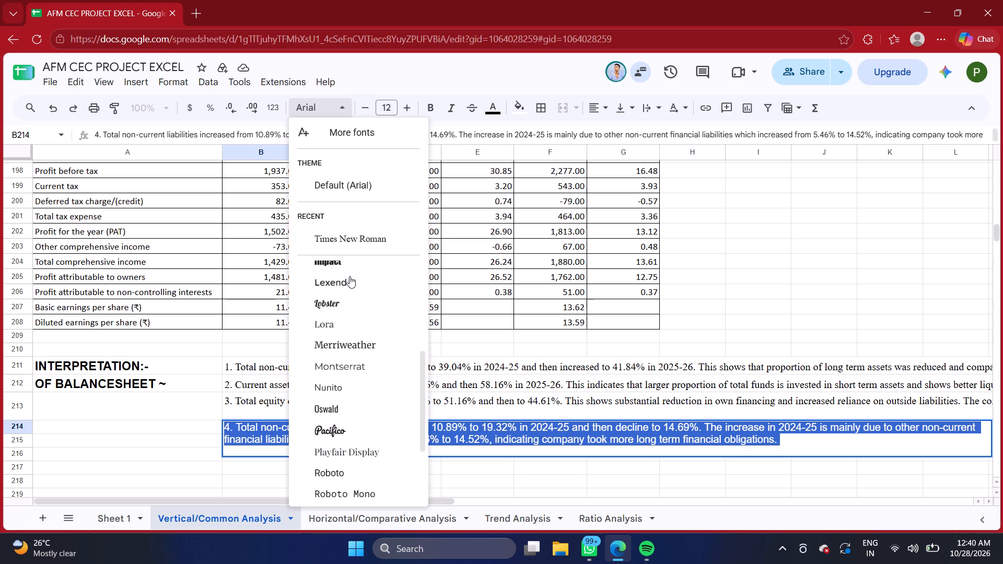
pyautogui.scroll(-1, 349, 276)
pyautogui.scroll(2, 349, 276)
pyautogui.click(353, 237)
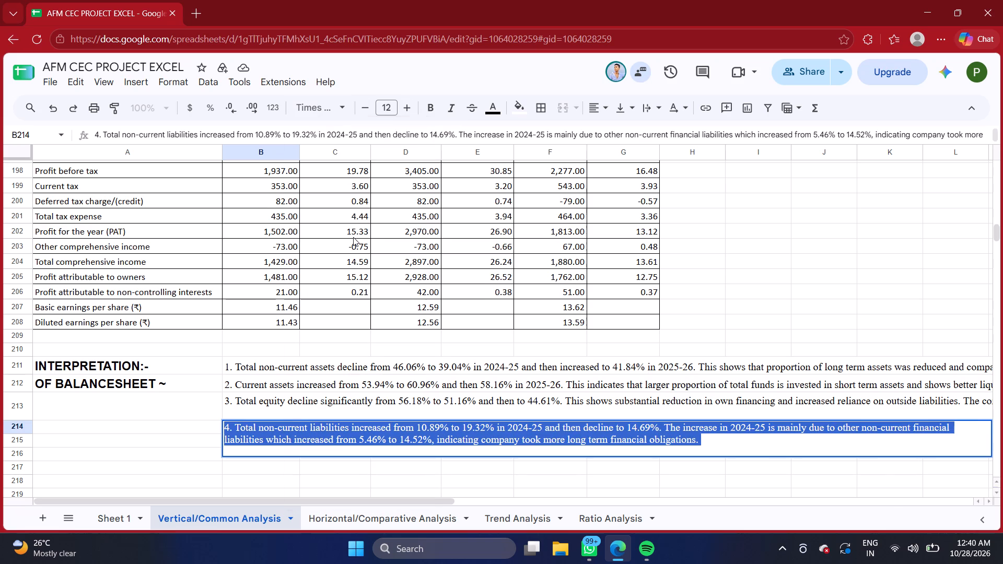
pyautogui.click(343, 462)
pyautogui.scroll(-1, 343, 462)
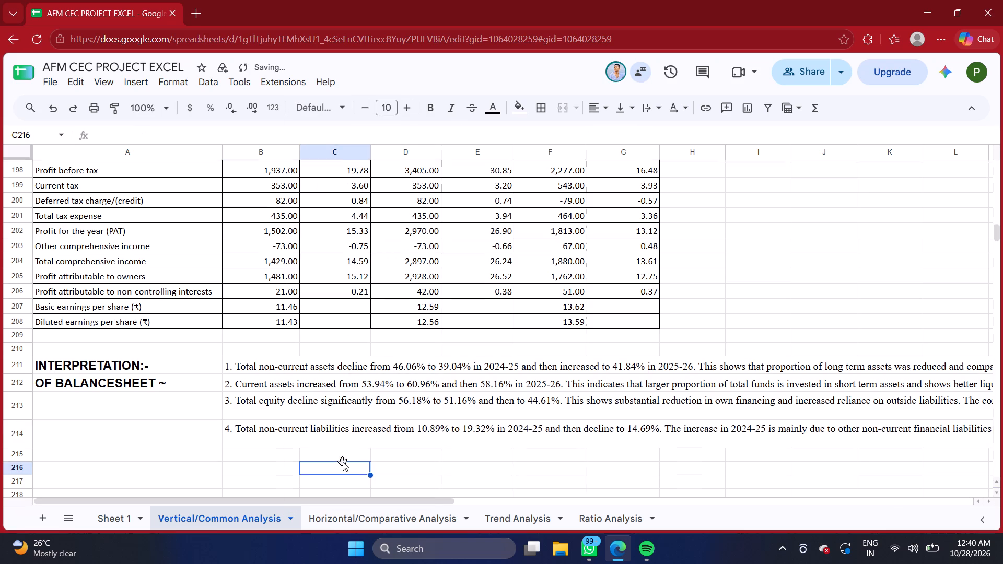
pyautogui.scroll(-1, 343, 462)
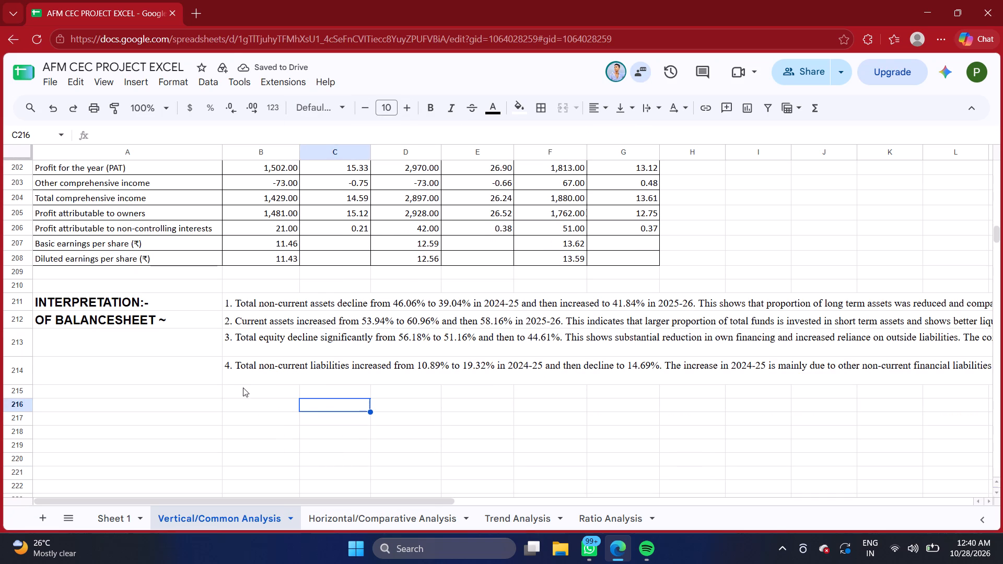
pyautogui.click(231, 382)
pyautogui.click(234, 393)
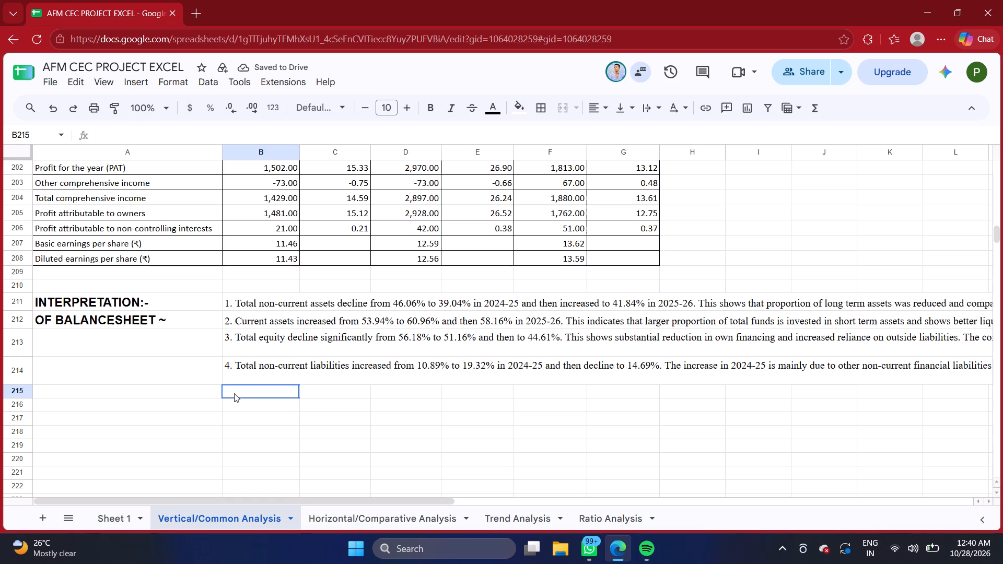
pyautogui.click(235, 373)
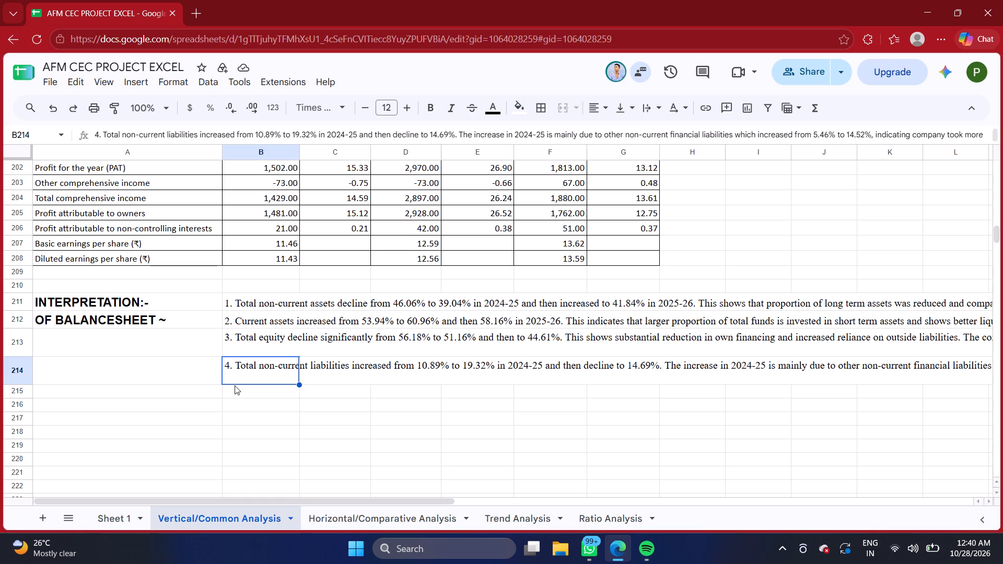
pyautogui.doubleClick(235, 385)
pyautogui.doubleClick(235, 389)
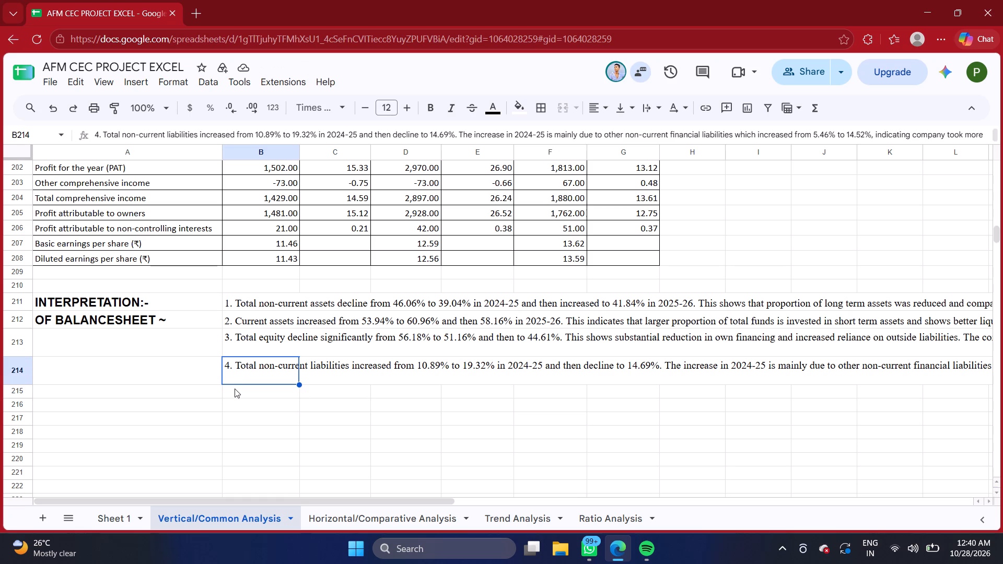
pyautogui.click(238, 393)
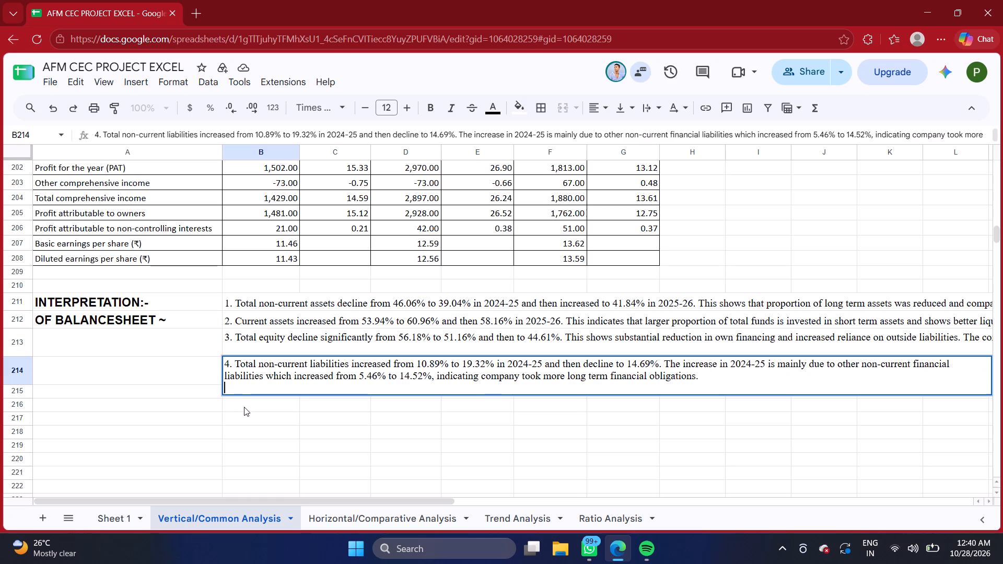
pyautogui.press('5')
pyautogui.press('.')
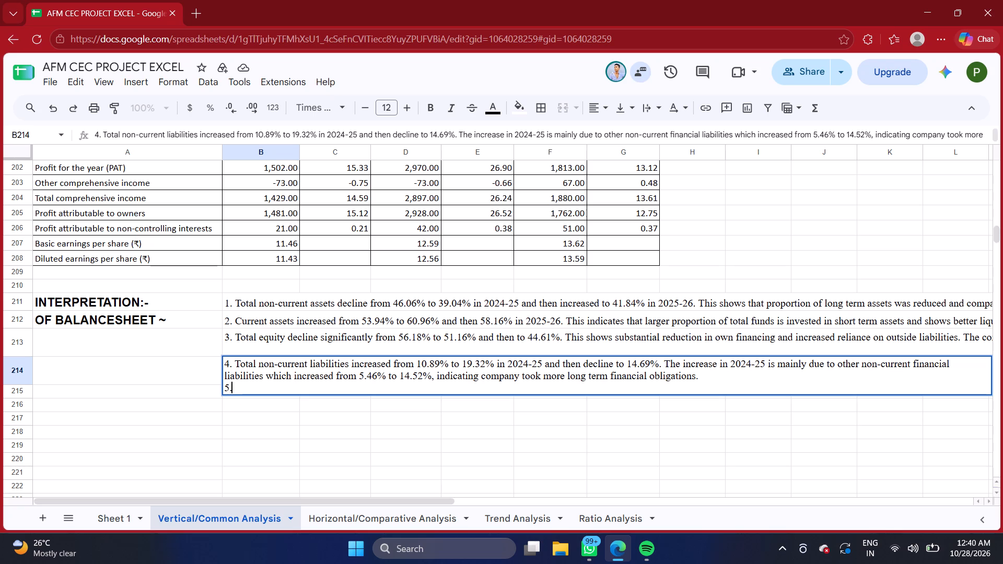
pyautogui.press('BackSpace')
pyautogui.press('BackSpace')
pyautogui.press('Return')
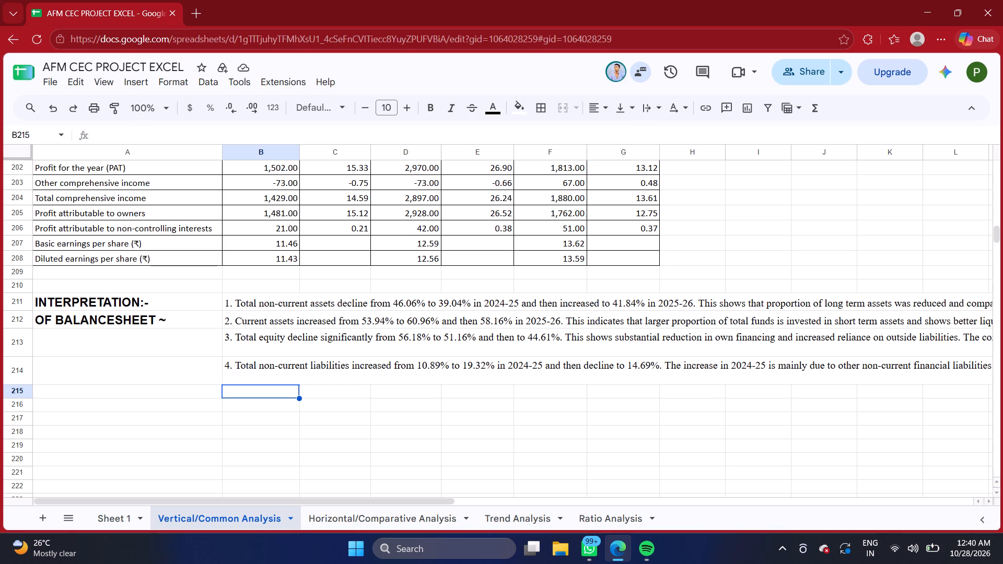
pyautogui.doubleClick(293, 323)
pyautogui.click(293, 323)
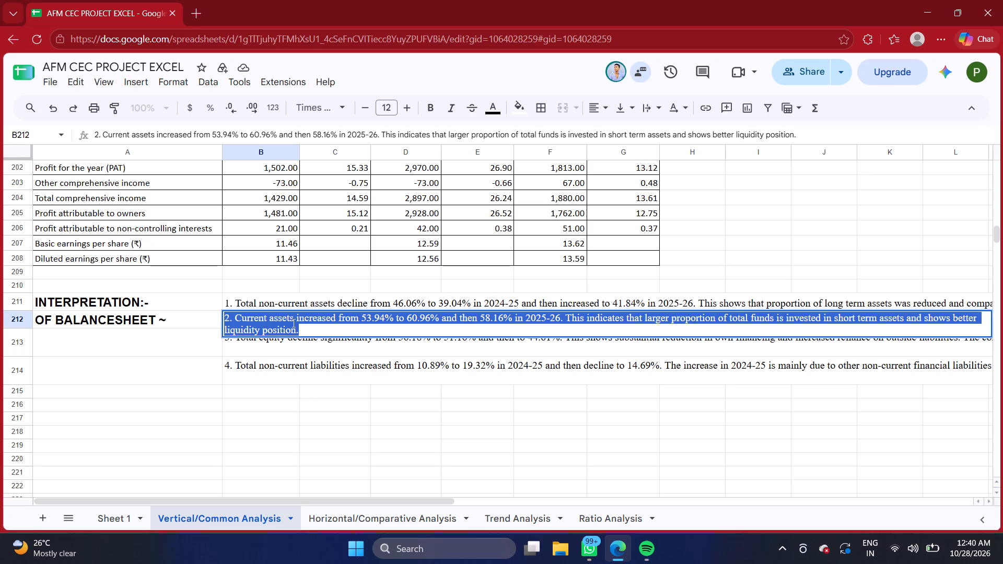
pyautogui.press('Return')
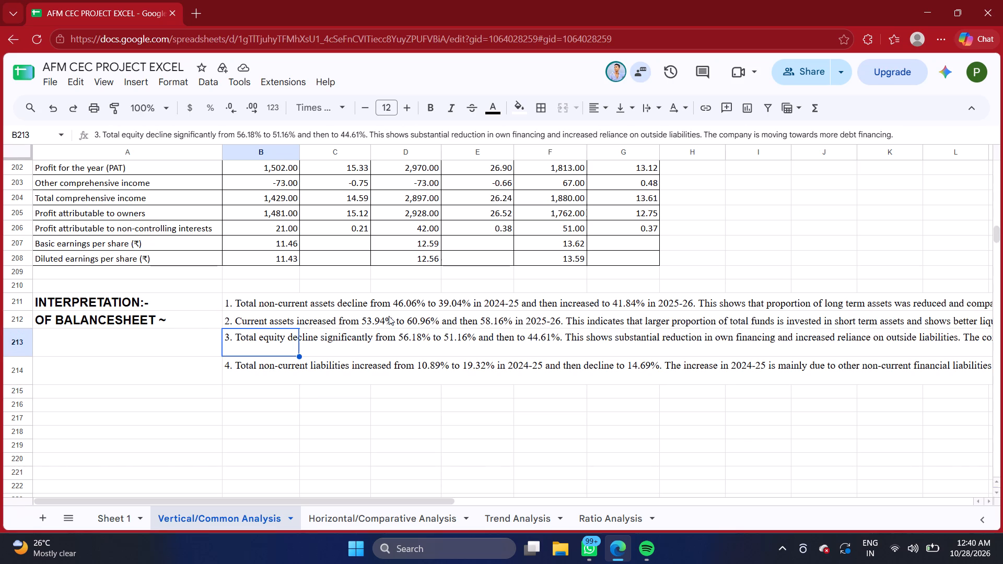
# Start the fifth balance sheet interpretation point in B215, below the non-current liabilities point, with the number "5.".
pyautogui.hscroll(-3, 389, 316)
pyautogui.hscroll(2, 389, 316)
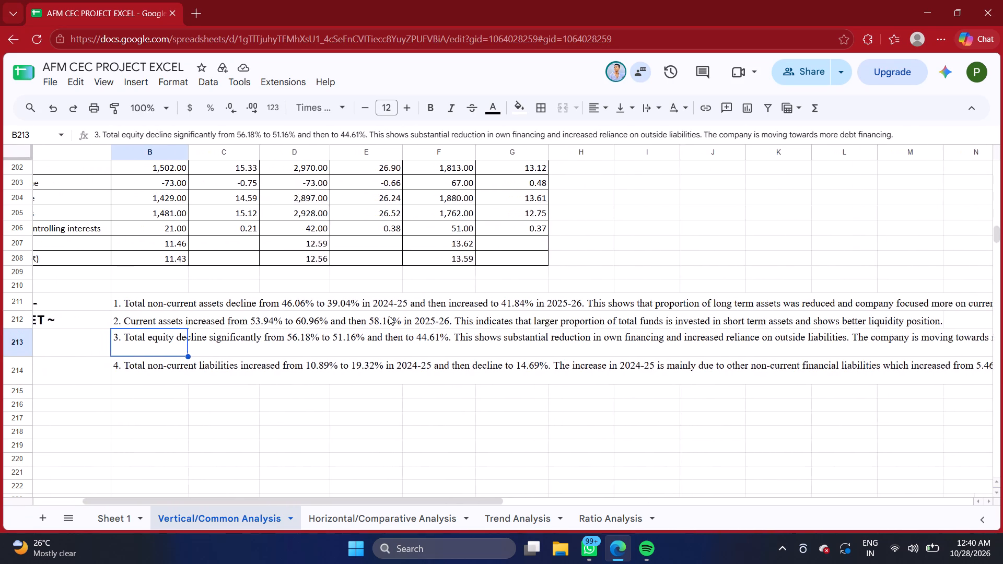
pyautogui.hscroll(1, 389, 316)
pyautogui.click(189, 387)
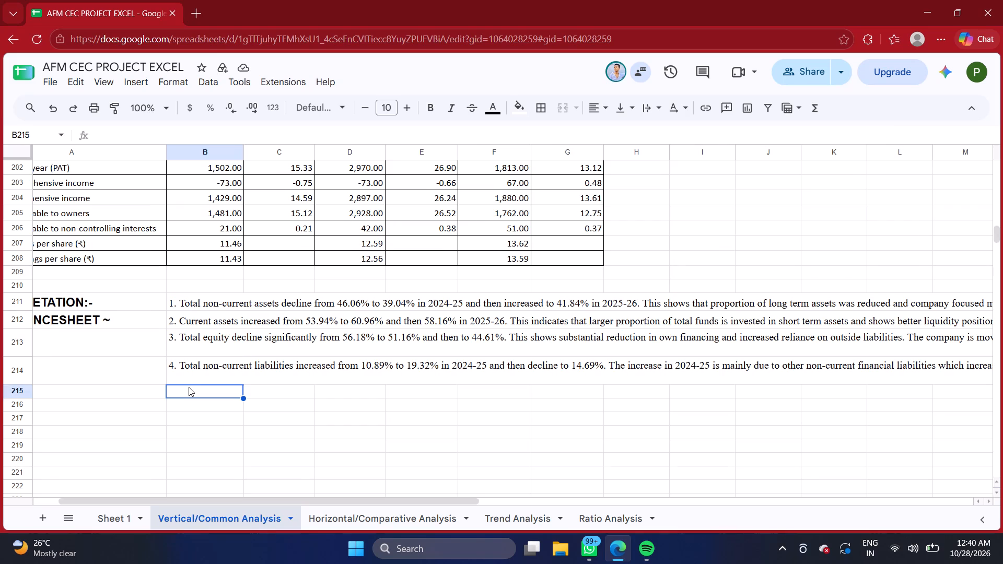
pyautogui.press('5')
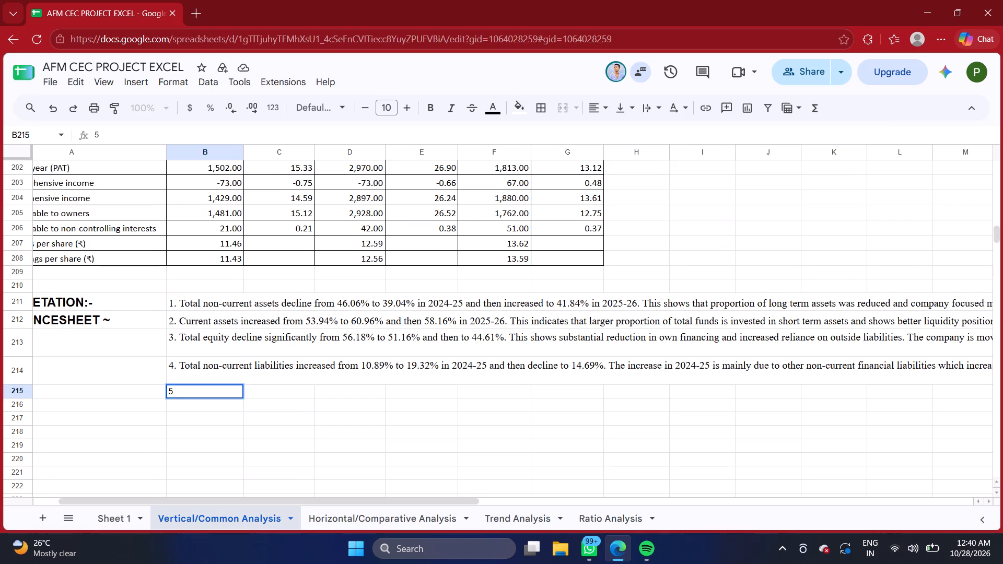
pyautogui.write('.')
pyautogui.press('space')
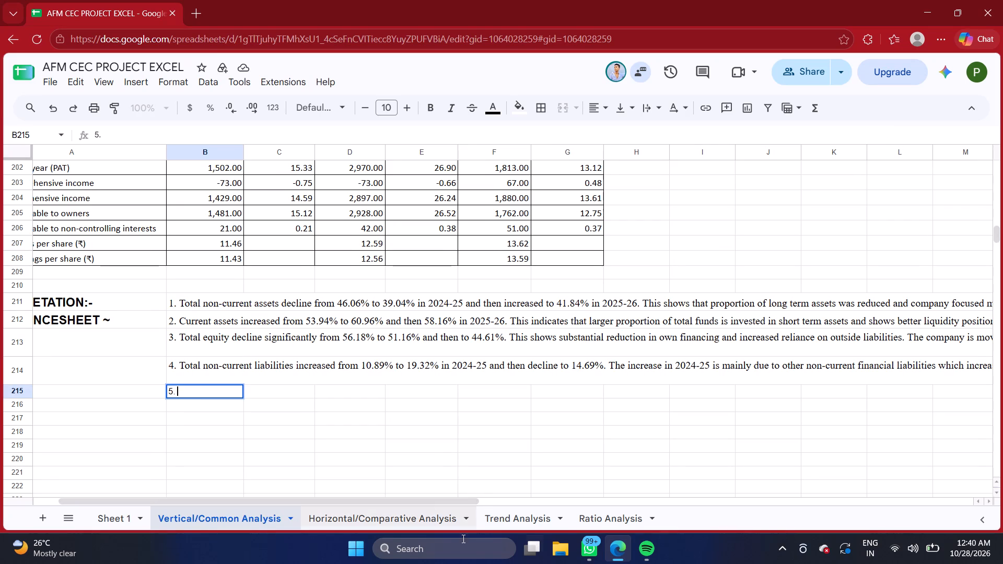
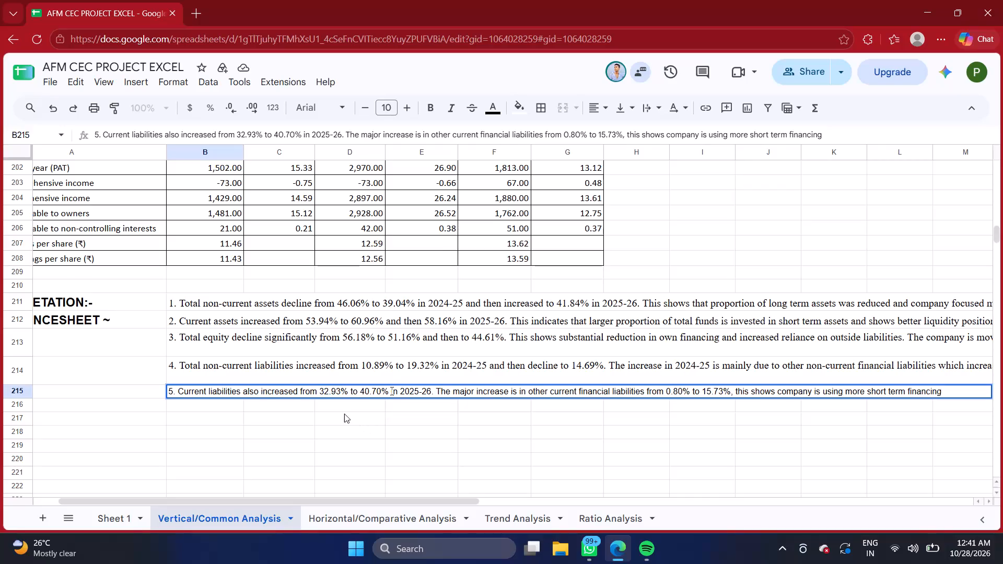
# Format the fifth interpretation point in B215, about current liabilities, as Times New Roman, size 12.
pyautogui.tripleClick(356, 390)
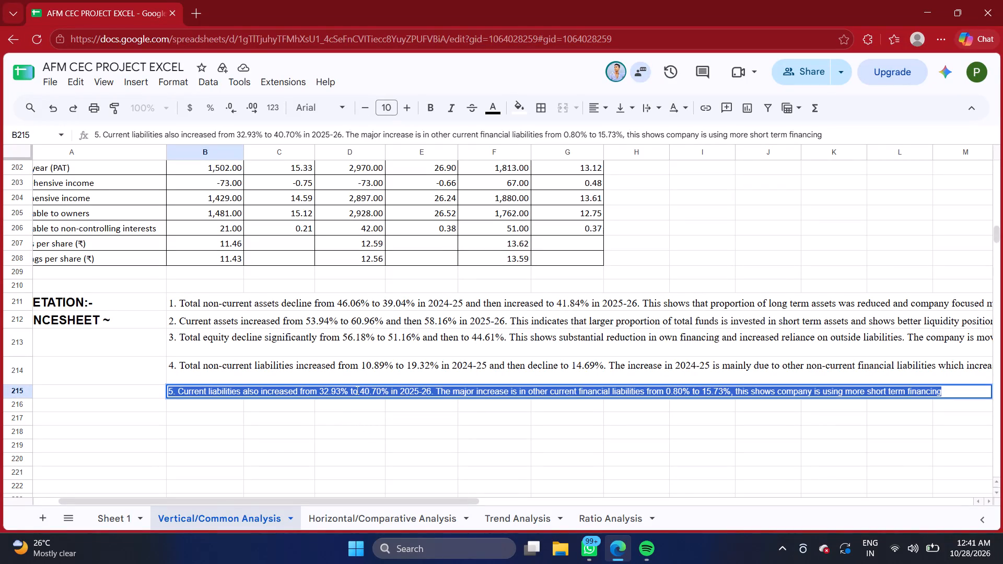
pyautogui.doubleClick(411, 108)
pyautogui.click(349, 104)
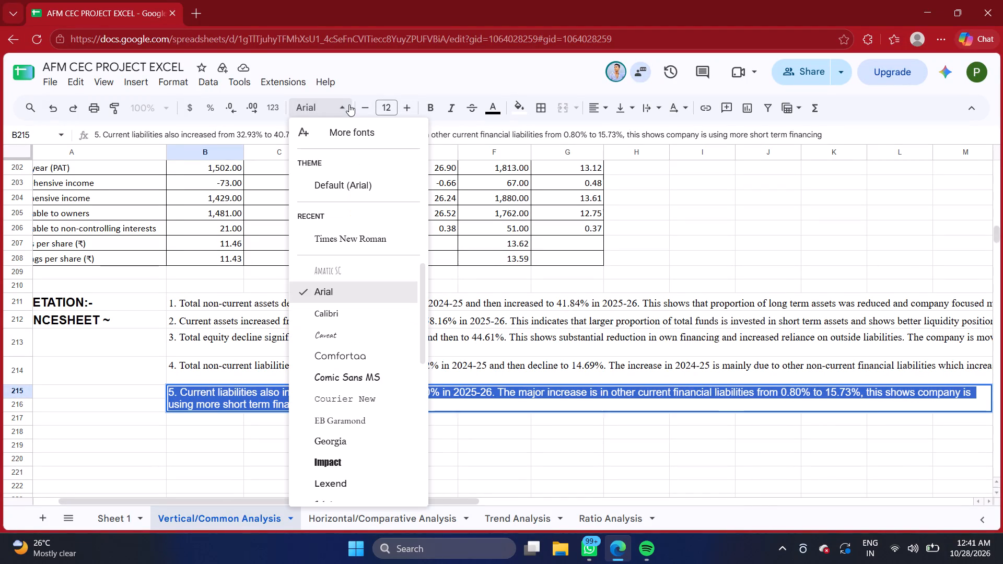
pyautogui.click(333, 237)
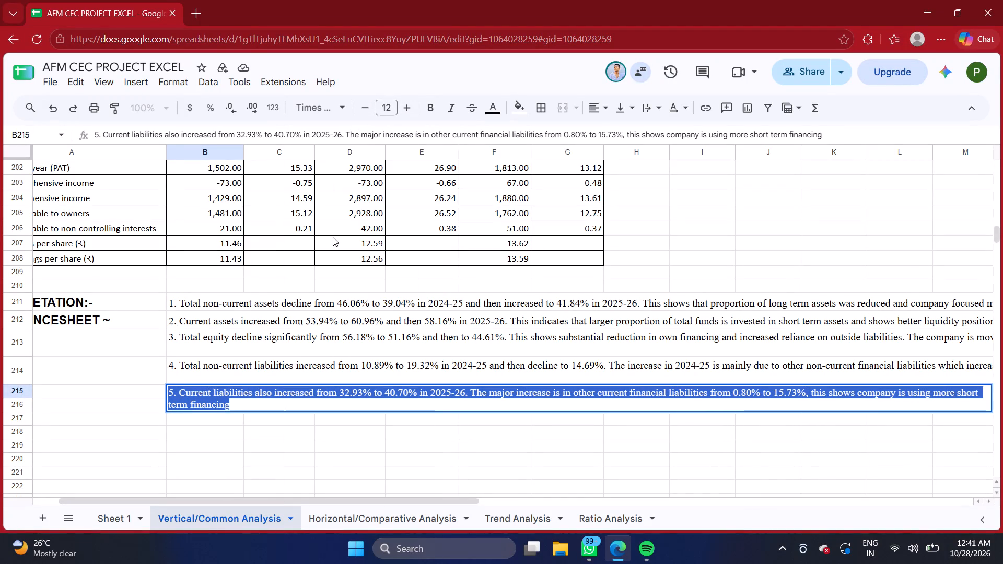
pyautogui.click(213, 420)
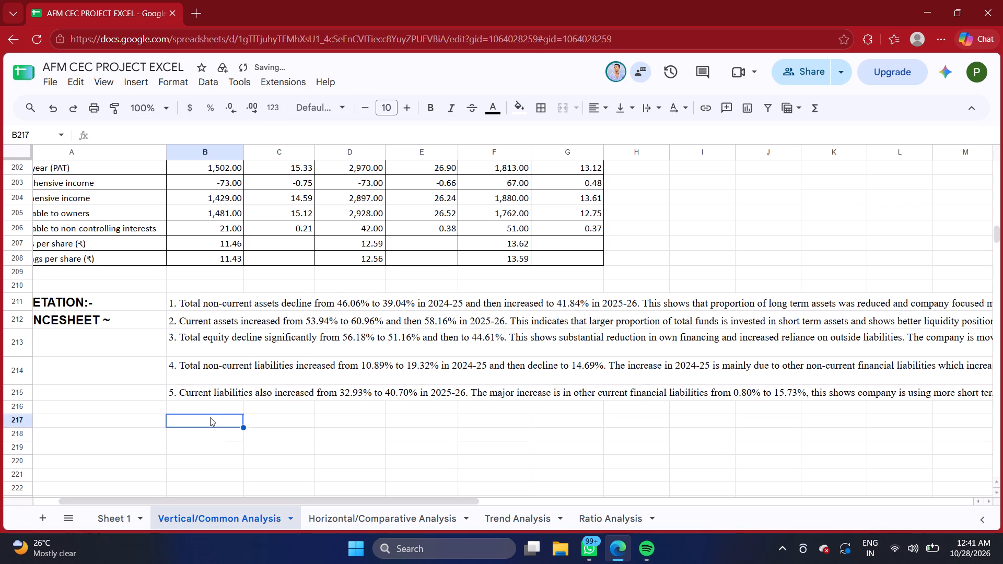
# Start the sixth balance sheet interpretation point in B216, below the current liabilities point, with the number "6.".
pyautogui.doubleClick(209, 392)
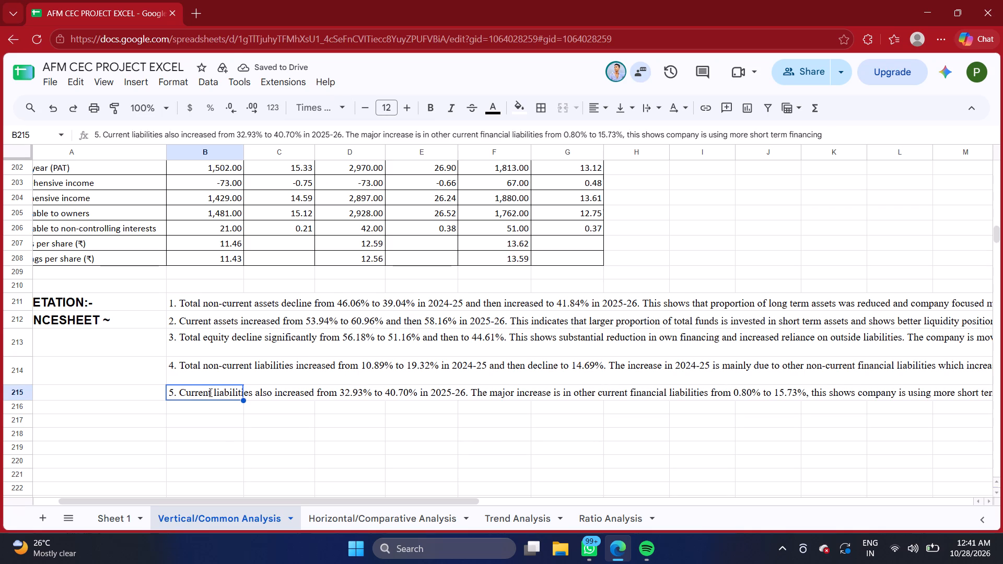
pyautogui.press('Return')
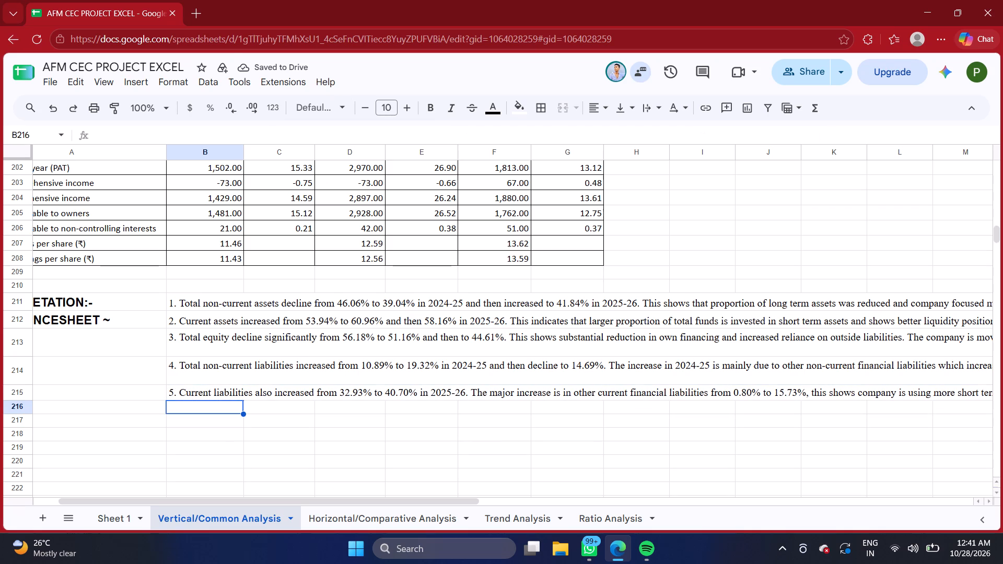
pyautogui.write('6.')
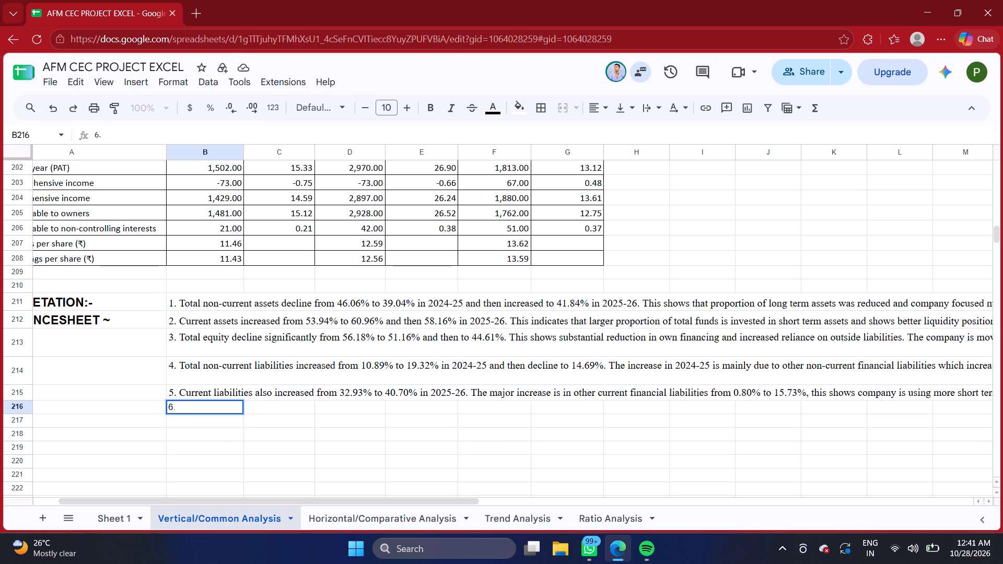
pyautogui.press('space')
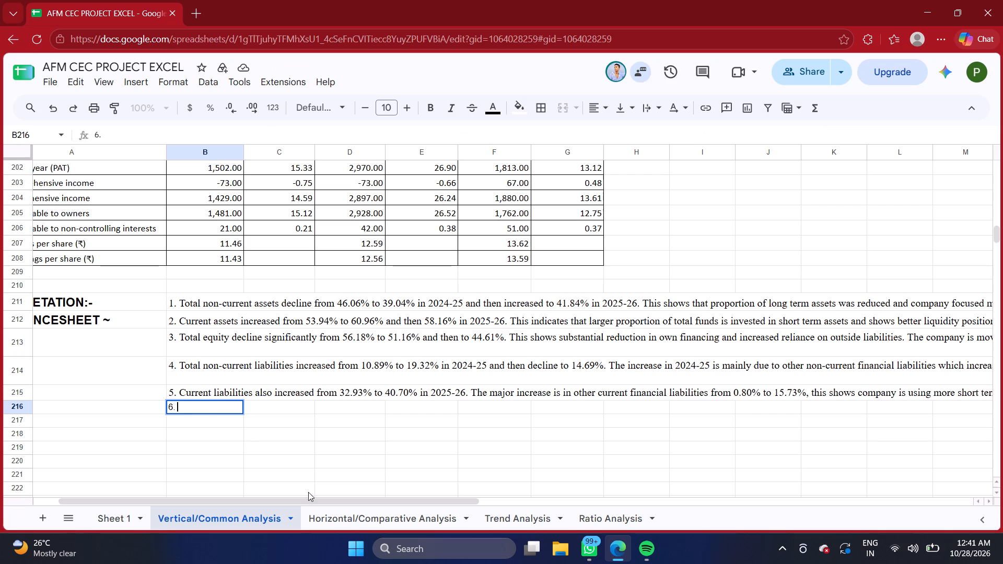
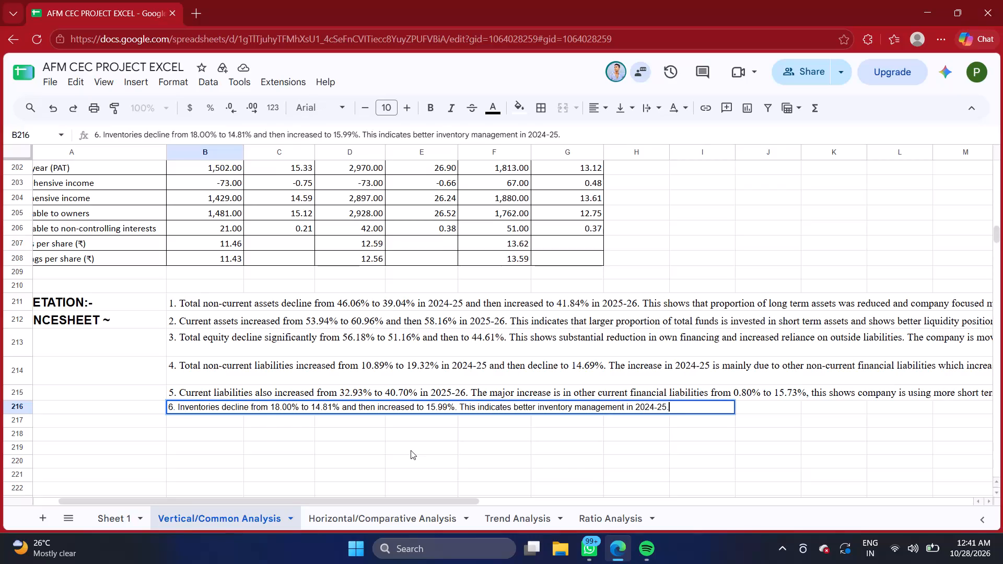
# Format the sixth interpretation point in B216, about inventories, as Times New Roman, size 12.
pyautogui.tripleClick(403, 406)
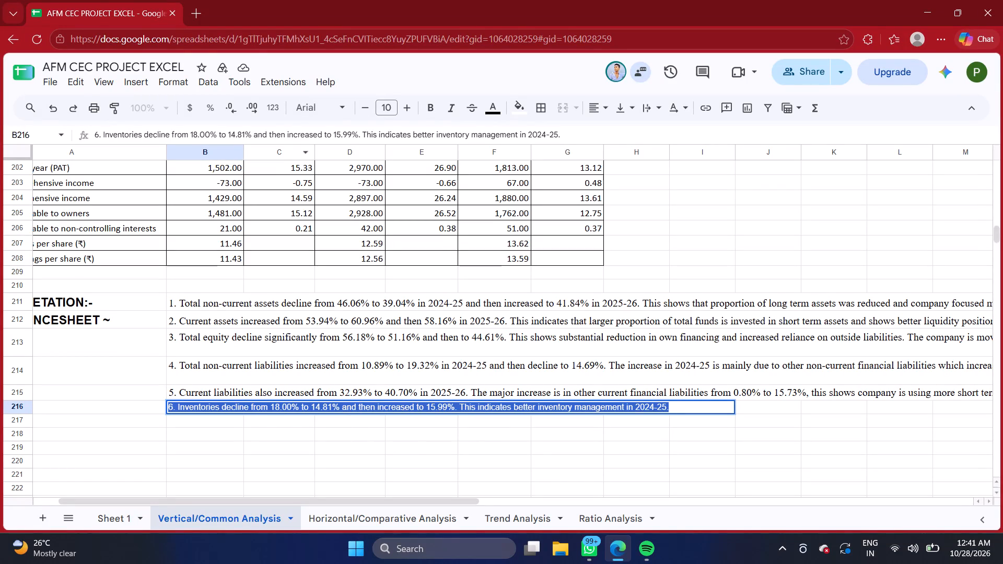
pyautogui.doubleClick(410, 105)
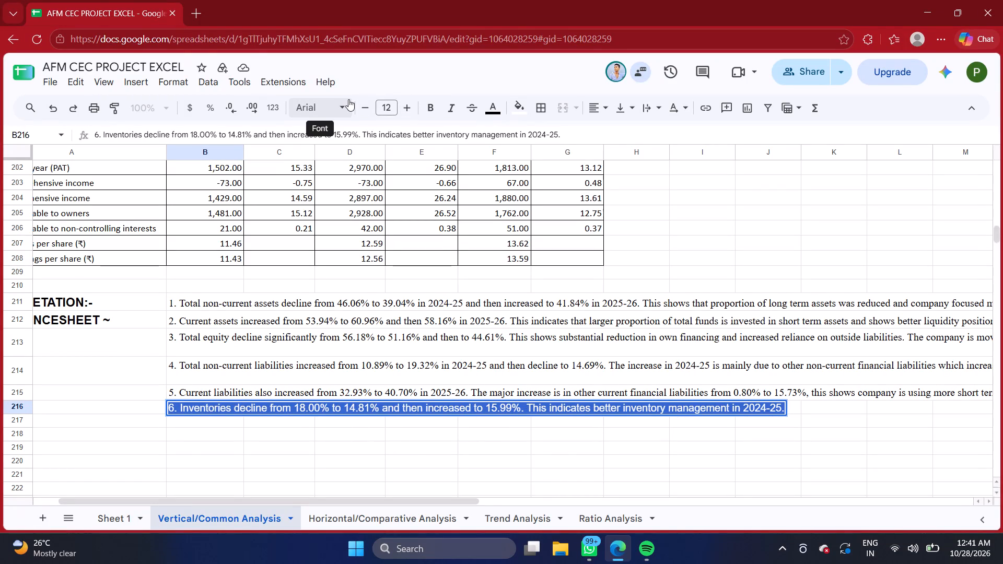
pyautogui.click(346, 102)
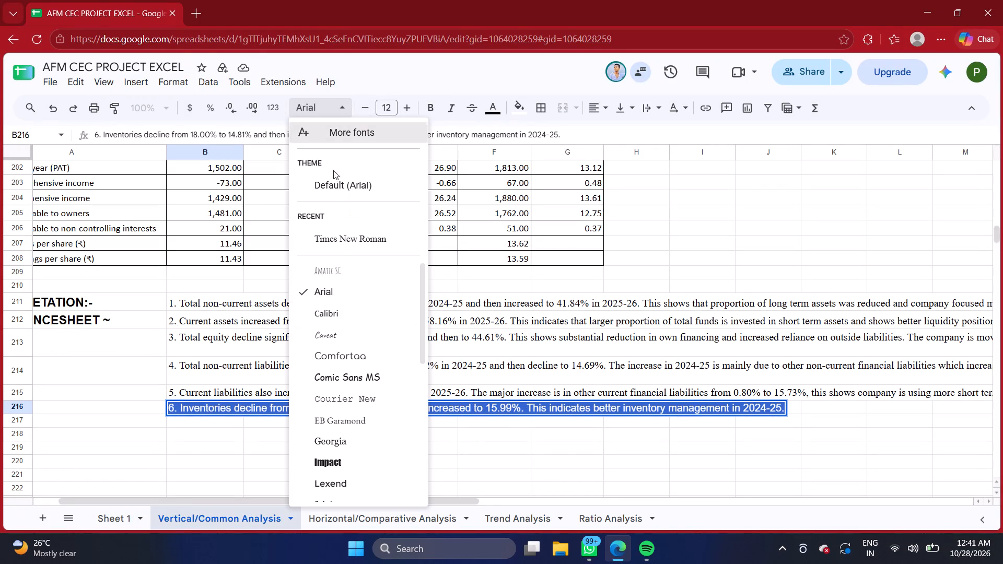
pyautogui.click(336, 241)
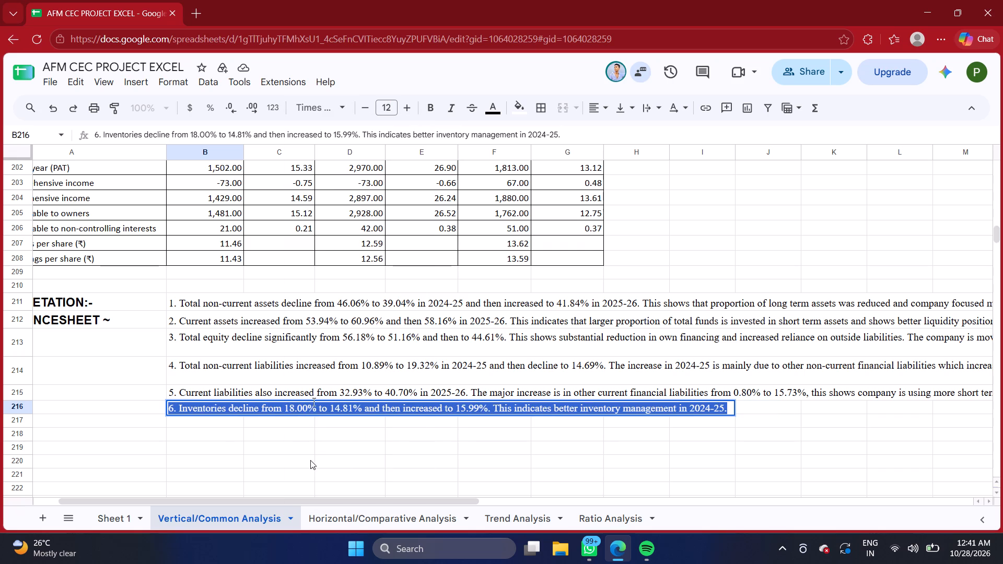
pyautogui.press('Return')
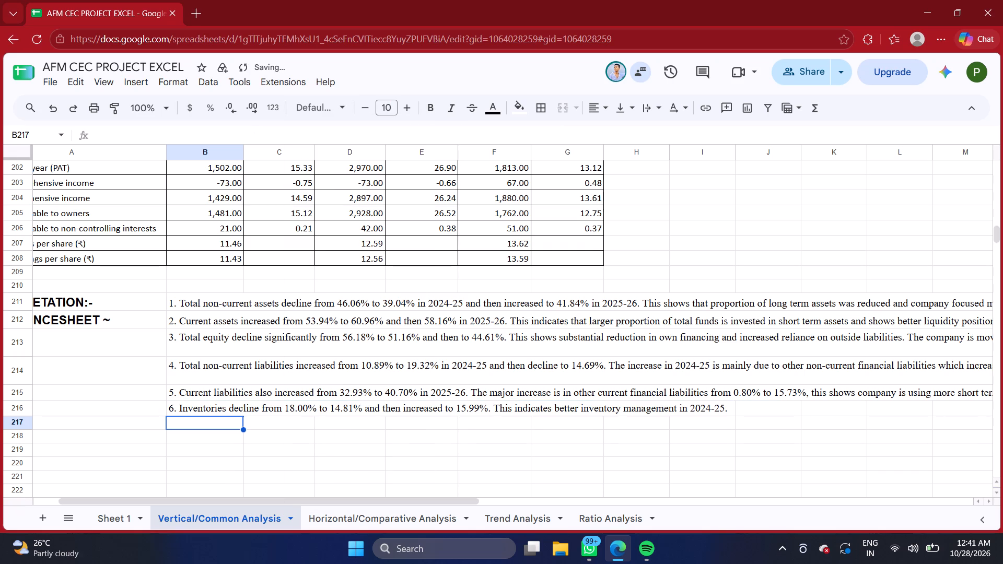
# Start the seventh balance sheet interpretation point in B217, below the inventories point, with the number "7.".
pyautogui.press('7')
pyautogui.press('.')
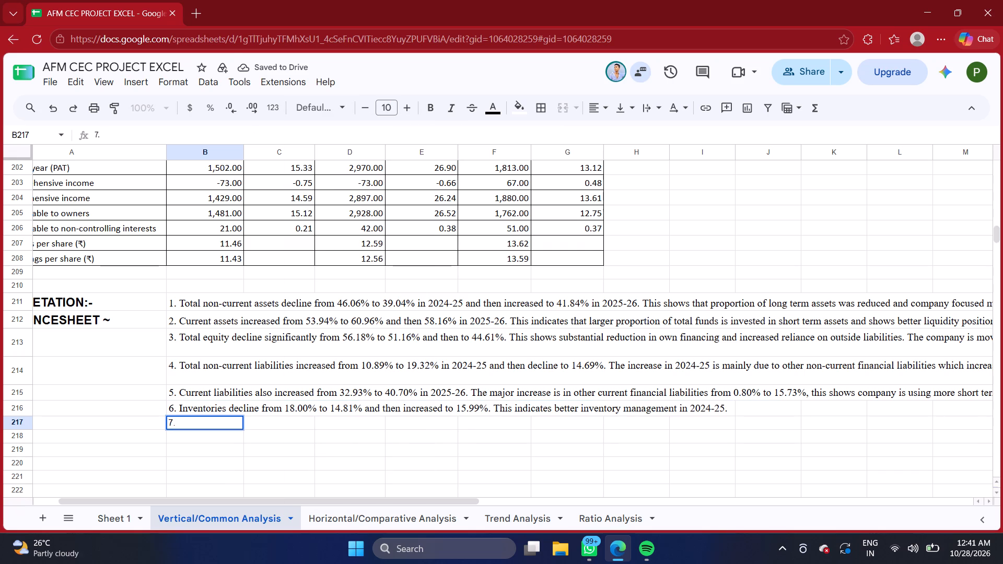
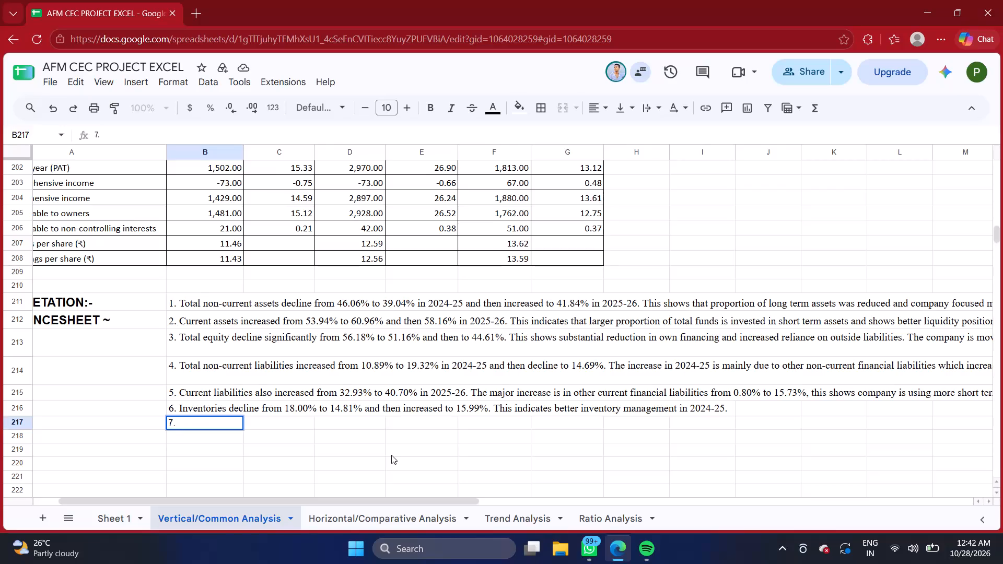
# Complete the seventh point in B217 with the copied sentence on reserves and surplus proportion declining from 53.86% to 47.94% to 41.36%.
pyautogui.press('space')
pyautogui.hotkey('ctrl', 'v')
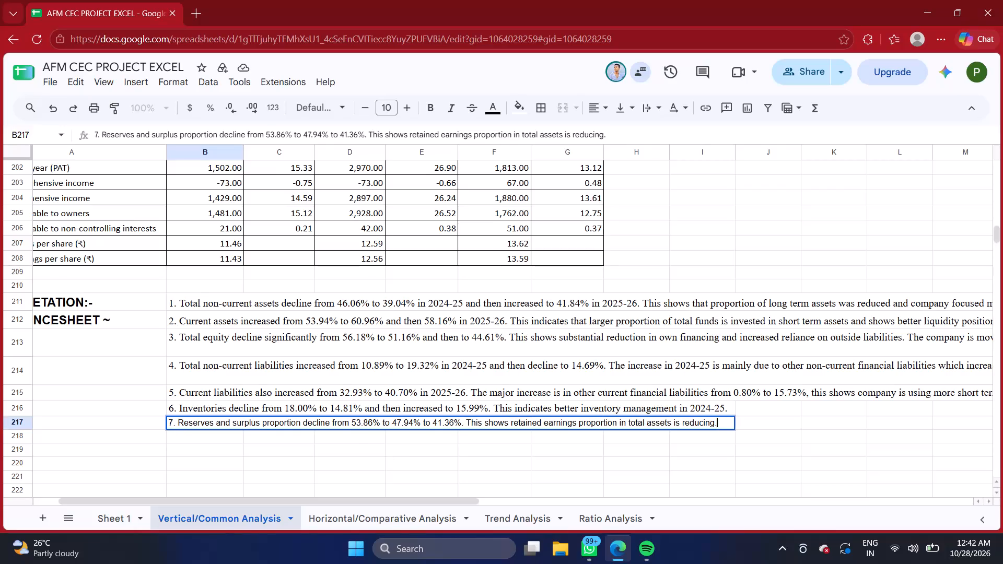
# Format the seventh interpretation point in B217, about reserves and surplus, as Times New Roman, size 12.
pyautogui.tripleClick(373, 427)
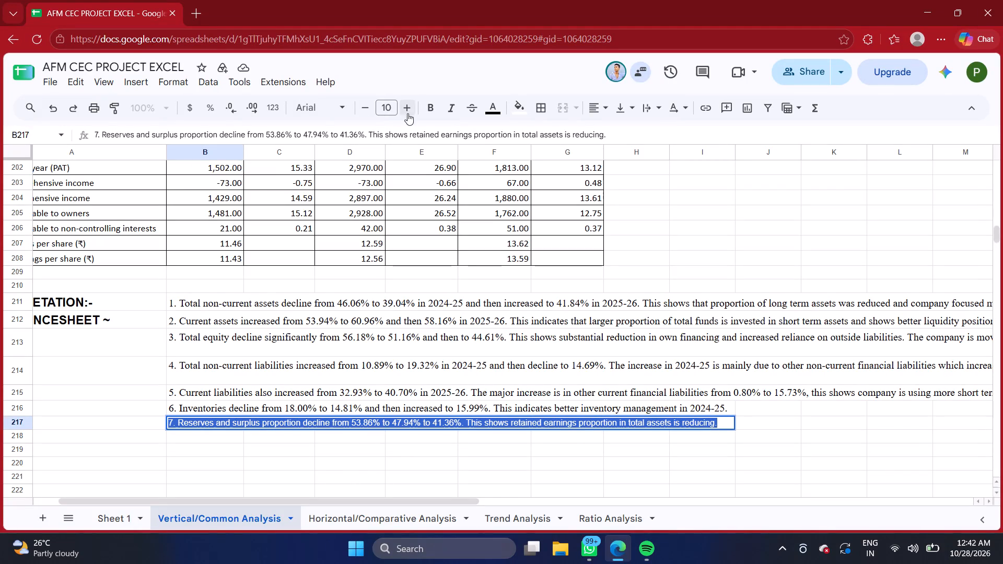
pyautogui.doubleClick(412, 107)
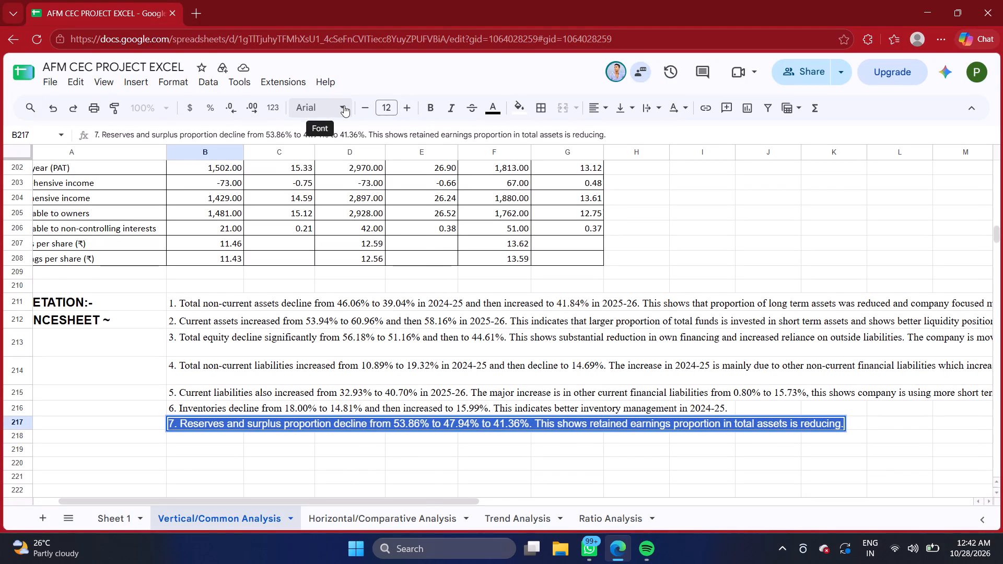
pyautogui.click(344, 105)
pyautogui.click(335, 233)
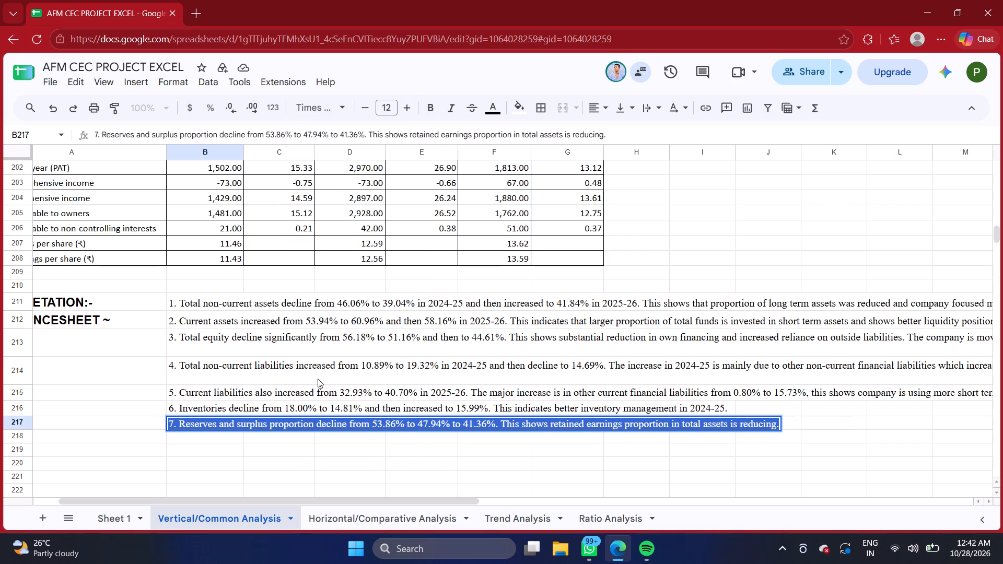
pyautogui.click(310, 462)
# Copy the "PROFIT AND LOSS ACCOUNT" heading text from A105 in the earlier company's interpretation into A219, below Marico's balance sheet points.
pyautogui.scroll(-1, 310, 462)
pyautogui.scroll(1, 310, 462)
pyautogui.hscroll(2, 155, 375)
pyautogui.scroll(1, 155, 375)
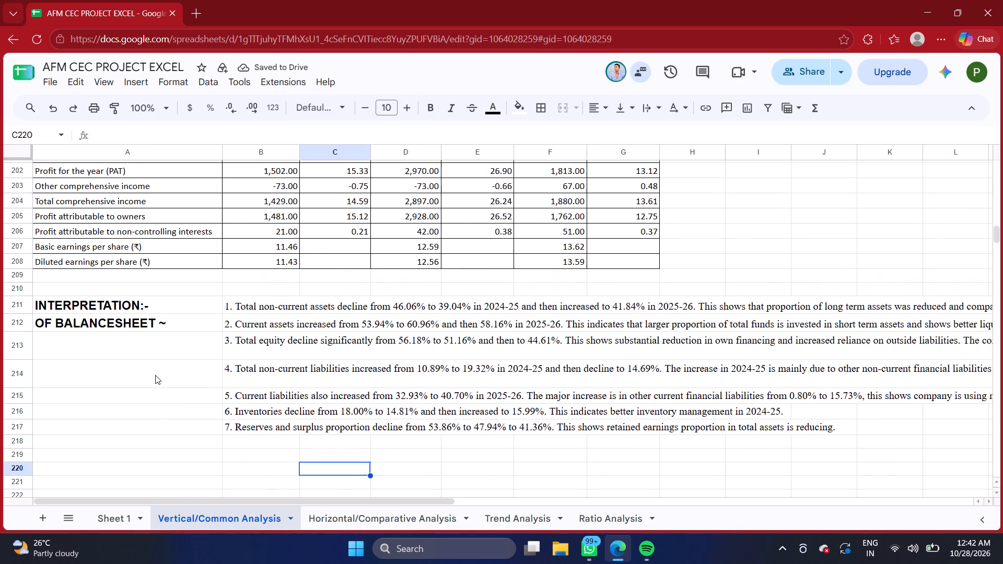
pyautogui.scroll(-1, 155, 375)
pyautogui.scroll(1, 155, 375)
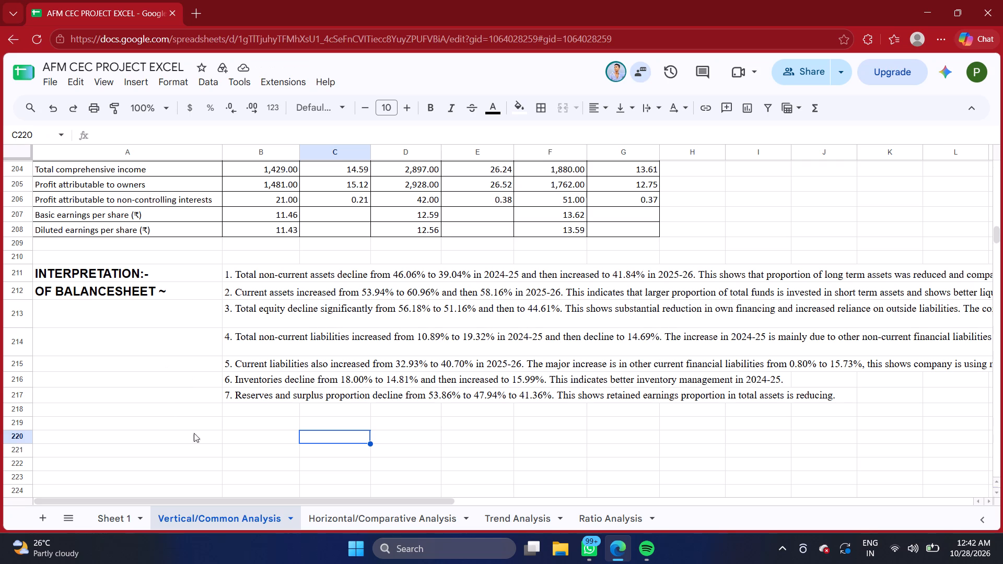
pyautogui.scroll(-1, 202, 436)
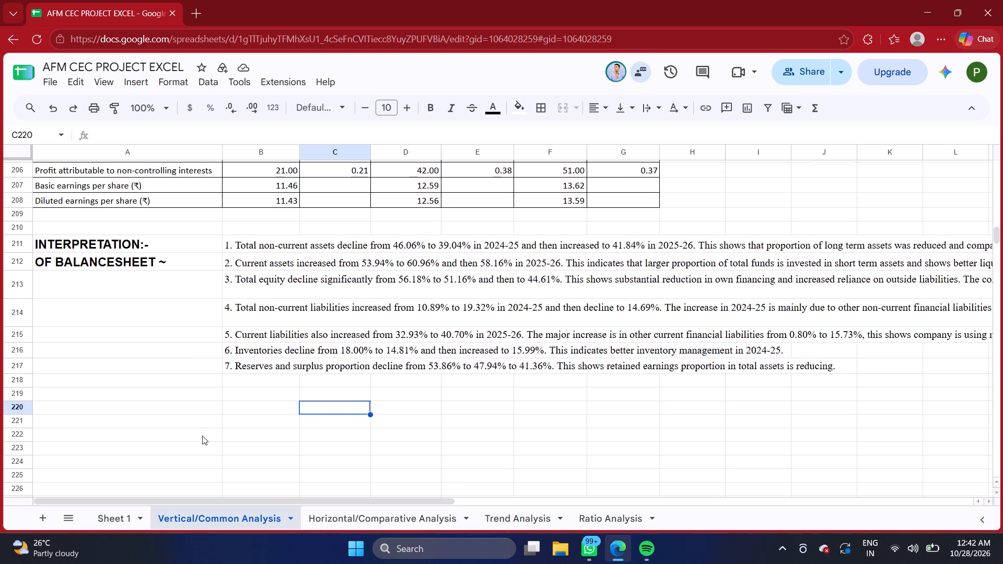
pyautogui.scroll(-1, 202, 436)
pyautogui.scroll(3, 202, 436)
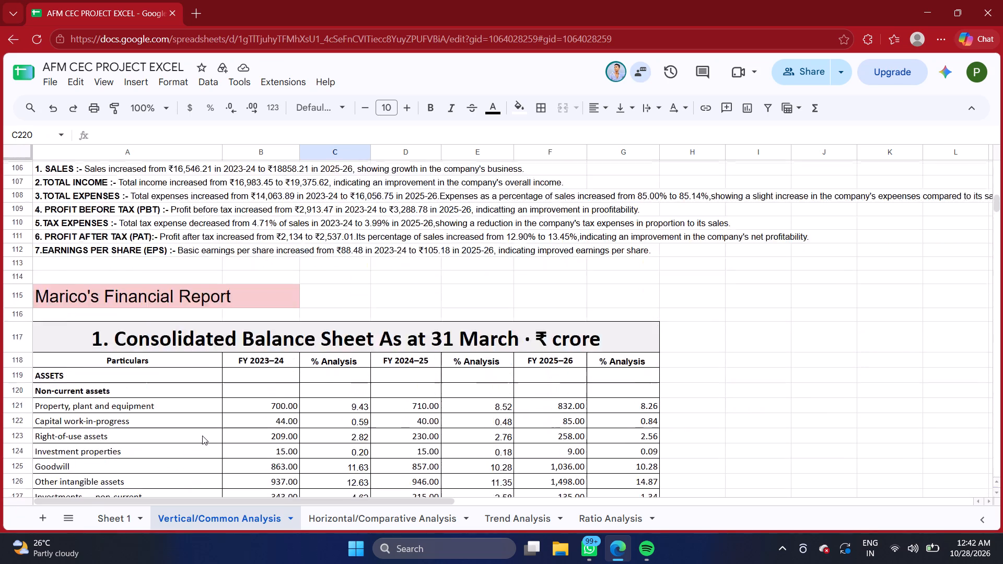
pyautogui.scroll(1, 202, 436)
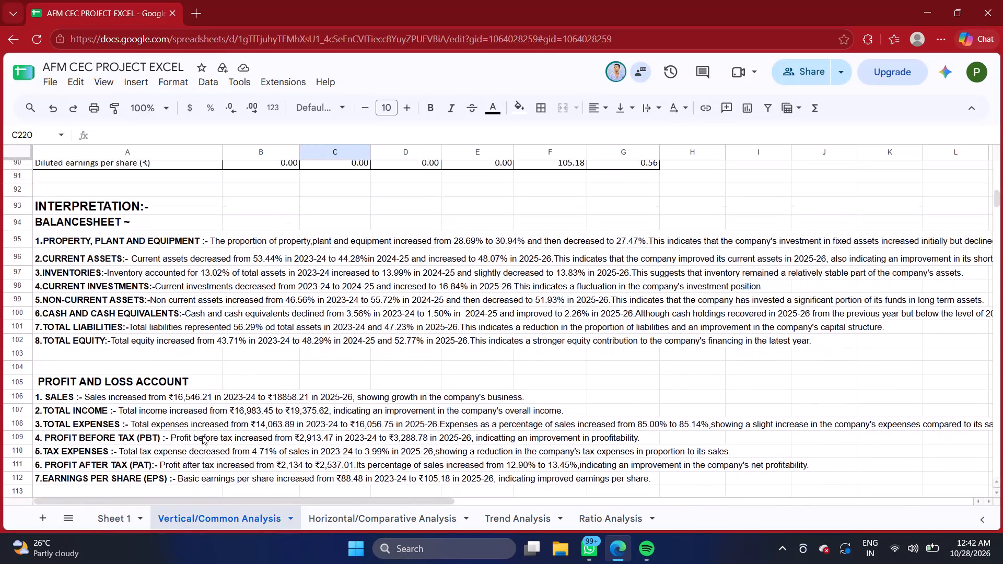
pyautogui.scroll(-1, 202, 436)
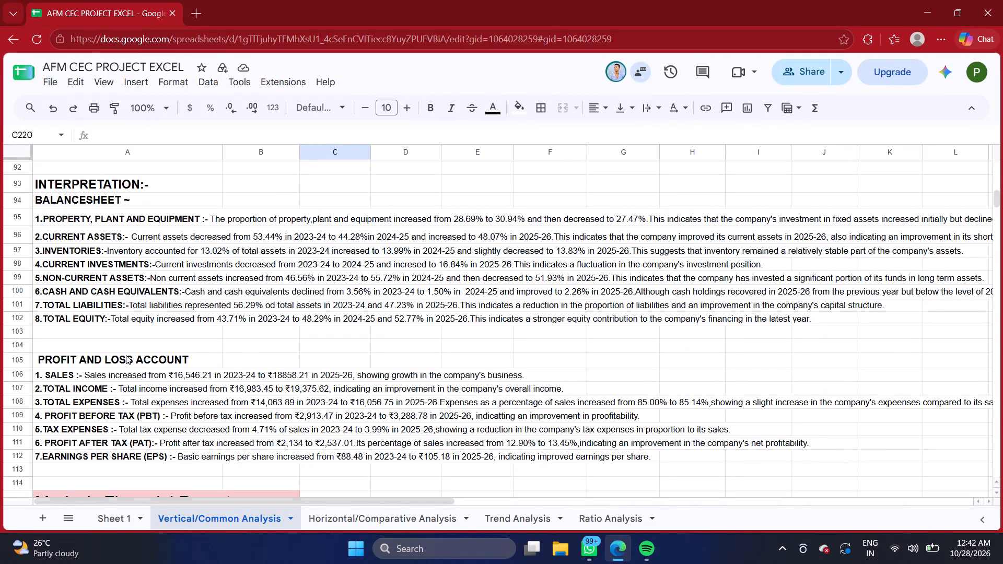
pyautogui.tripleClick(126, 355)
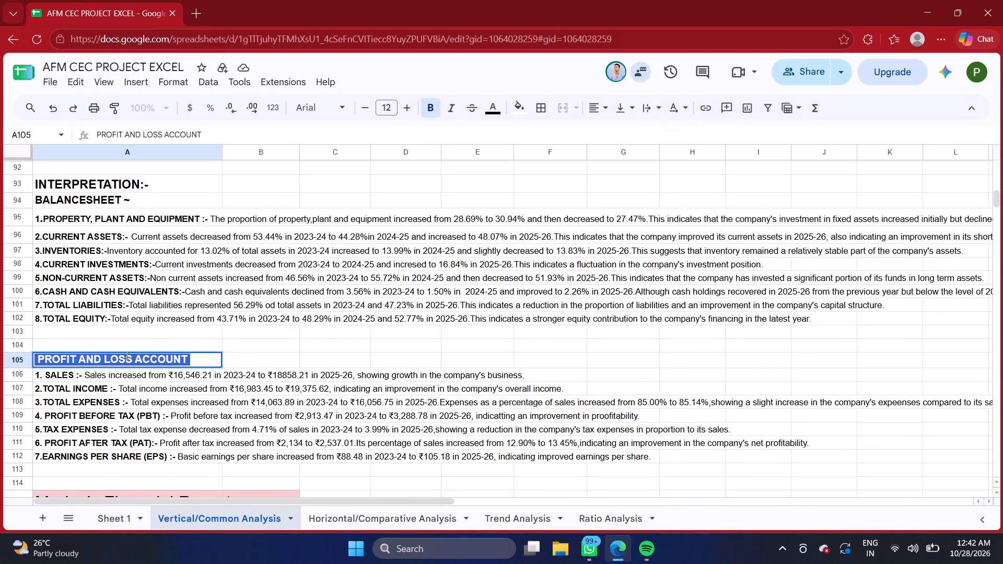
pyautogui.hotkey('ctrl', 'c')
pyautogui.scroll(-2, 160, 344)
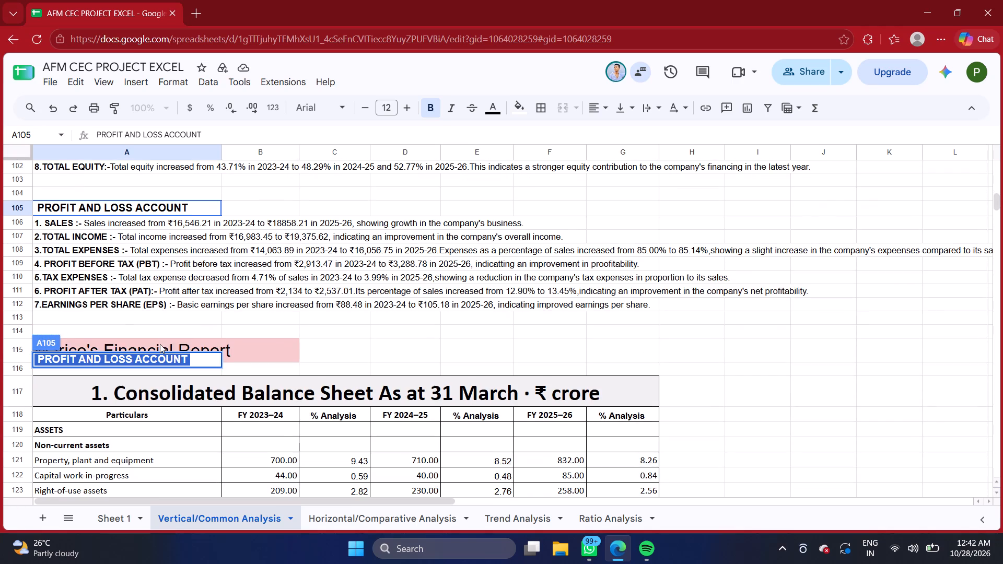
pyautogui.scroll(2, 160, 344)
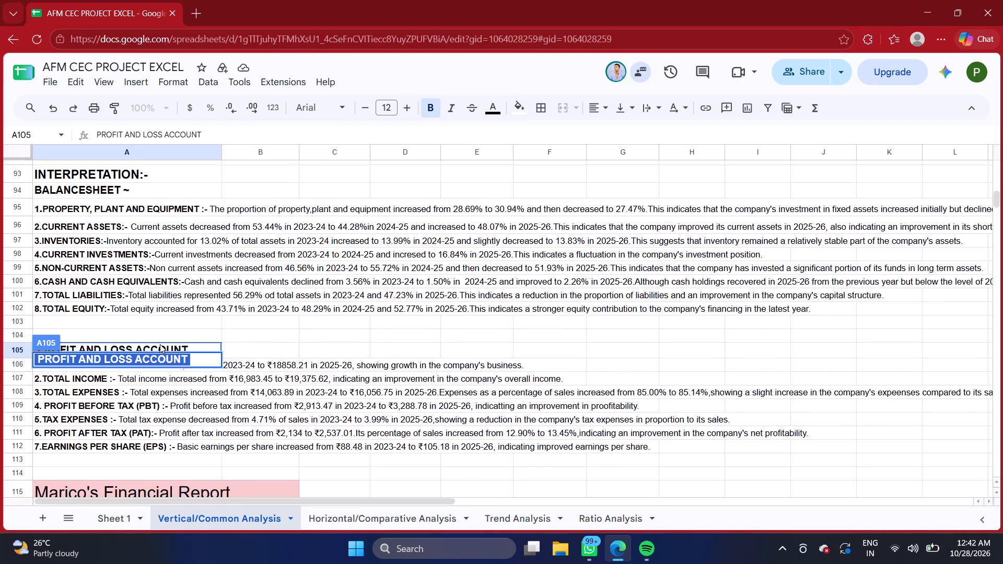
pyautogui.scroll(1, 160, 344)
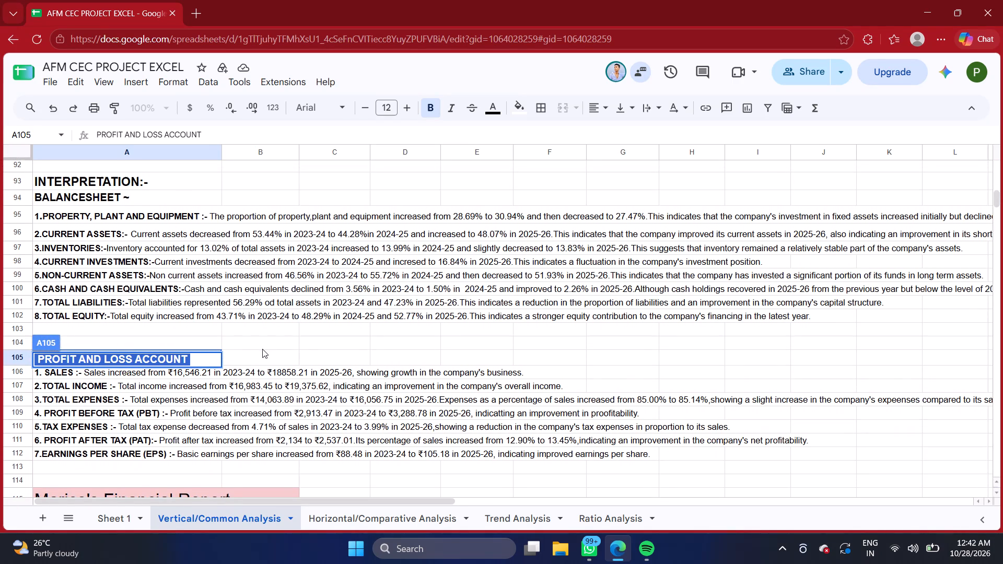
pyautogui.click(262, 349)
pyautogui.scroll(-4, 287, 341)
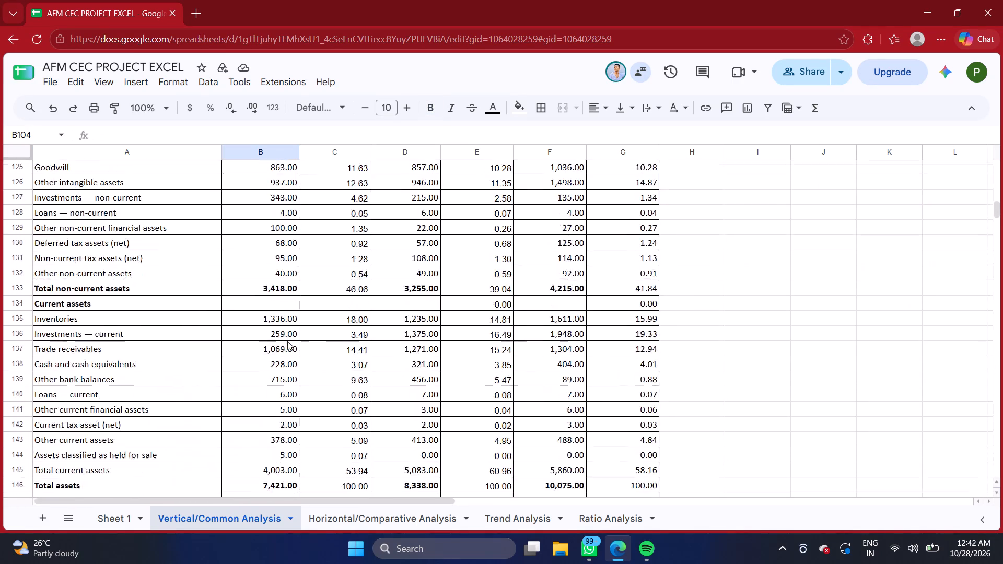
pyautogui.scroll(-5, 287, 341)
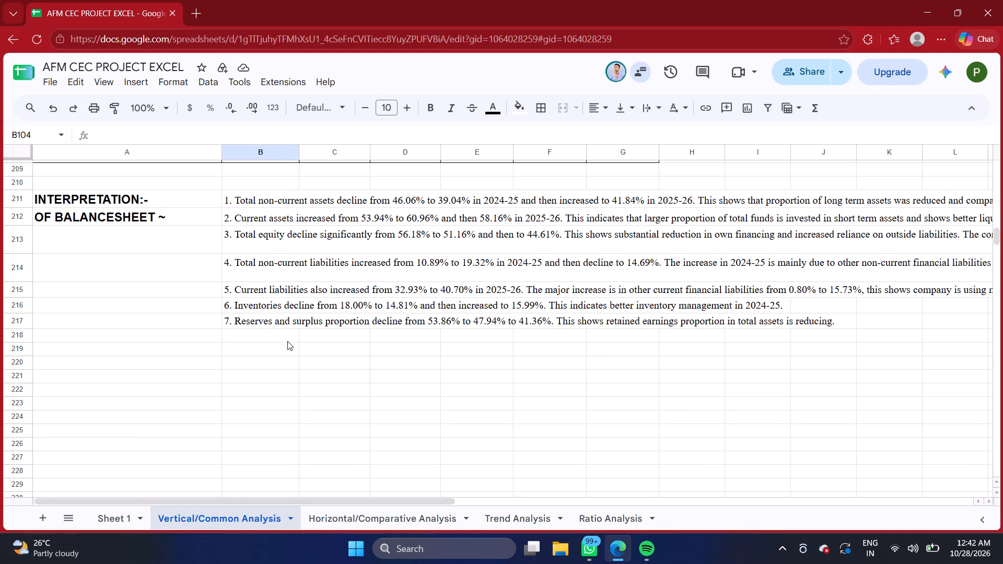
pyautogui.click(110, 347)
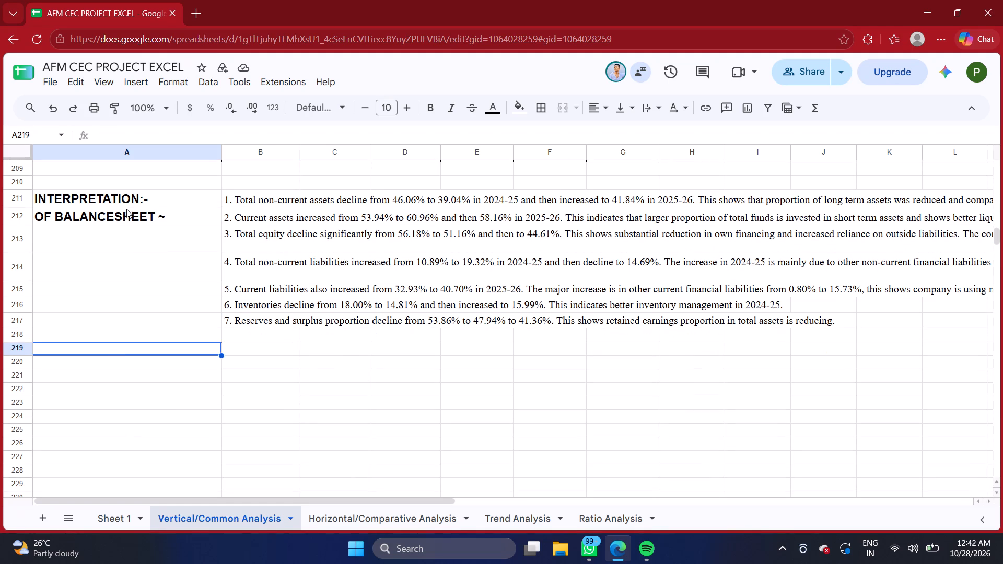
pyautogui.click(126, 209)
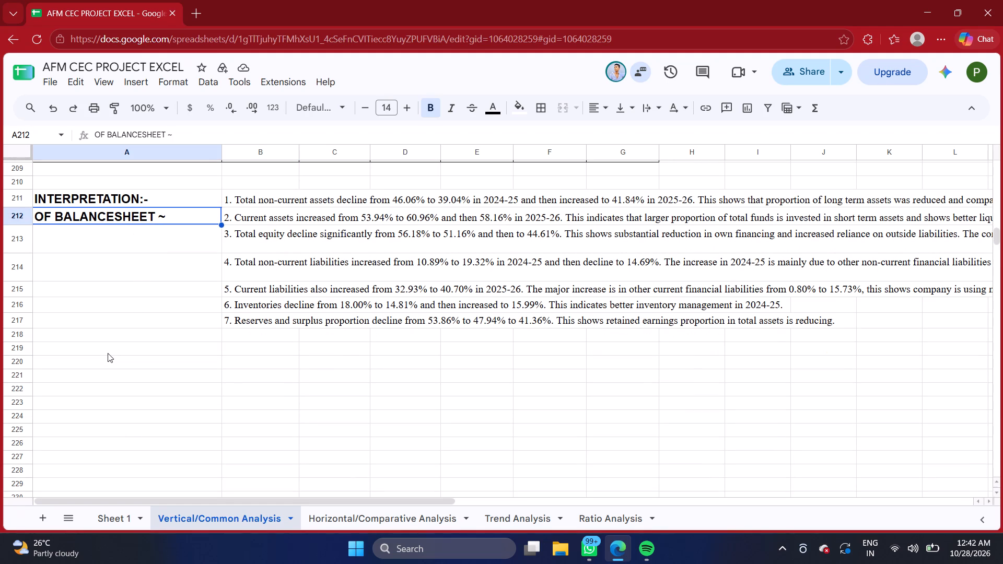
pyautogui.click(108, 353)
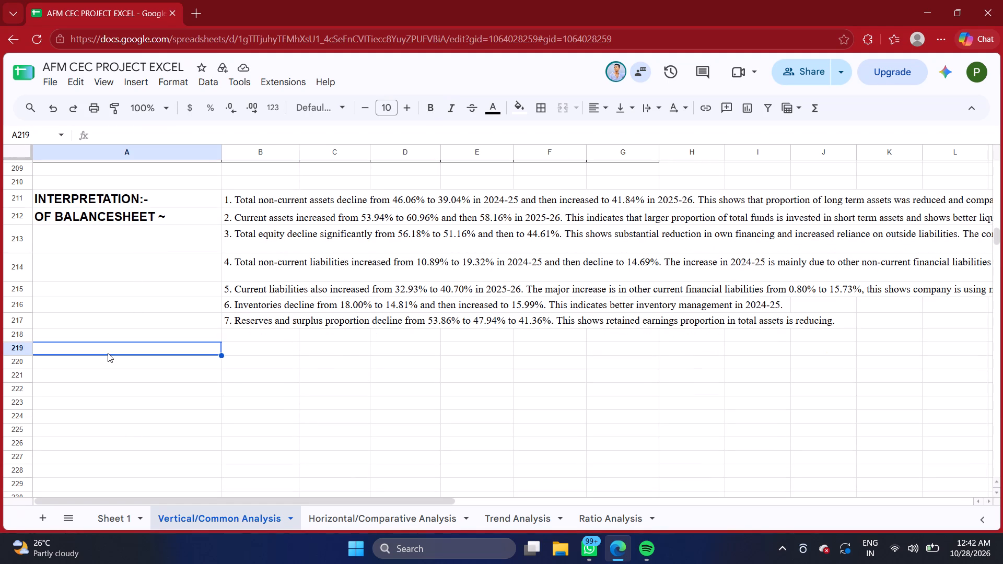
pyautogui.click(108, 353)
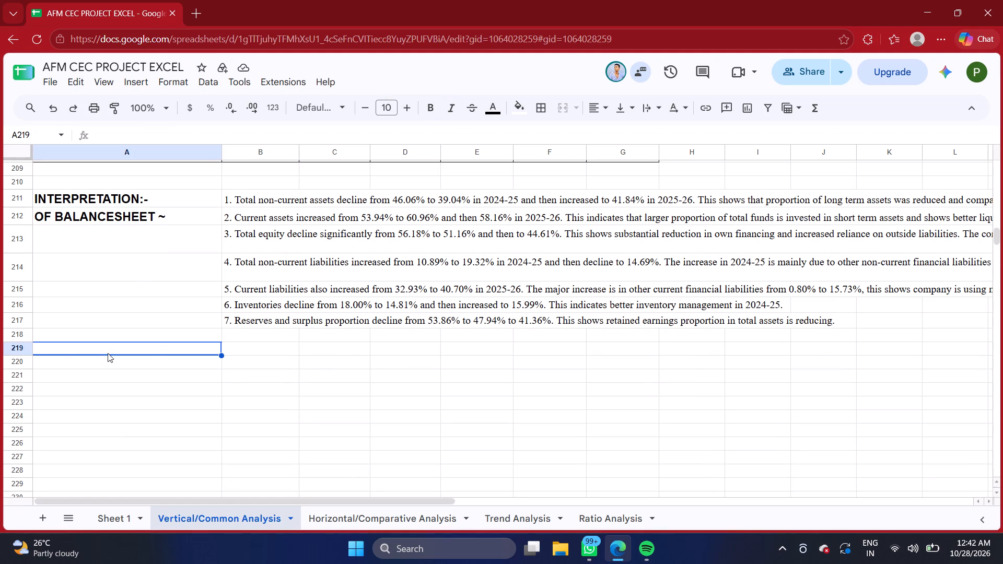
pyautogui.hotkey('ctrl', 'v')
# Format the "PROFIT AND LOSS ACCOUNT" heading in A219 as bold Times New Roman, size 14.
pyautogui.tripleClick(114, 346)
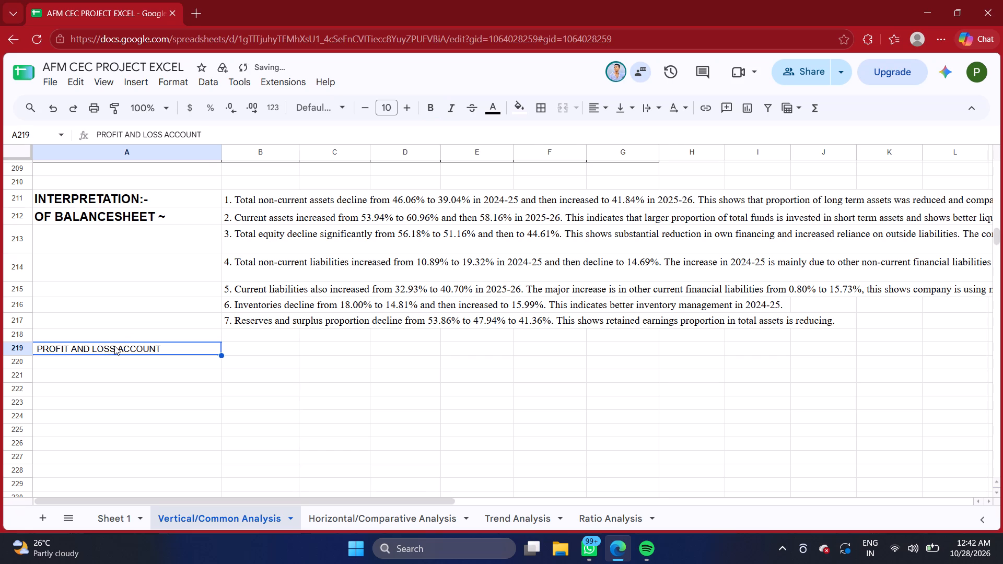
pyautogui.click(114, 346)
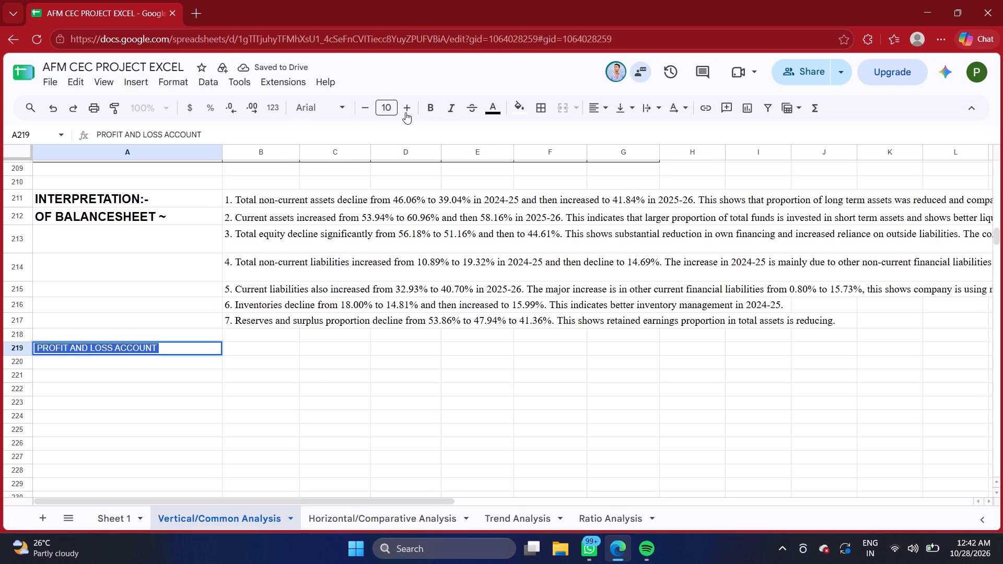
pyautogui.tripleClick(404, 112)
pyautogui.click(404, 112)
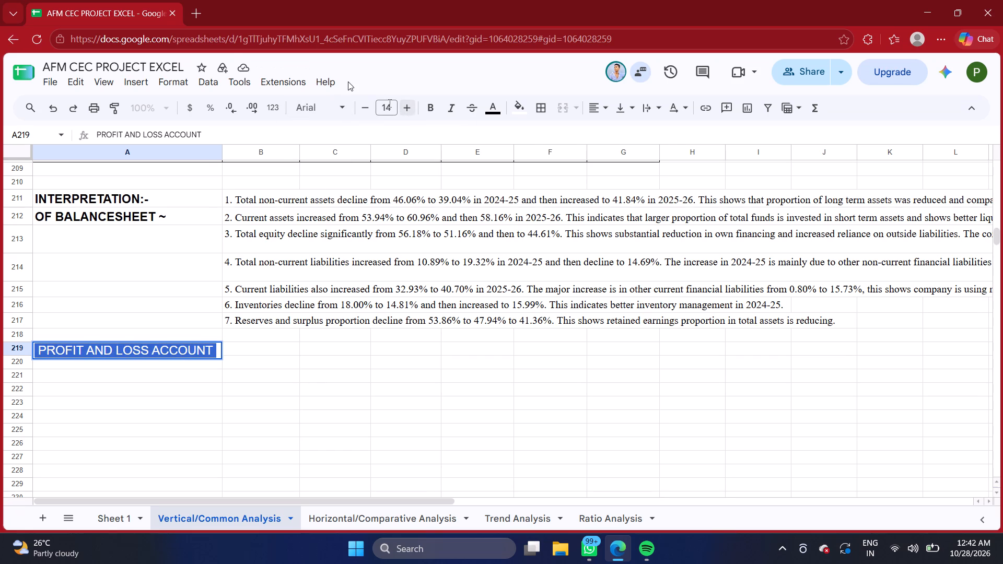
pyautogui.click(342, 104)
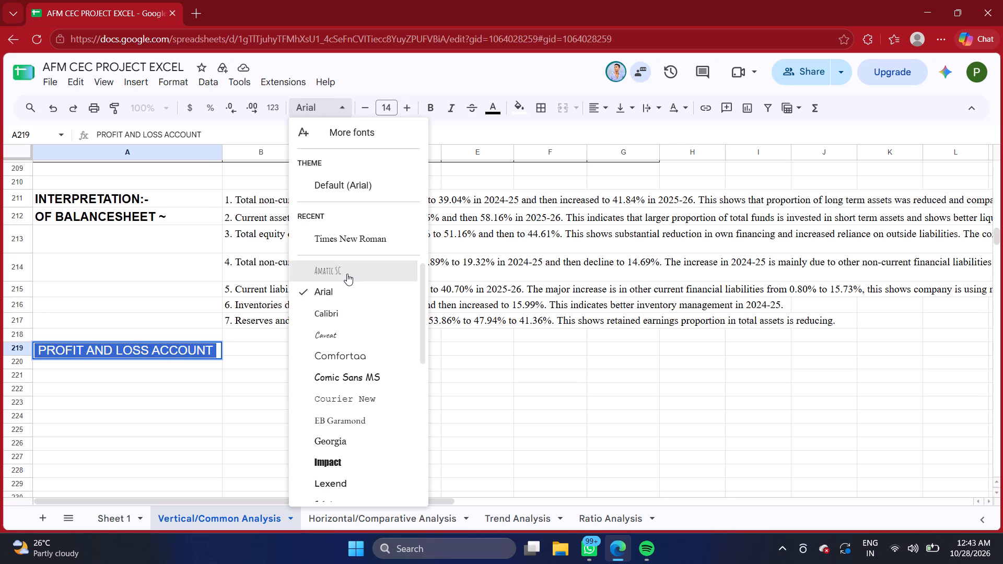
pyautogui.click(351, 245)
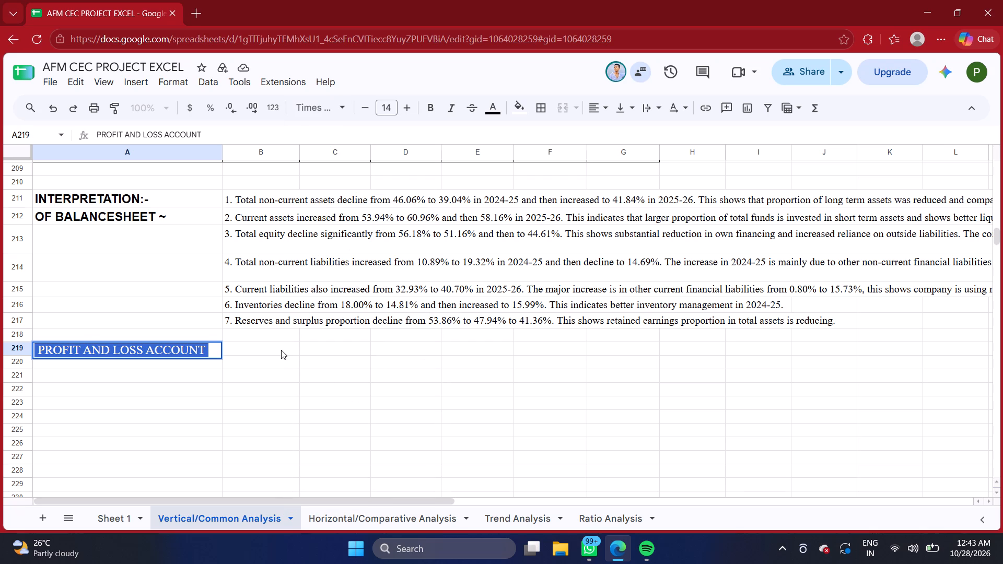
pyautogui.click(281, 350)
pyautogui.tripleClick(171, 352)
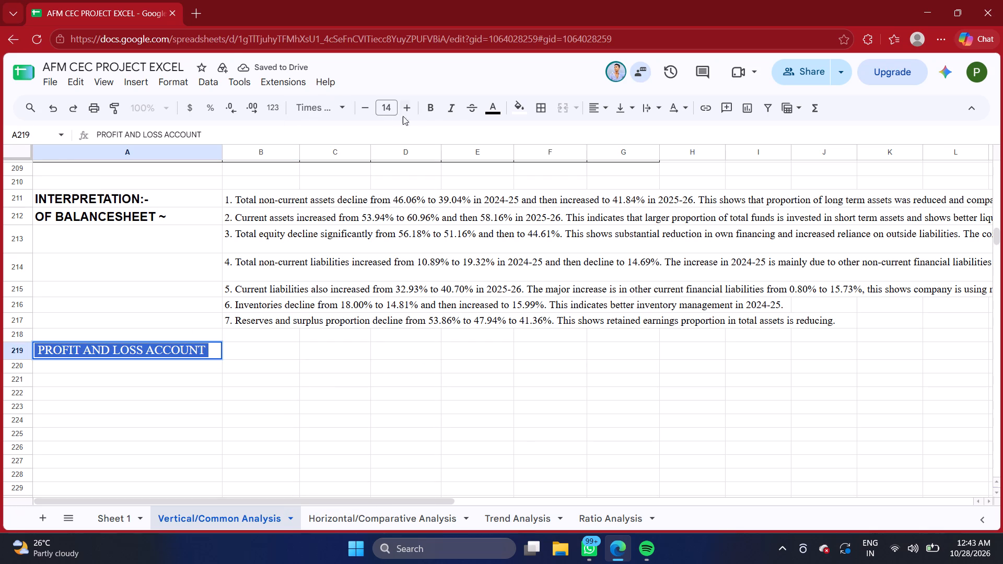
pyautogui.click(425, 106)
pyautogui.click(306, 366)
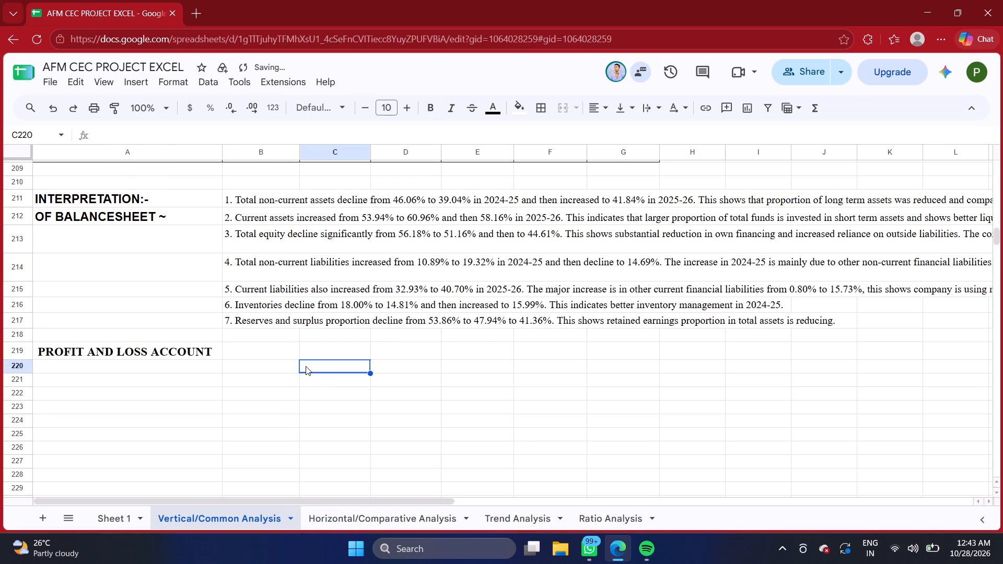
# Change the font of Marico's "OF BALANCESHEET ~" heading in A212 and "INTERPRETATION:-" heading in A211 to Times New Roman.
pyautogui.doubleClick(128, 209)
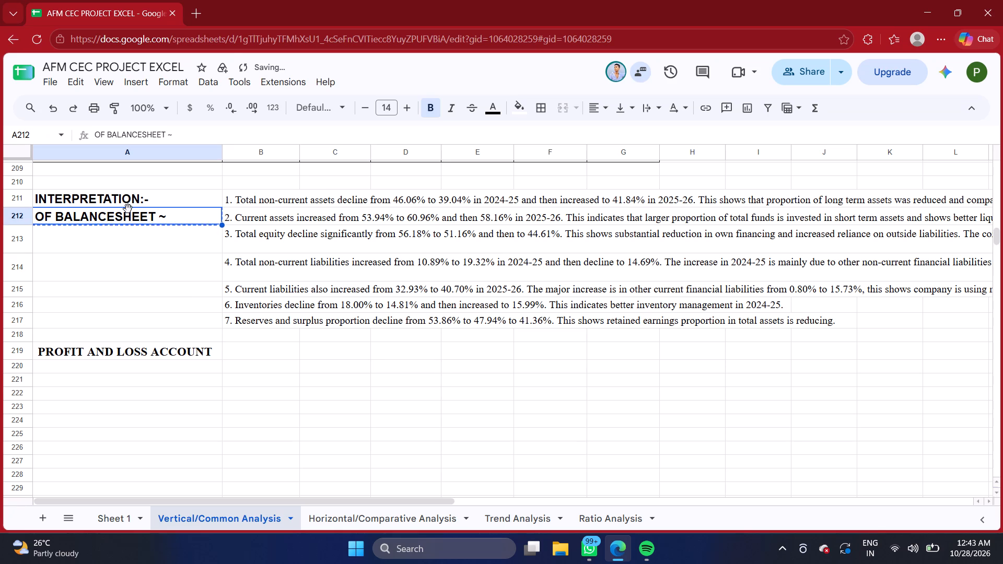
pyautogui.tripleClick(114, 217)
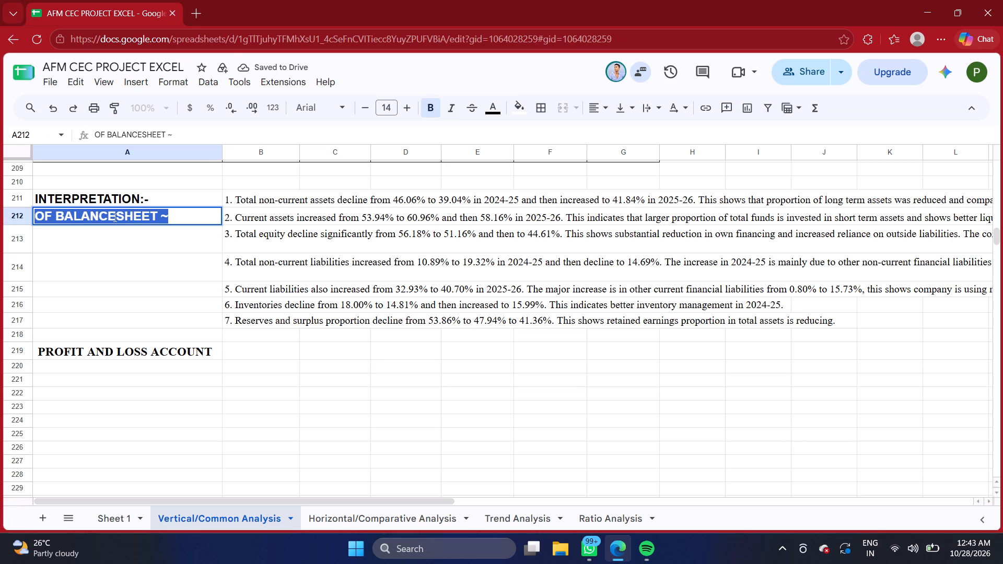
pyautogui.click(342, 108)
pyautogui.click(337, 246)
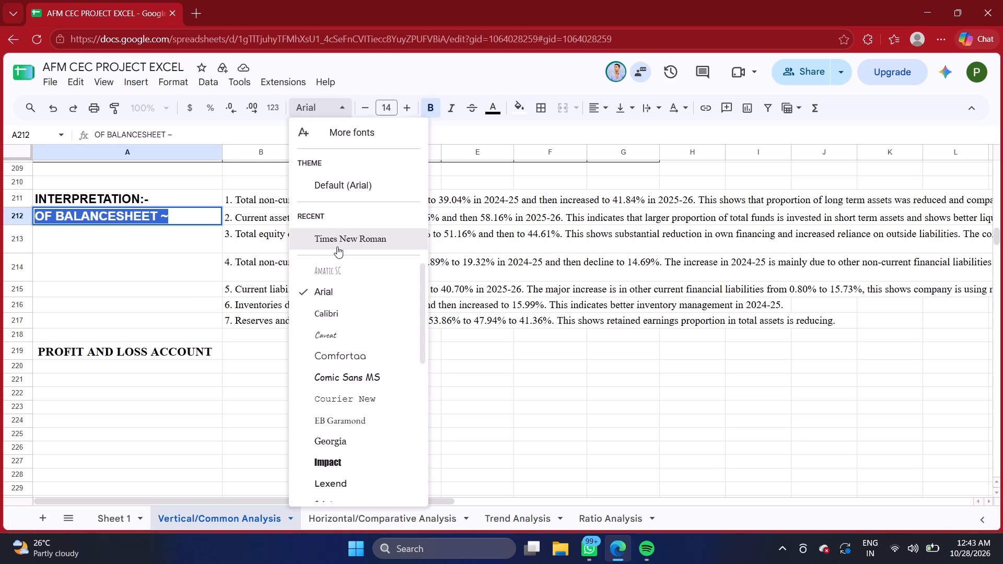
pyautogui.tripleClick(94, 199)
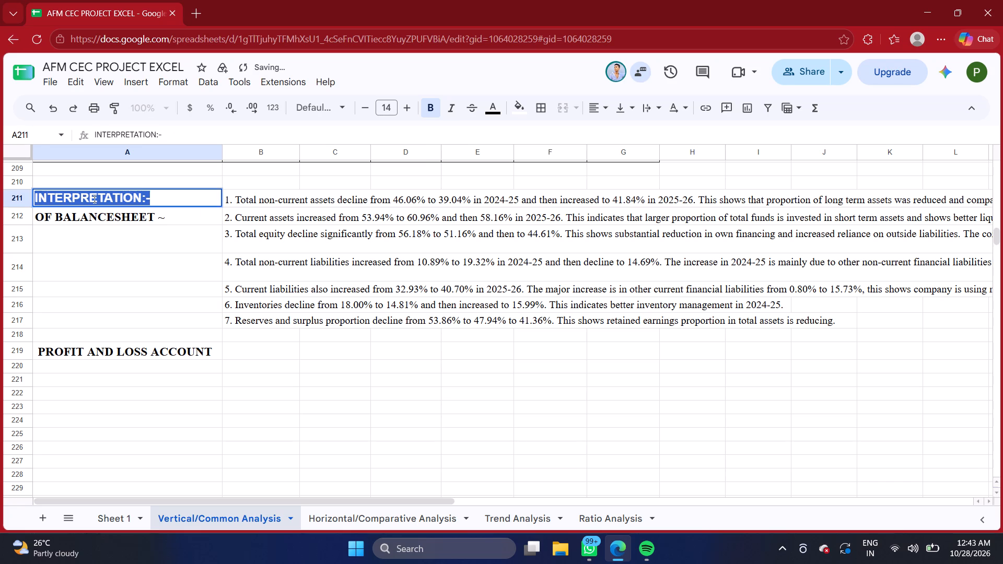
pyautogui.click(342, 110)
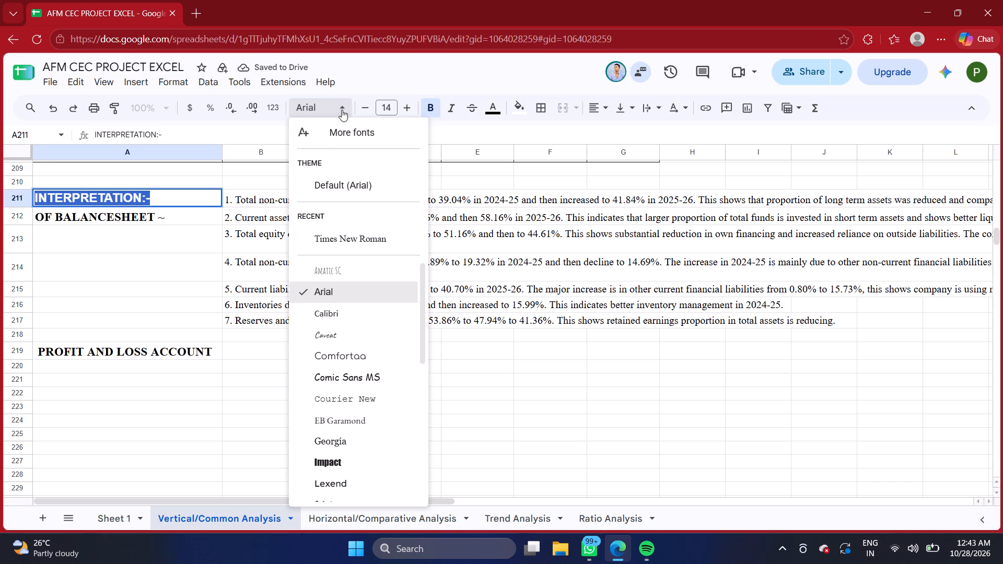
pyautogui.click(351, 232)
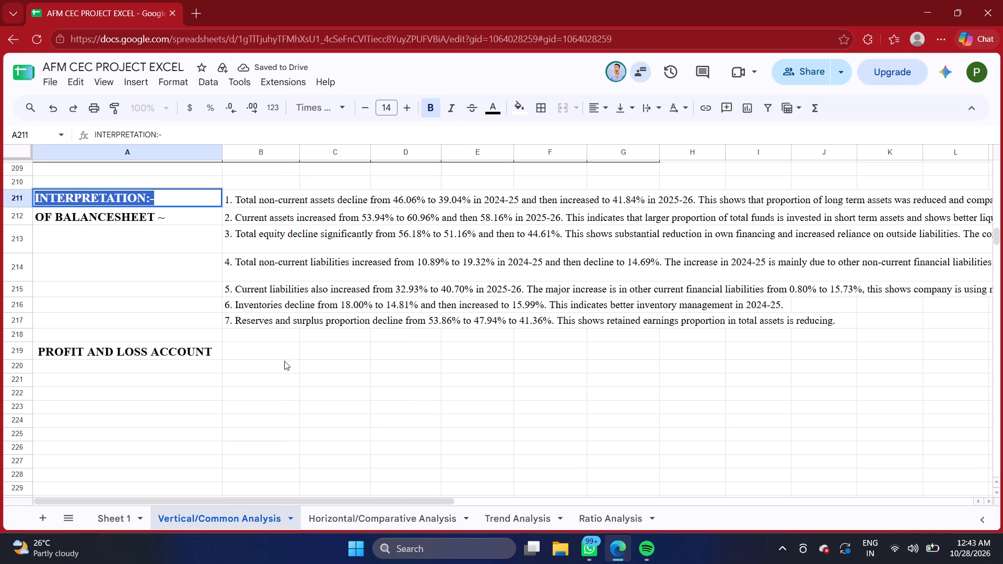
pyautogui.click(284, 359)
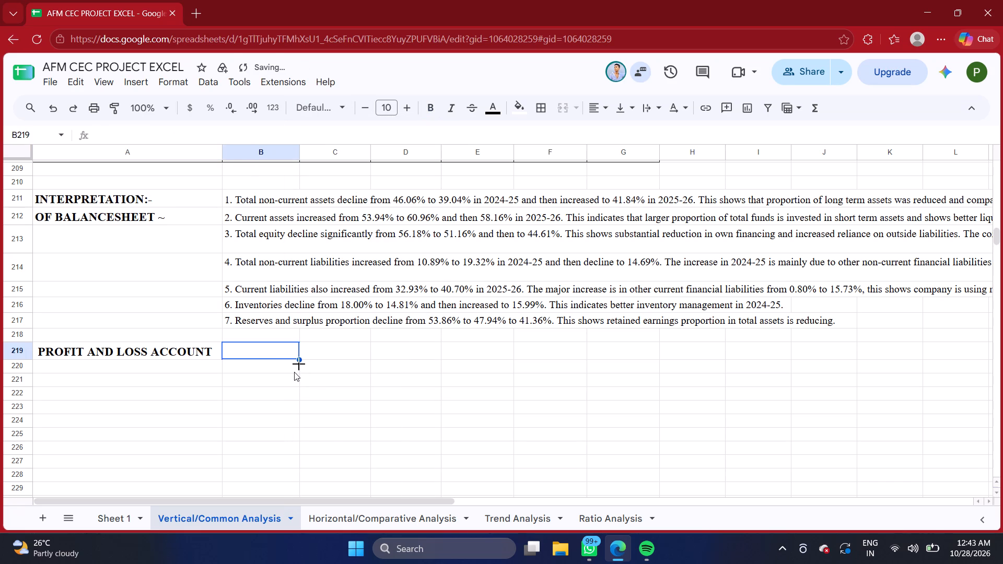
# Start the first profit and loss interpretation point in B219, beside the "PROFIT AND LOSS ACCOUNT" heading, with the number "1.".
pyautogui.click(260, 350)
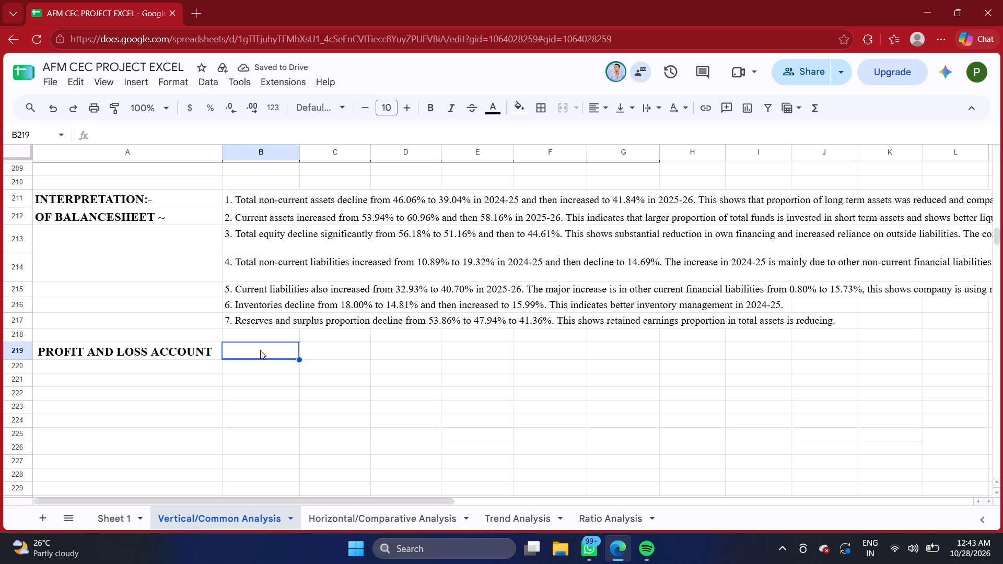
pyautogui.press('1')
pyautogui.write('.')
pyautogui.press('space')
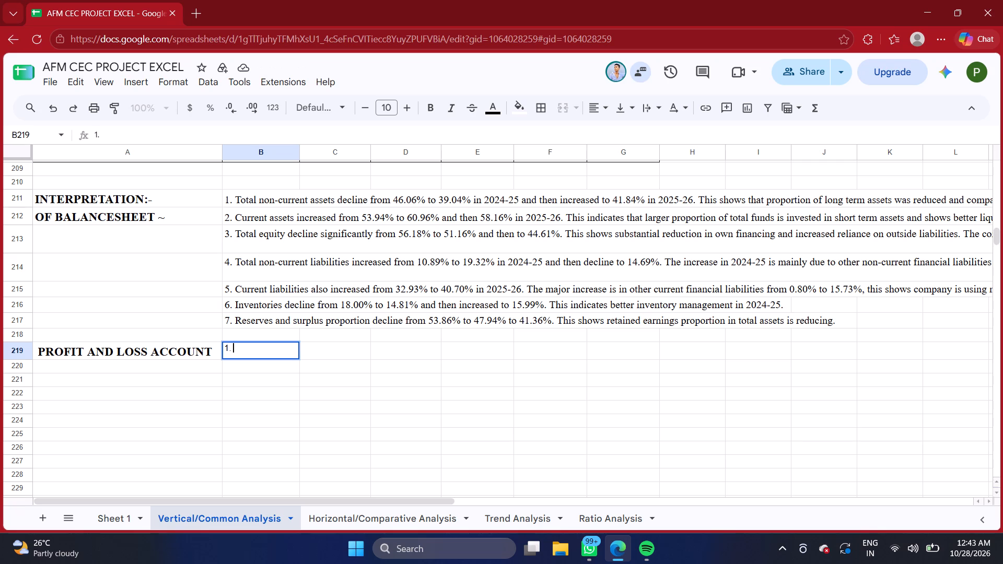
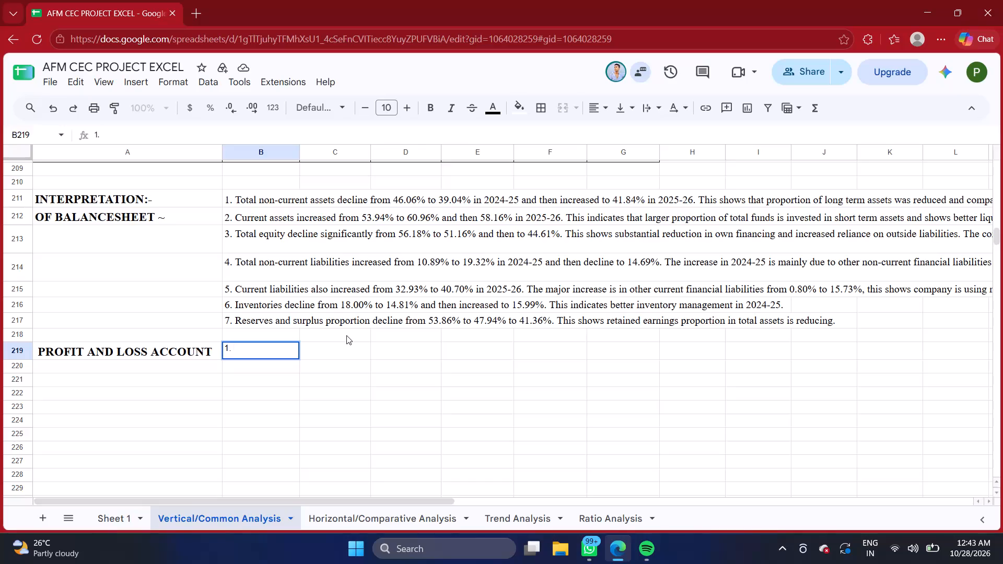
# Paste the copied sentence about revenue from operations staying almost stable around 98.5% of total income after "1." in B219.
pyautogui.hotkey('ctrl', 'v')
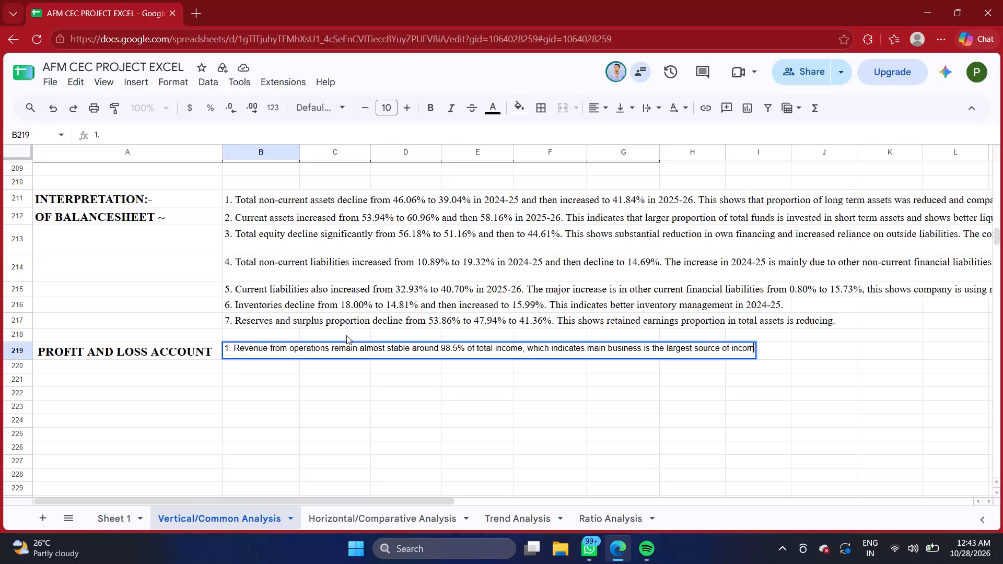
# Format the first profit and loss point in B219 as Times New Roman, size 12.
pyautogui.tripleClick(351, 349)
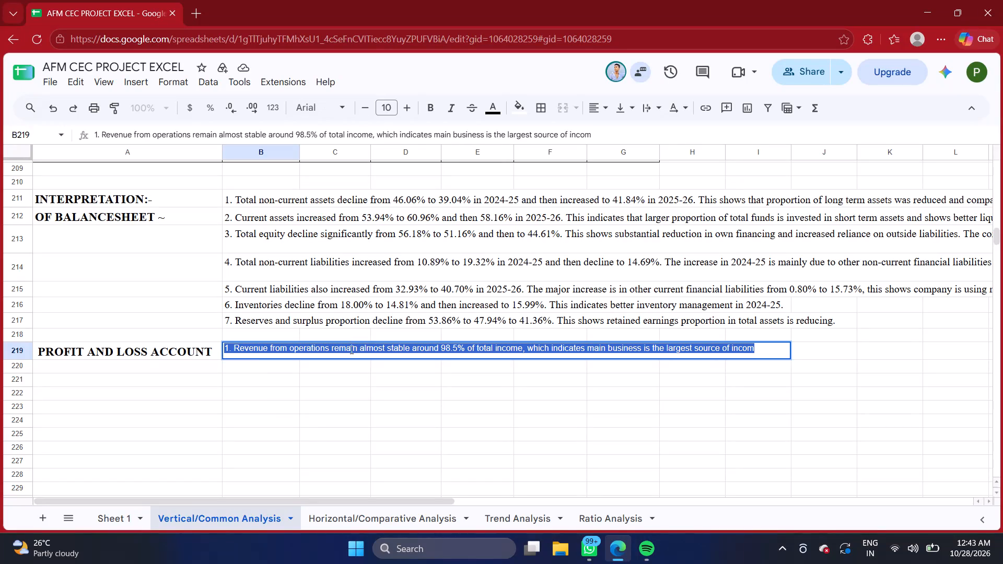
pyautogui.doubleClick(403, 107)
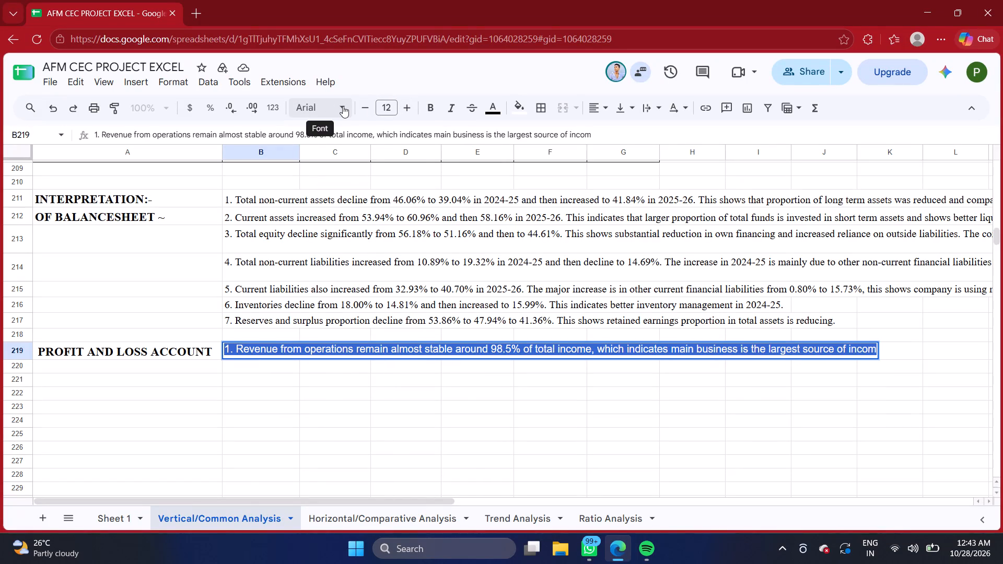
pyautogui.click(343, 106)
pyautogui.doubleClick(349, 230)
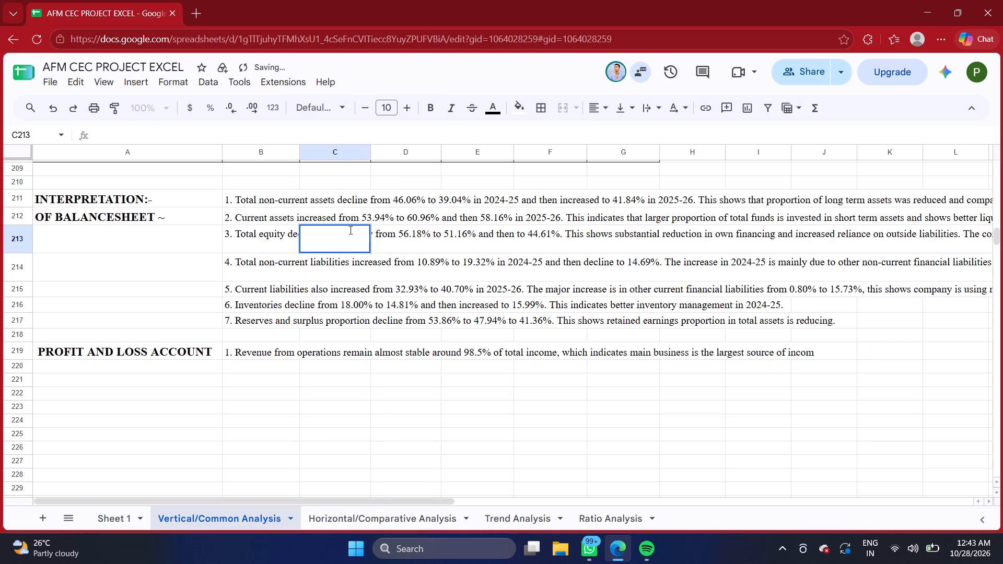
pyautogui.click(353, 409)
pyautogui.tripleClick(360, 352)
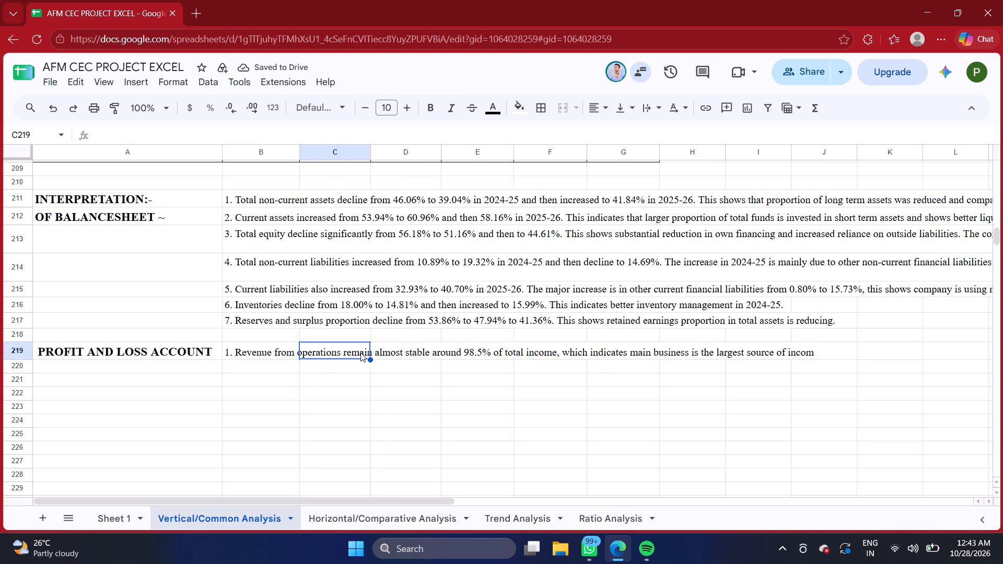
pyautogui.tripleClick(360, 352)
pyautogui.click(360, 352)
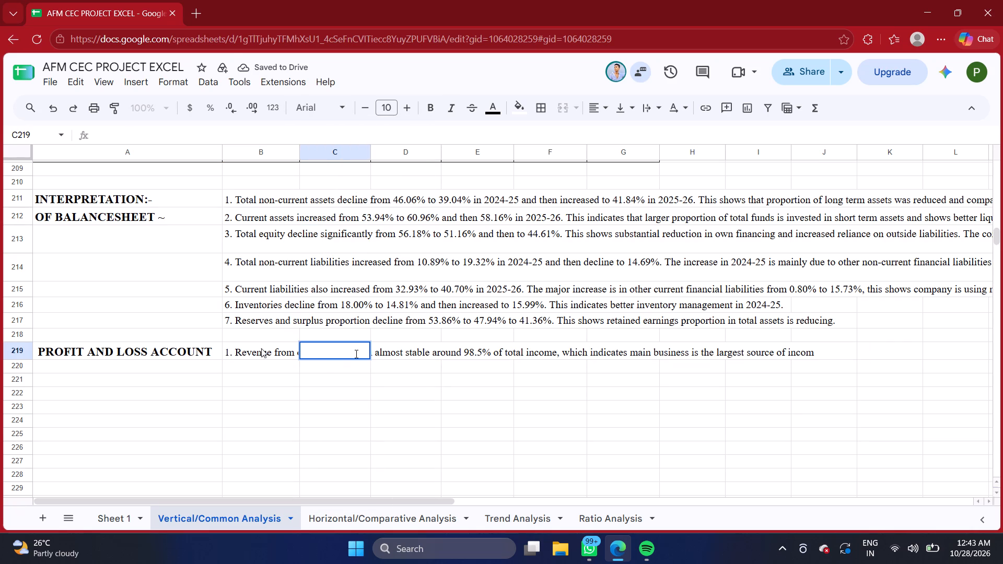
pyautogui.tripleClick(261, 347)
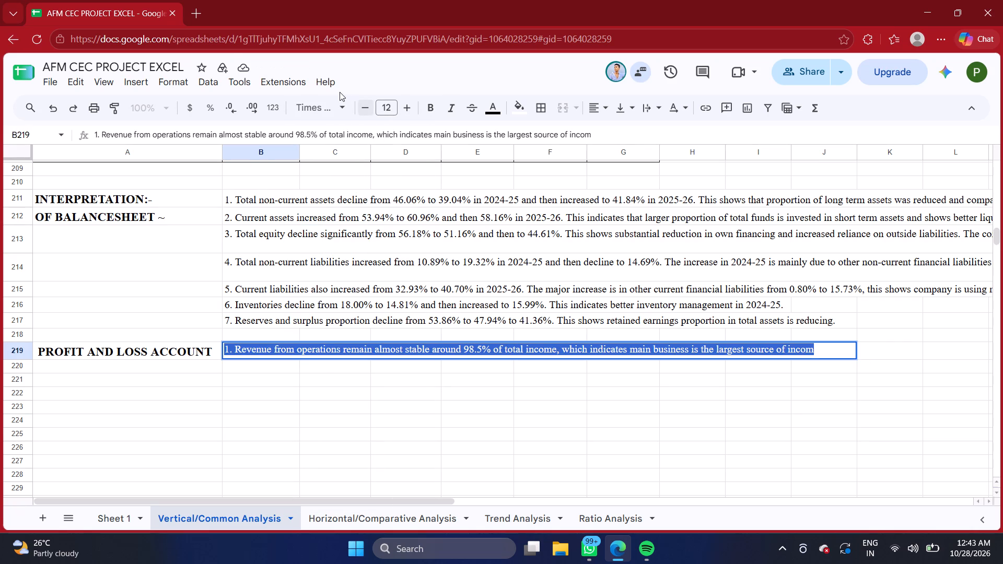
pyautogui.click(336, 398)
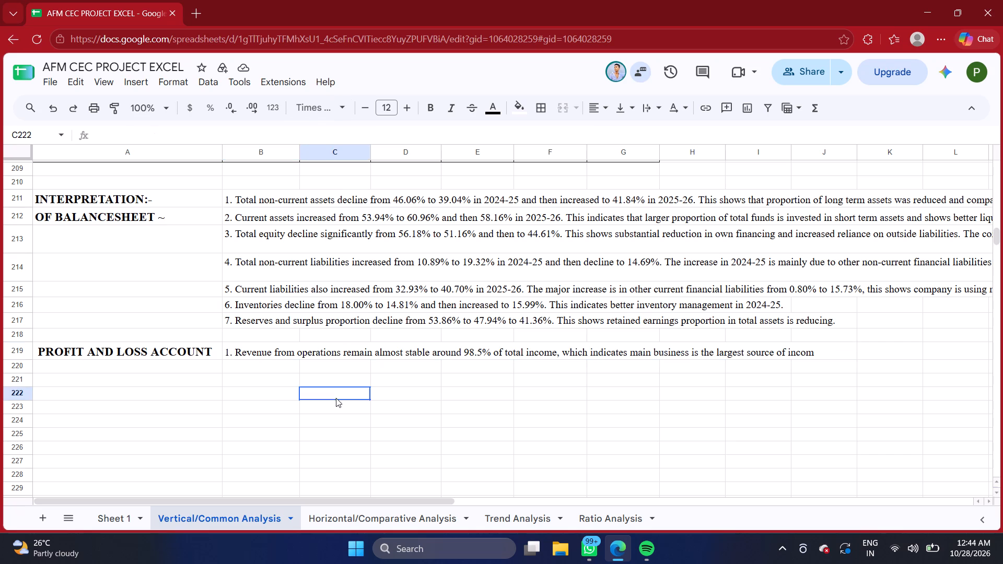
# Start the second profit and loss interpretation point in B220 with the number "2.".
pyautogui.click(249, 362)
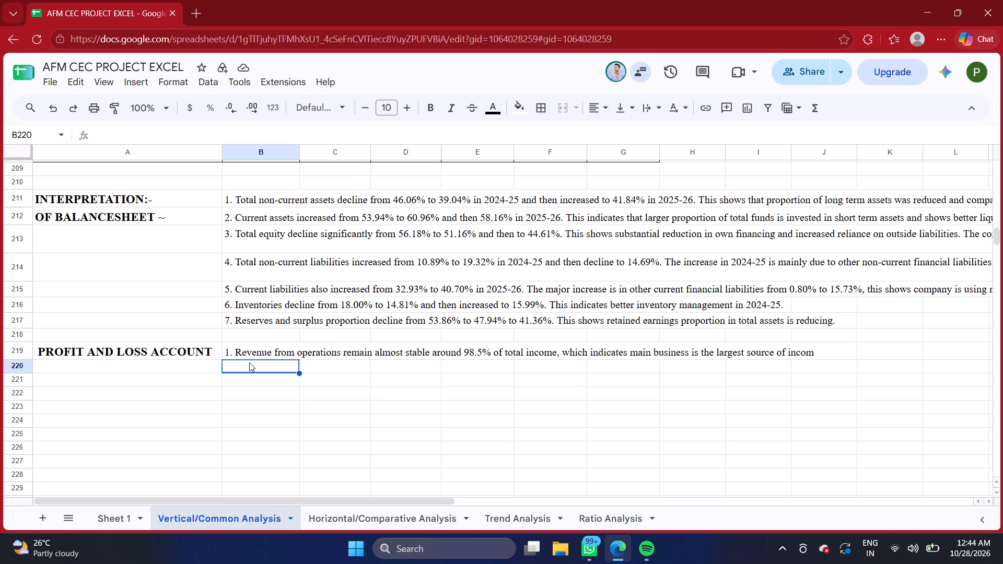
pyautogui.press('2')
pyautogui.write('.')
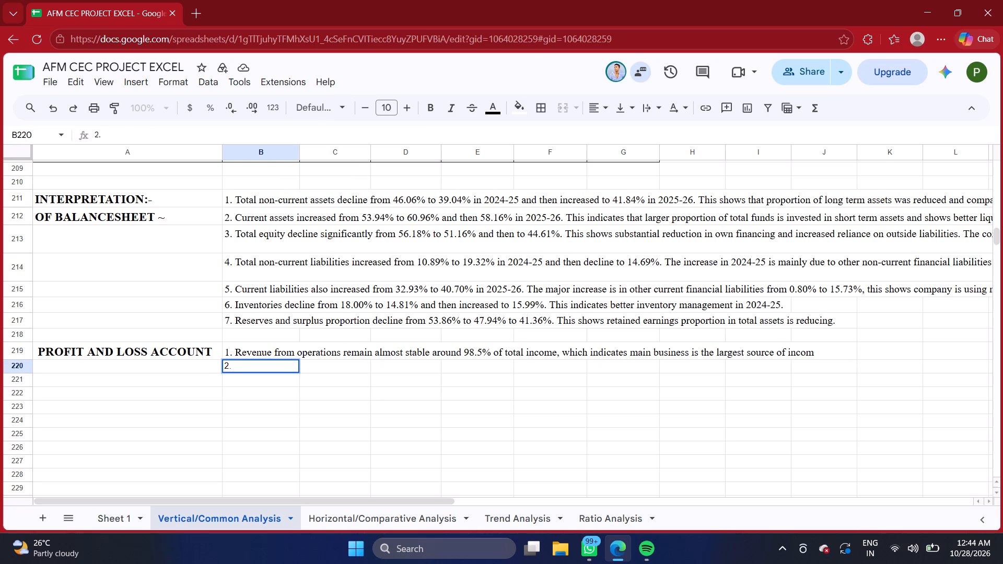
pyautogui.press('space')
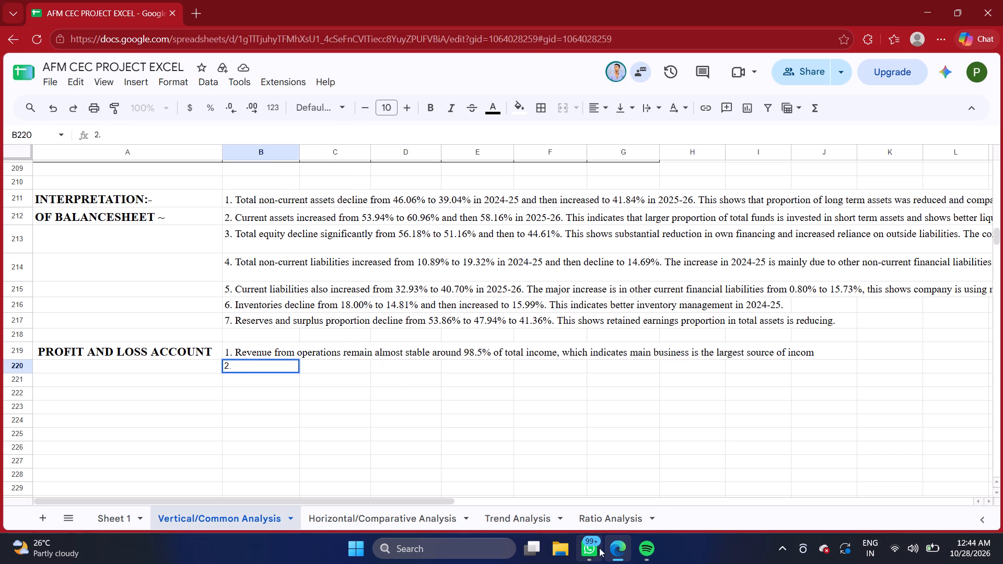
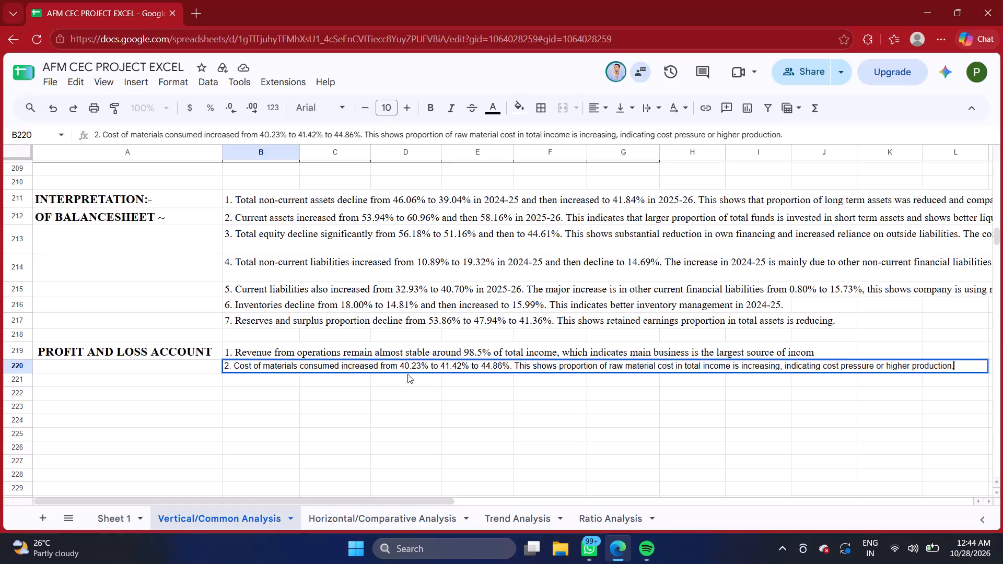
# Format the second profit and loss point in B220, about cost of materials consumed, as Times New Roman, size 12.
pyautogui.tripleClick(410, 367)
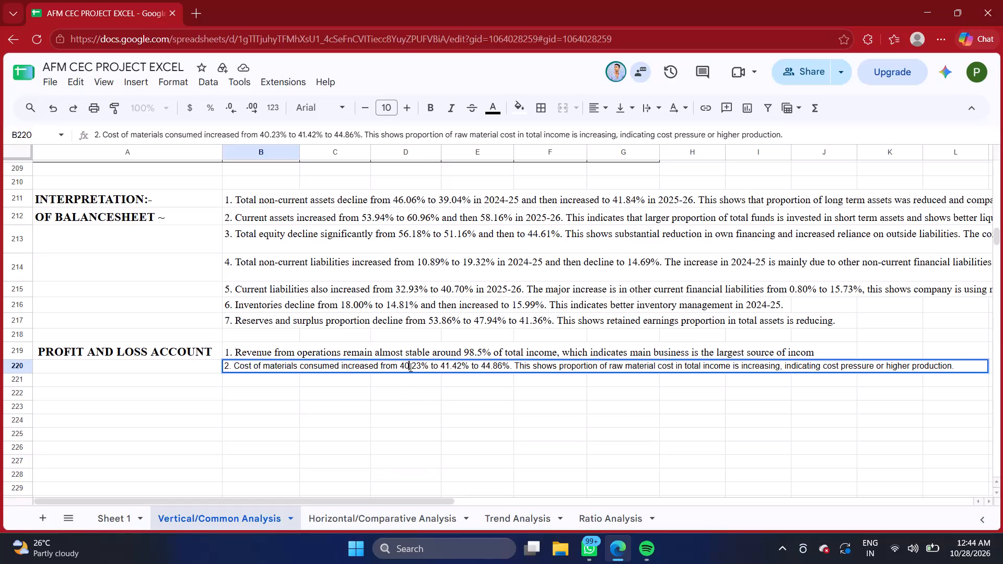
pyautogui.click(410, 367)
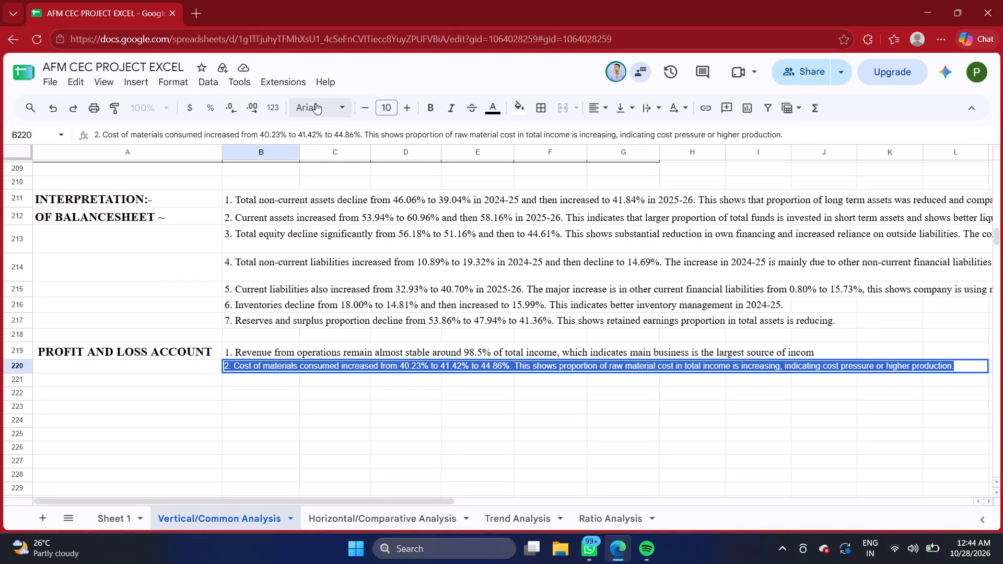
pyautogui.click(344, 104)
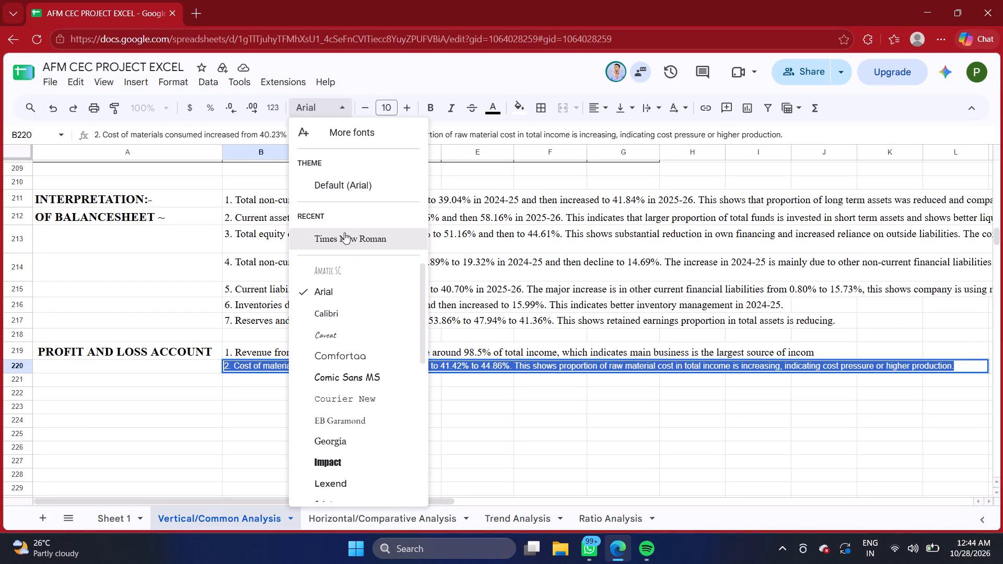
pyautogui.click(344, 233)
pyautogui.doubleClick(405, 108)
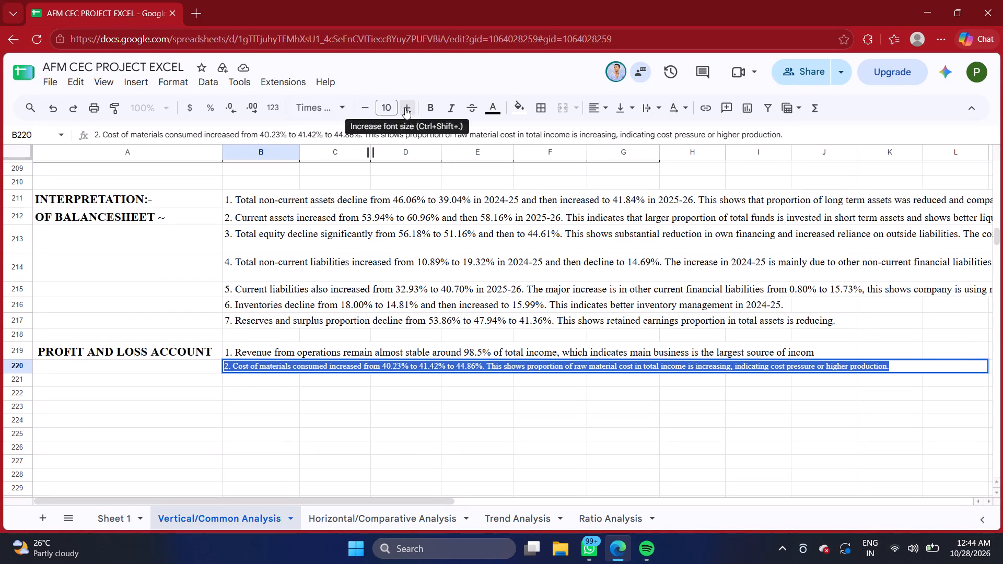
pyautogui.click(341, 405)
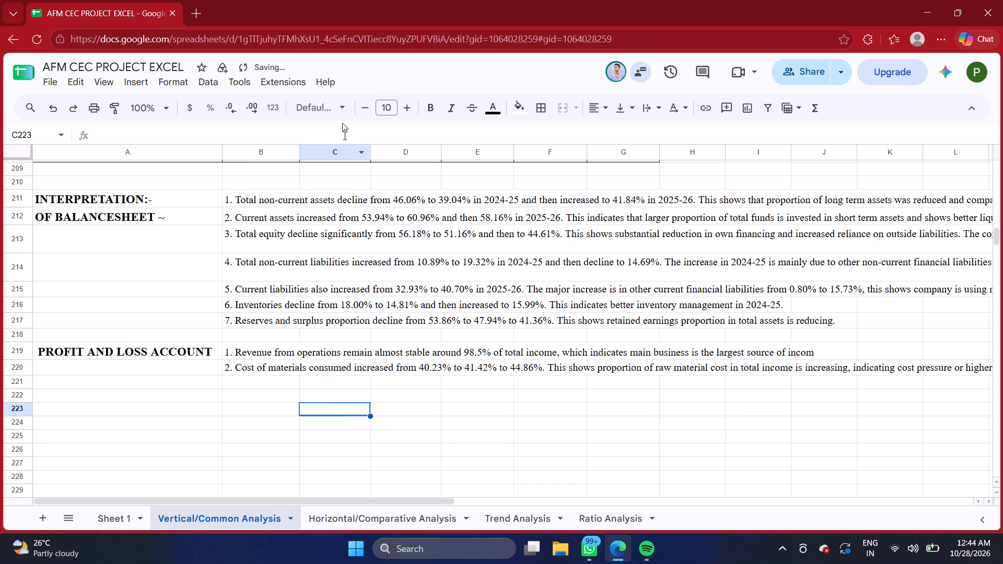
pyautogui.moveTo(337, 377); pyautogui.dragTo(336, 368)
pyautogui.moveTo(336, 368); pyautogui.dragTo(273, 368)
pyautogui.tripleClick(273, 368)
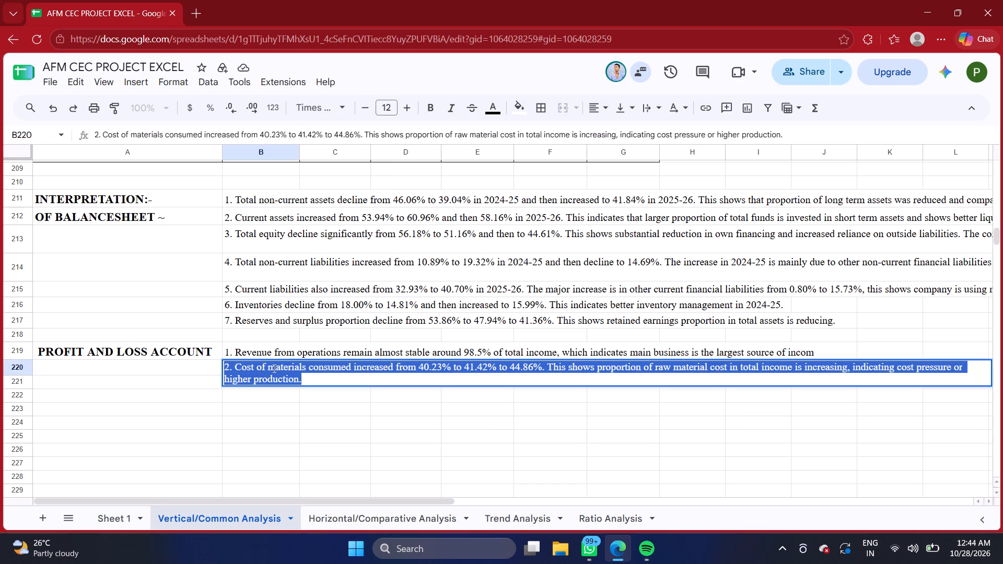
pyautogui.click(279, 419)
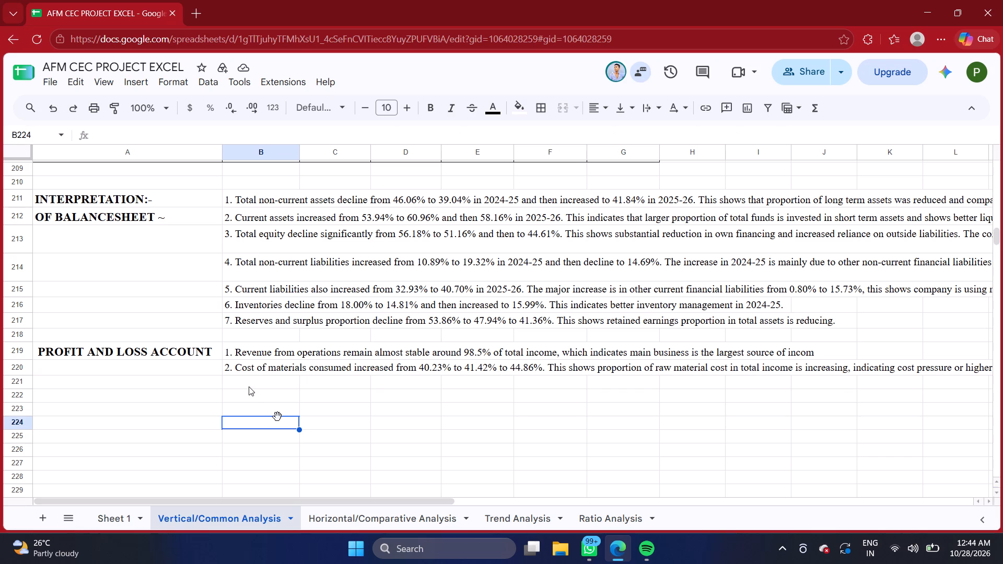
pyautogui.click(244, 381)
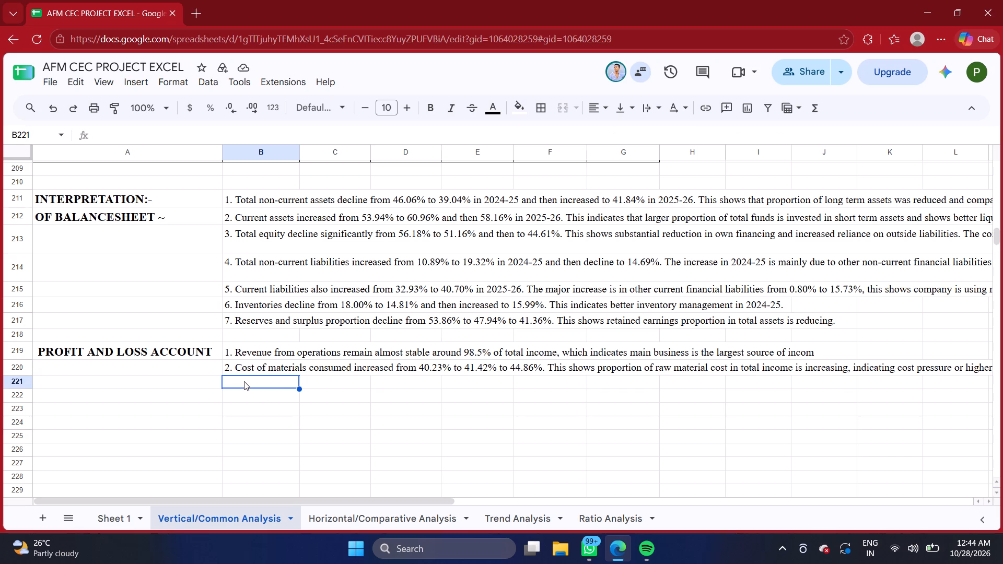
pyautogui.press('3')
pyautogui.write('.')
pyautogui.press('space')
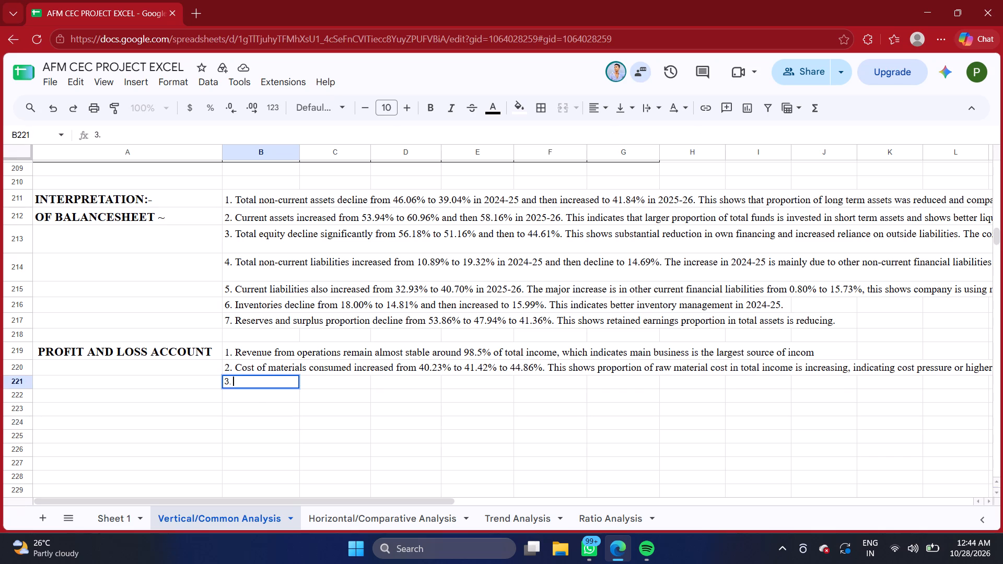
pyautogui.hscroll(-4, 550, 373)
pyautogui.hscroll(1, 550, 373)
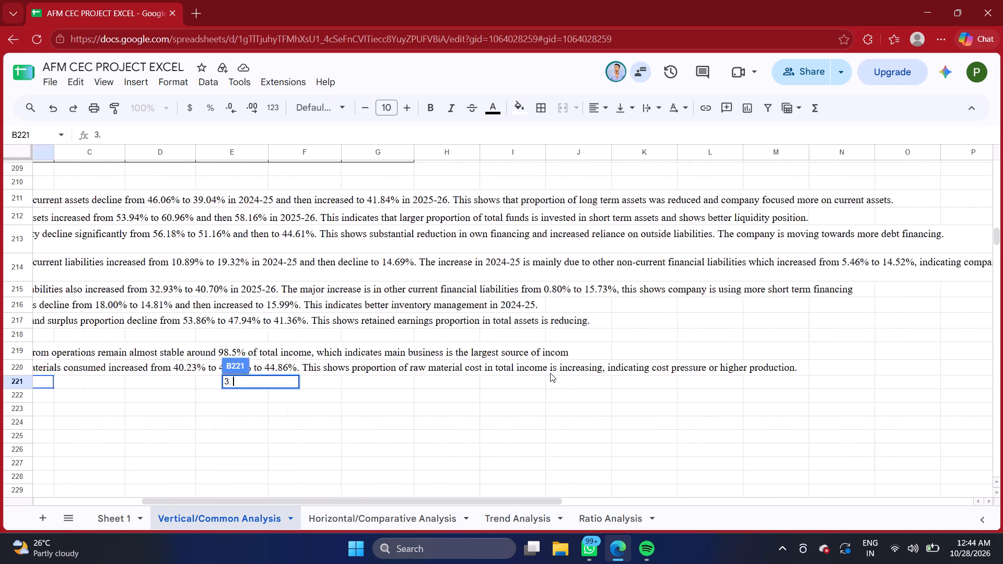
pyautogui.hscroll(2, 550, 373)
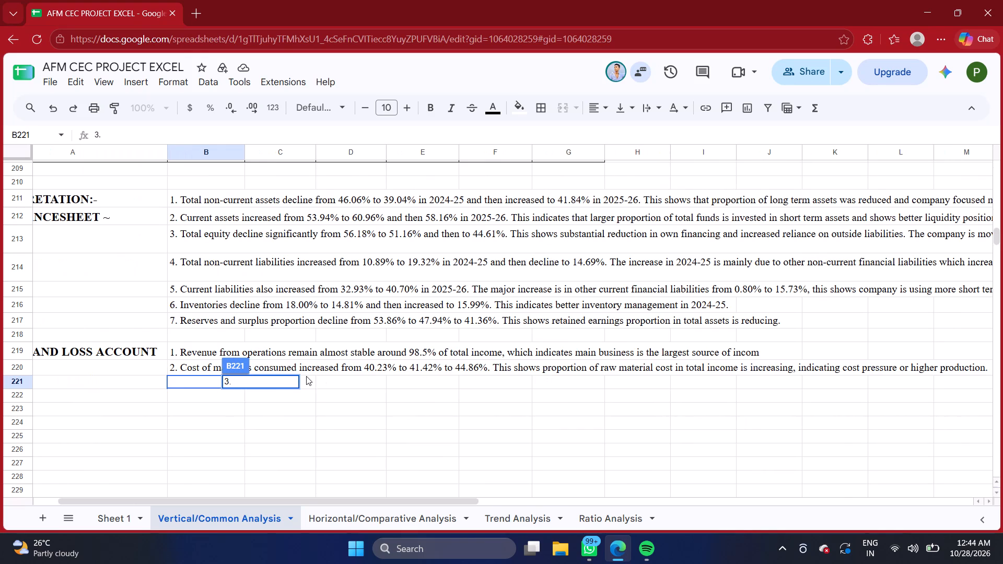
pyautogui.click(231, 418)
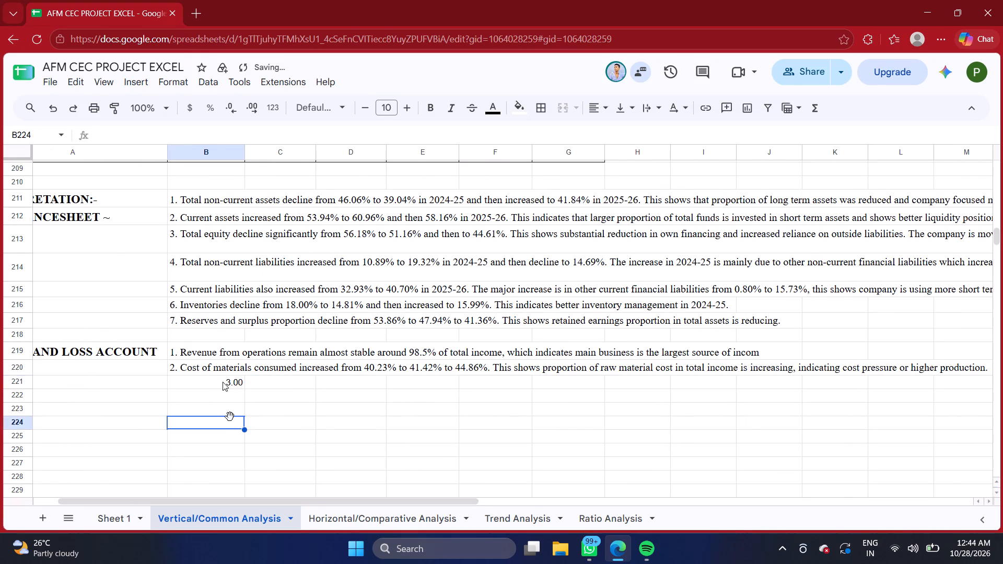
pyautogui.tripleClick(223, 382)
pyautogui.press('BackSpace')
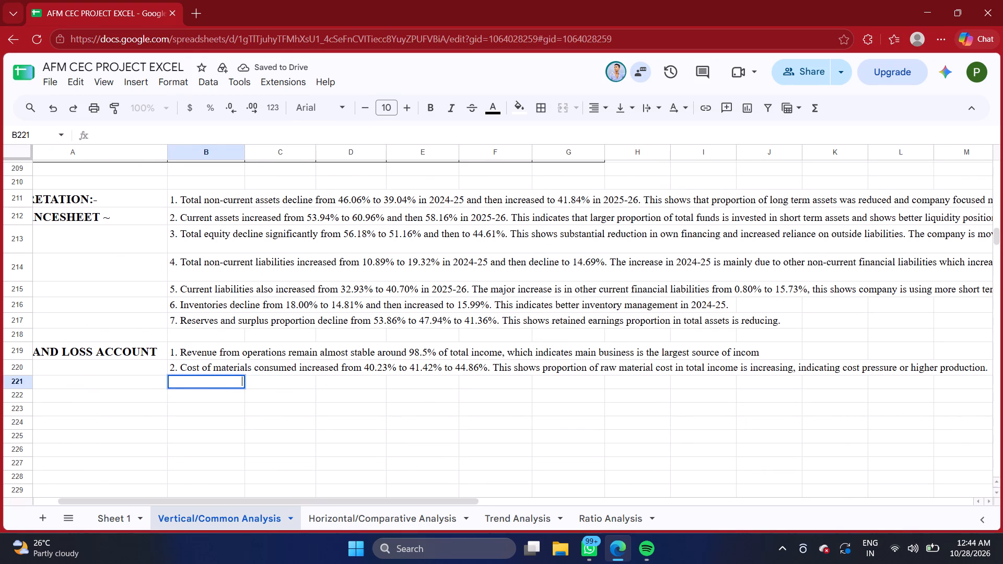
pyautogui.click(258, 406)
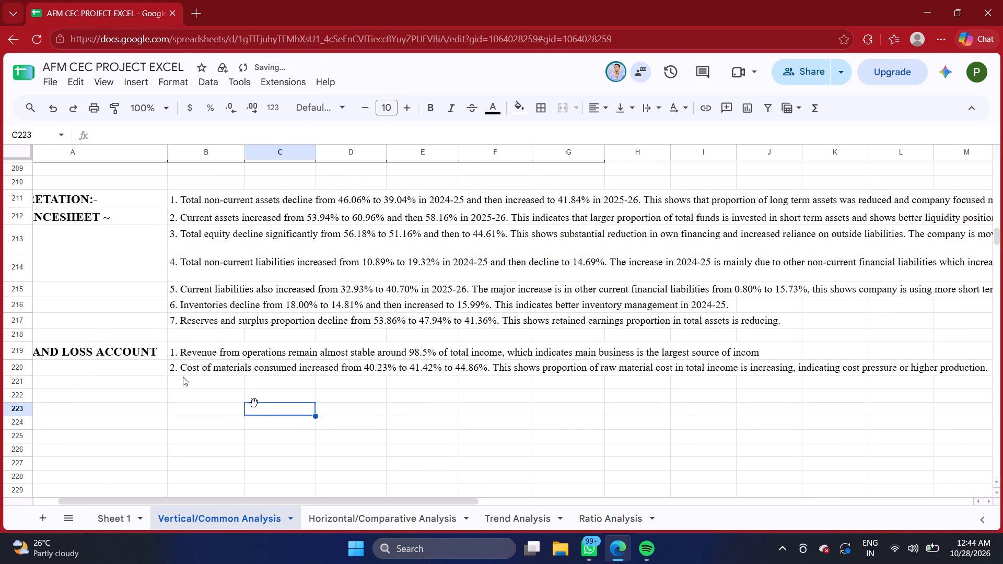
# Start the third profit and loss interpretation point in B221 with the number "3.".
pyautogui.doubleClick(183, 377)
pyautogui.doubleClick(185, 378)
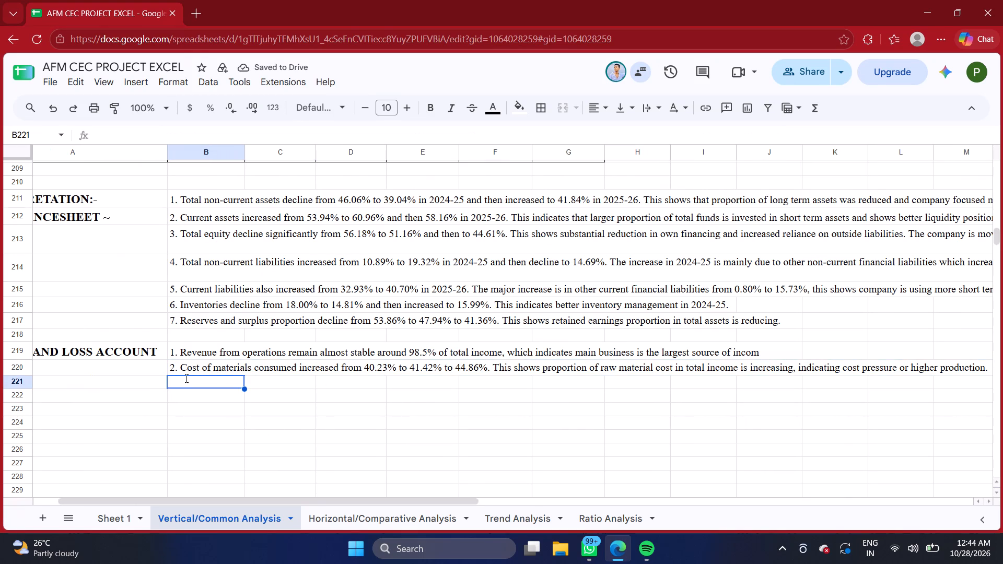
pyautogui.write('3.')
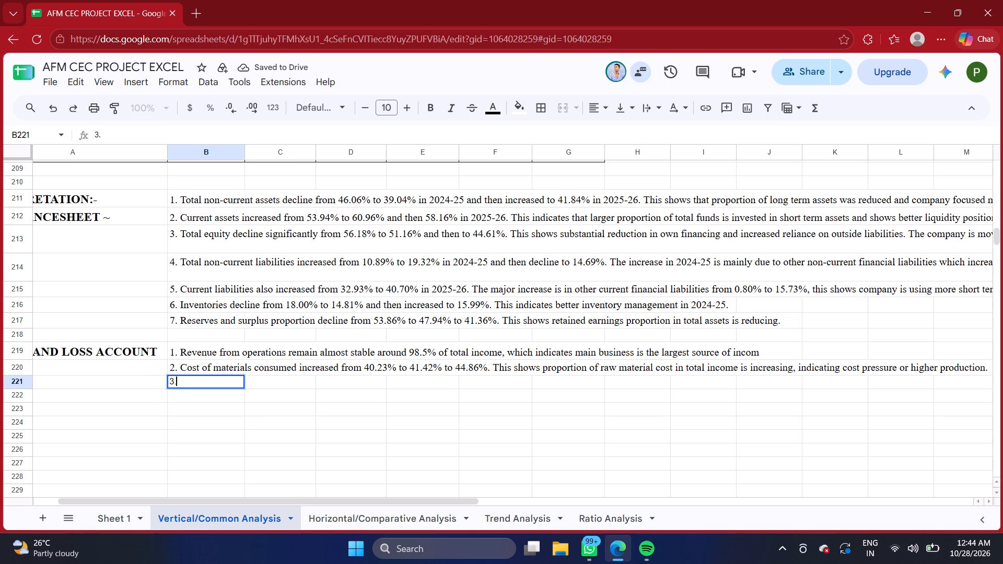
pyautogui.press('space')
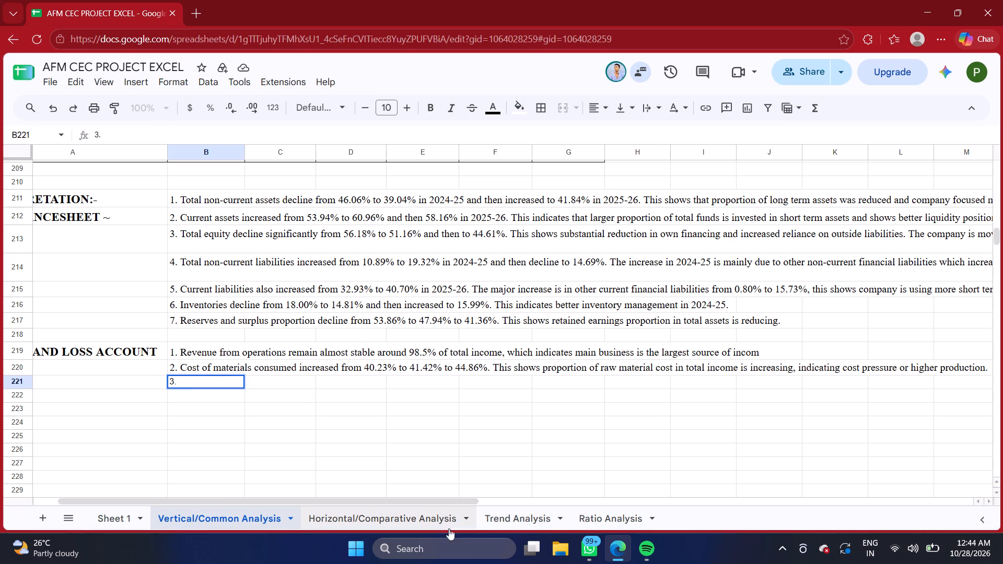
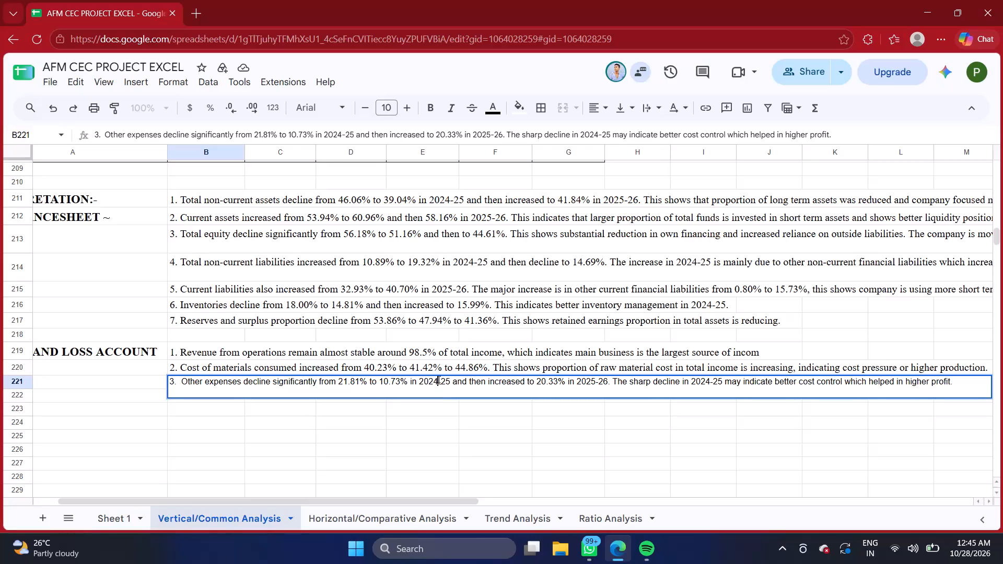
# Format the third profit and loss point in B221, about other expenses, as Times New Roman, size 12.
pyautogui.click(344, 103)
pyautogui.click(332, 242)
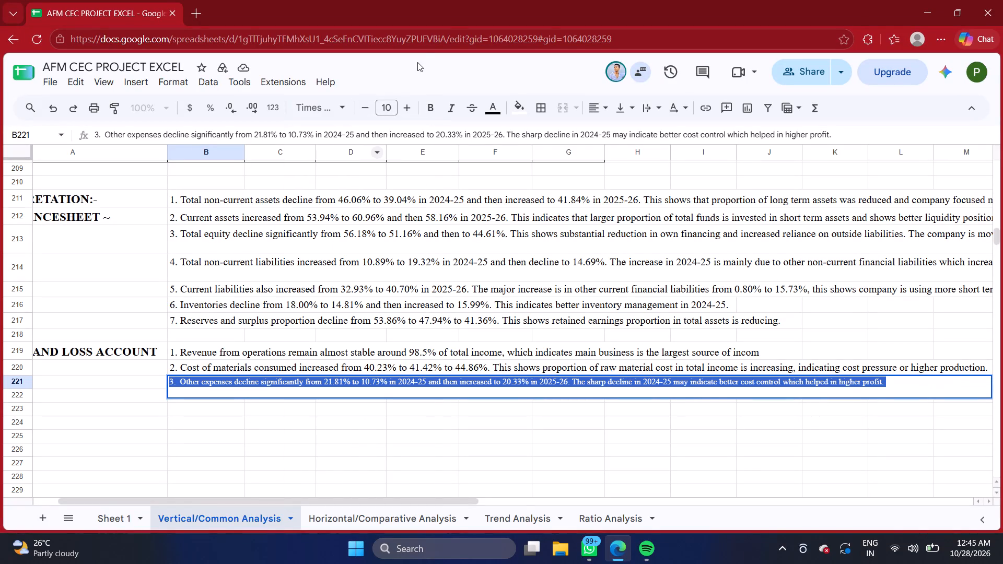
pyautogui.doubleClick(406, 110)
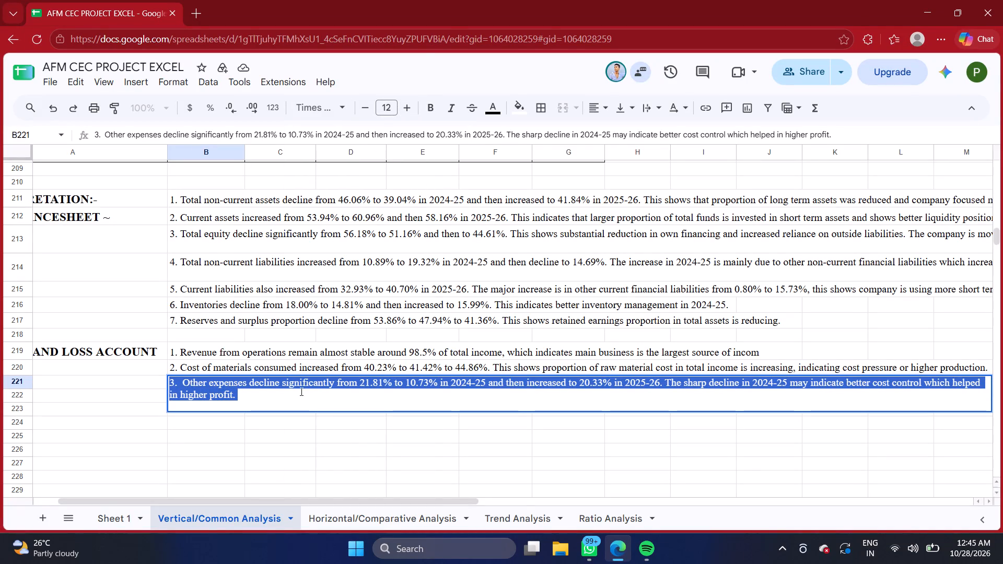
pyautogui.click(276, 442)
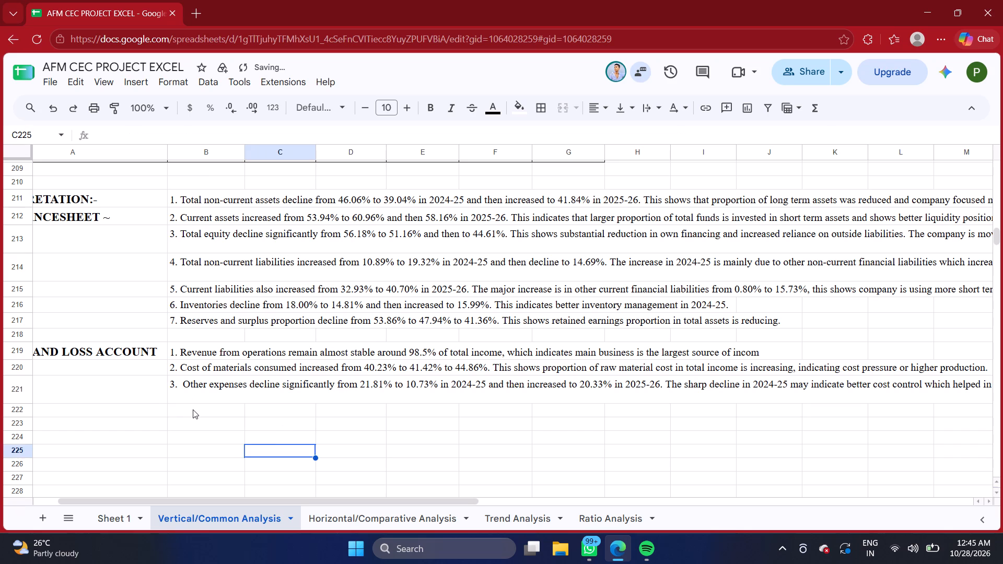
# Start the fourth profit and loss interpretation point in B222 with the number "4.".
pyautogui.click(193, 409)
pyautogui.write('4.')
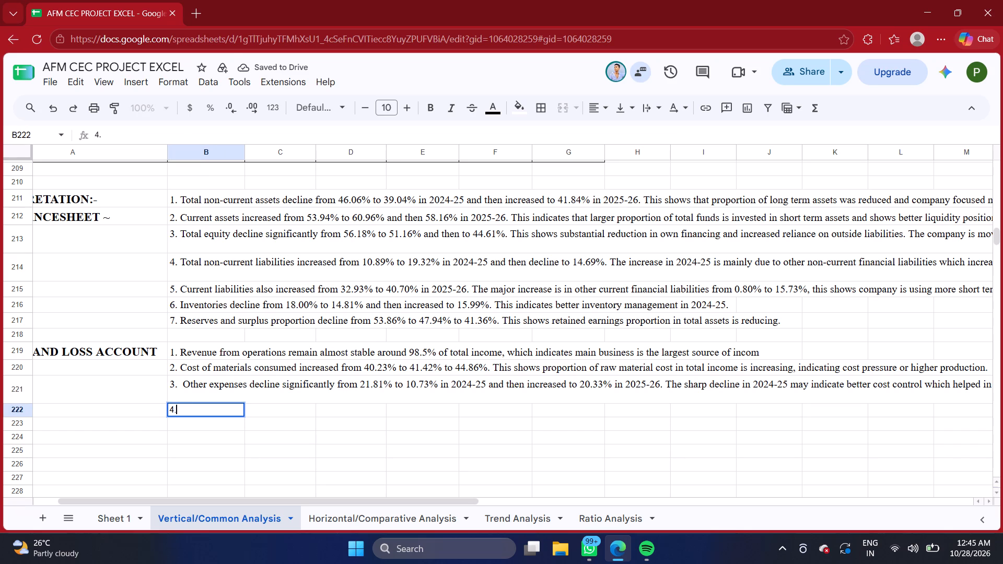
pyautogui.press('space')
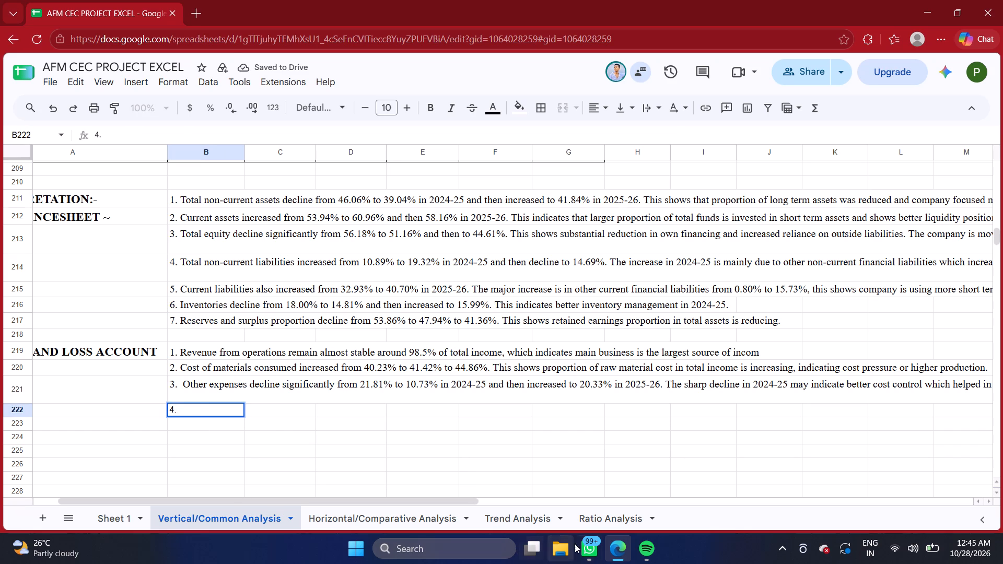
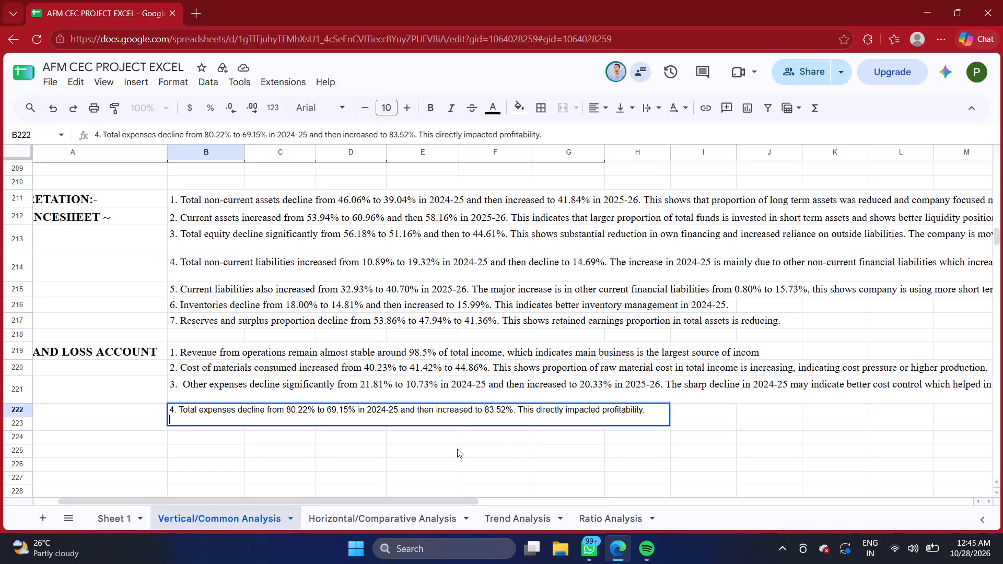
# Format the fourth profit and loss point in B222, about total expenses, as Times New Roman, size 12.
pyautogui.tripleClick(444, 416)
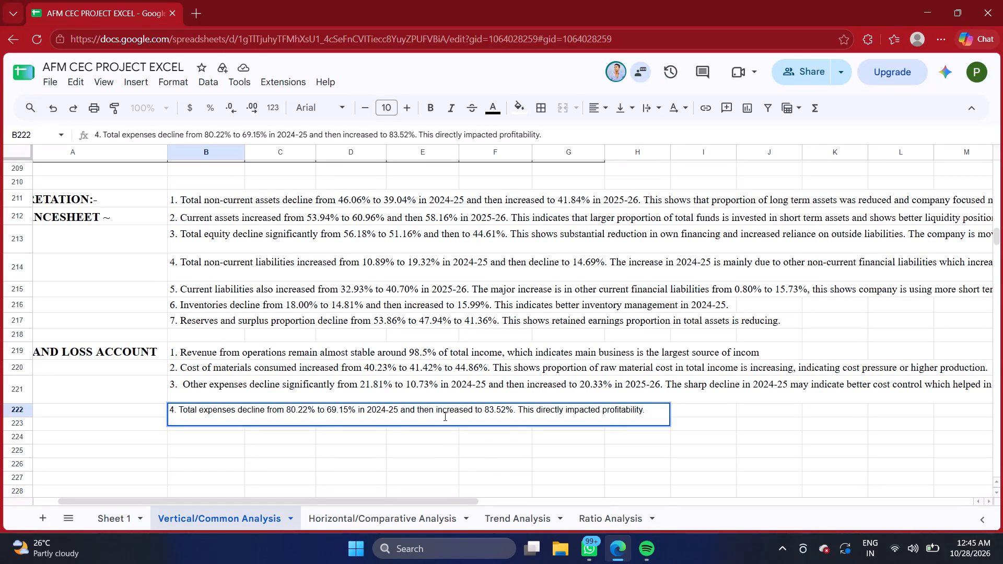
pyautogui.tripleClick(441, 410)
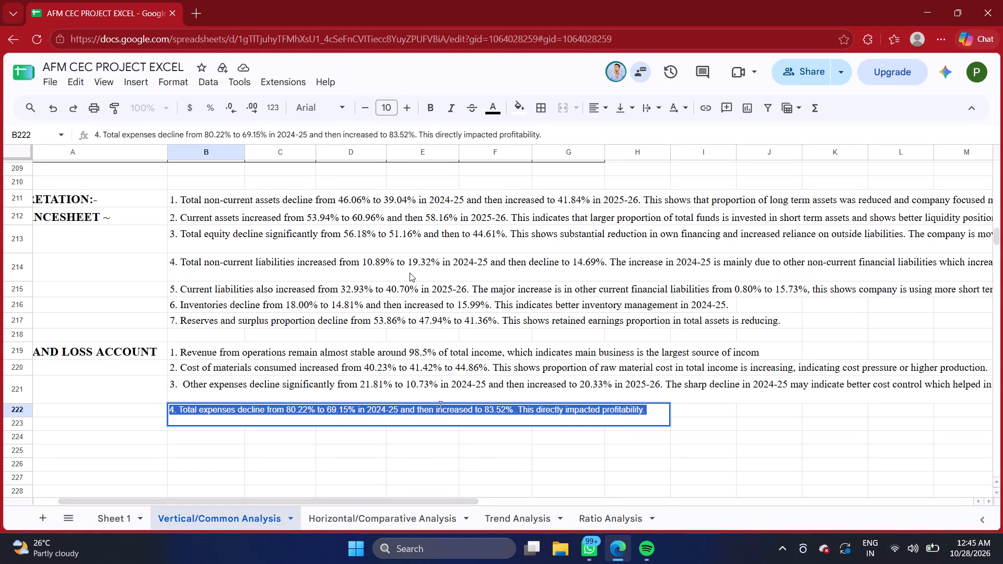
pyautogui.doubleClick(412, 105)
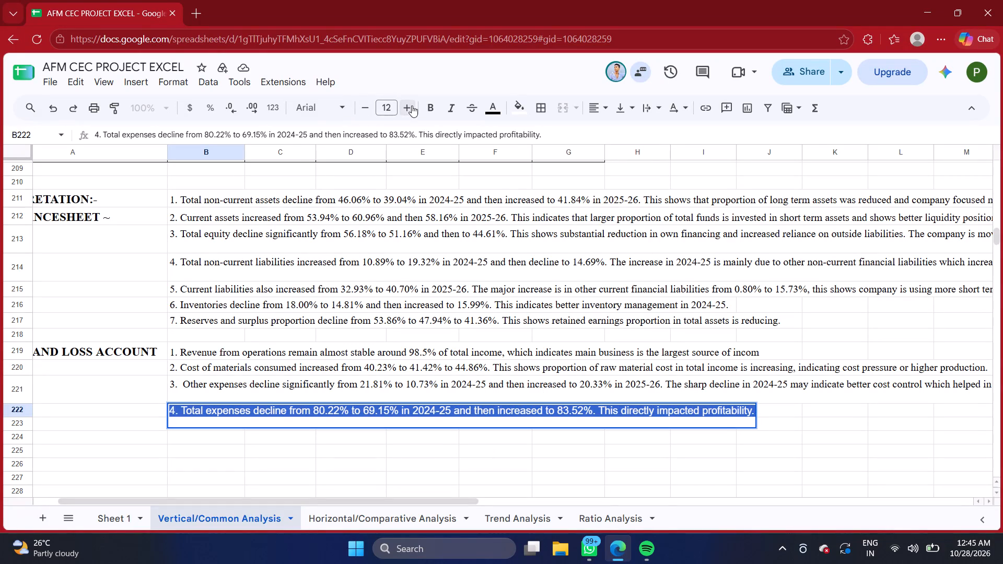
pyautogui.click(339, 107)
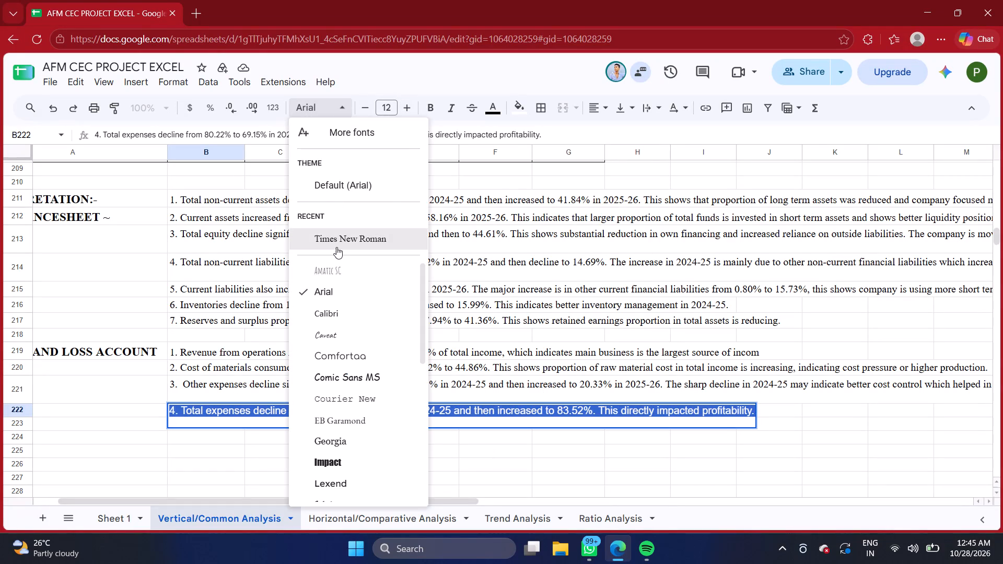
pyautogui.click(336, 247)
pyautogui.click(235, 436)
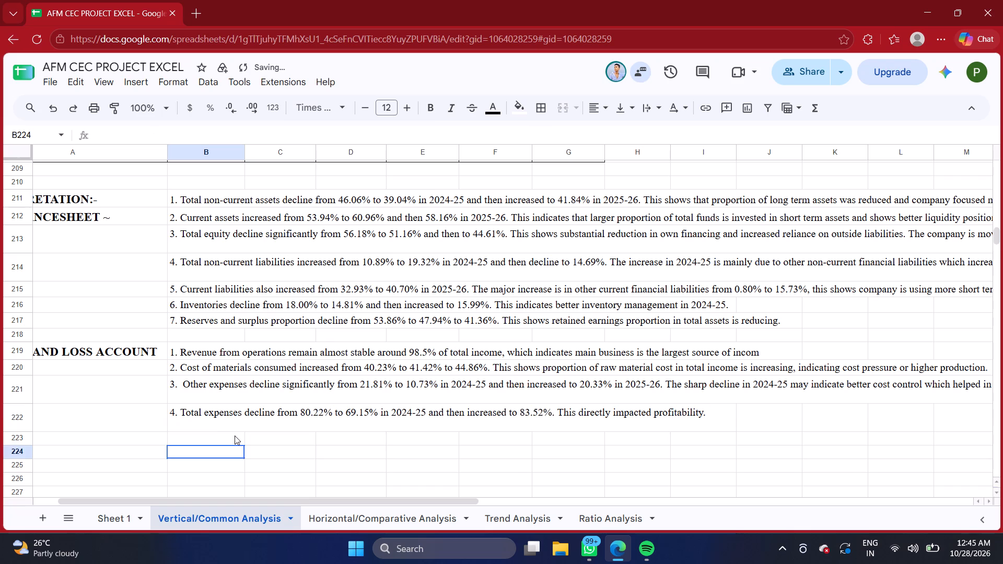
# Start the fifth profit and loss interpretation point in B223 with the number "5.".
pyautogui.click(194, 438)
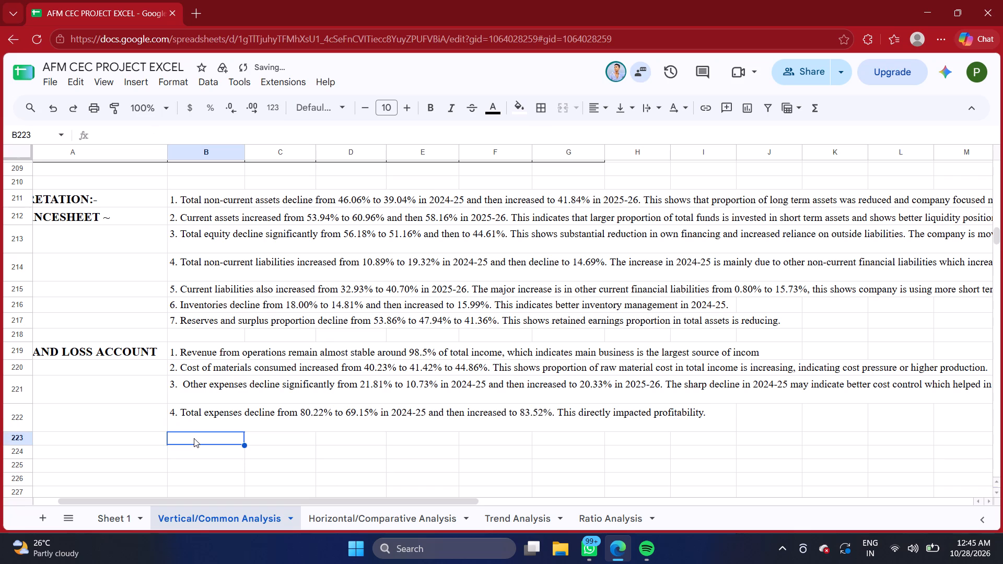
pyautogui.write('5.')
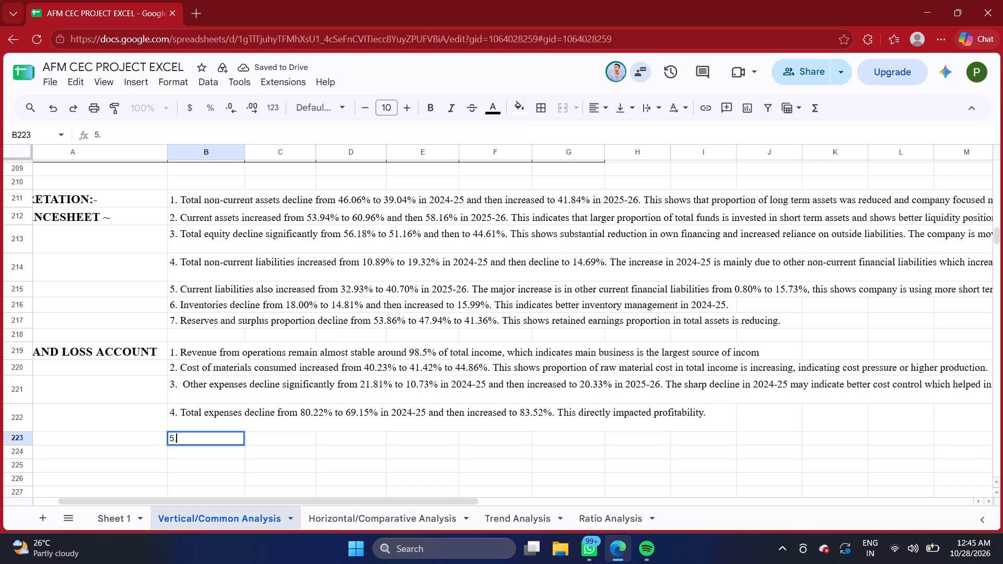
pyautogui.press('space')
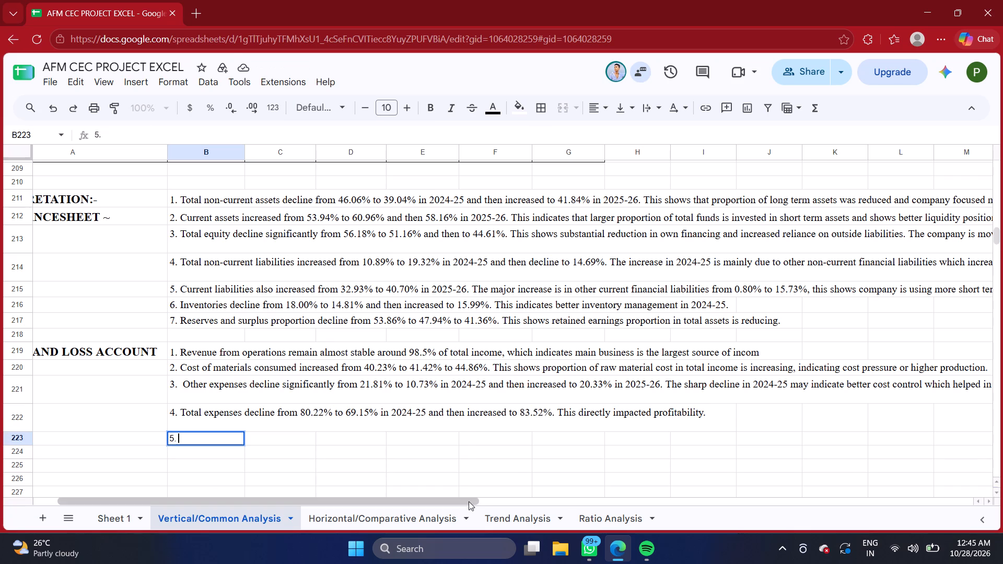
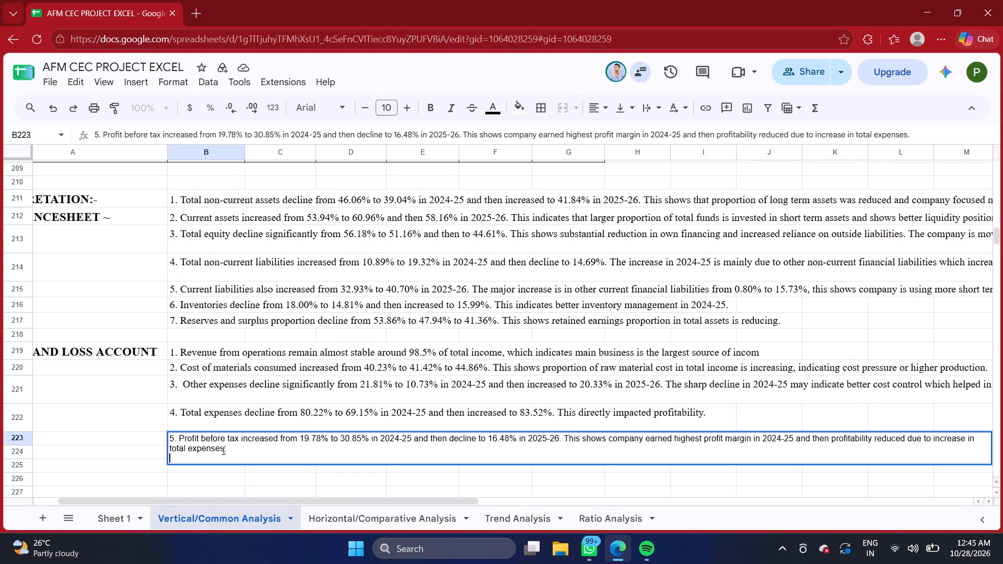
# Format the fifth profit and loss point in B223, about profit before tax, as Times New Roman, size 12.
pyautogui.tripleClick(207, 434)
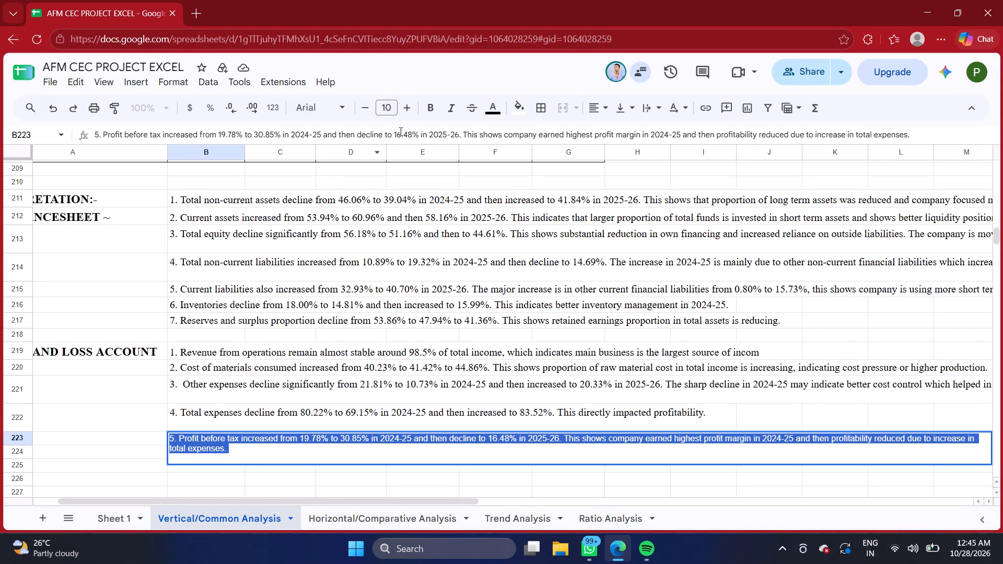
pyautogui.doubleClick(411, 114)
pyautogui.click(346, 105)
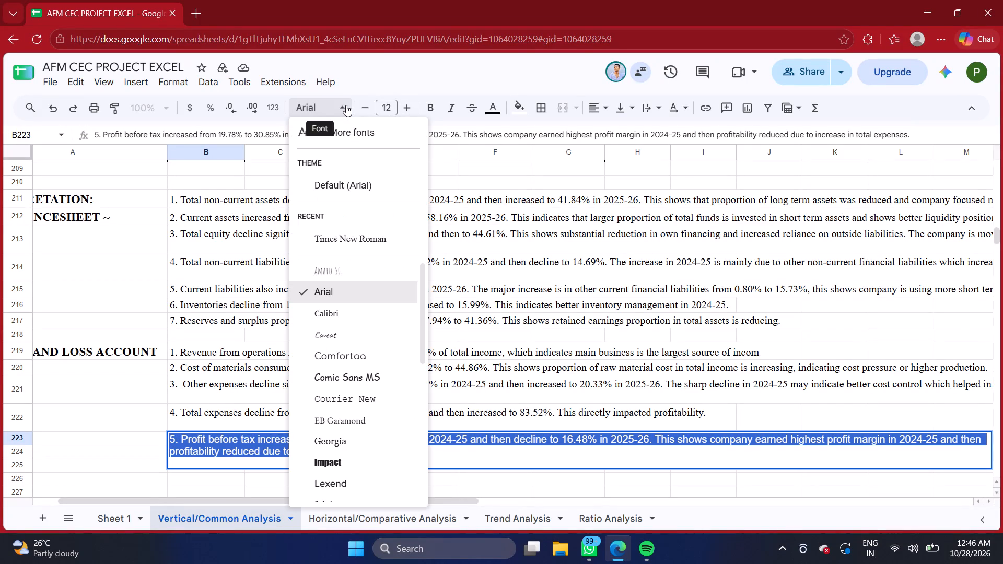
pyautogui.click(346, 237)
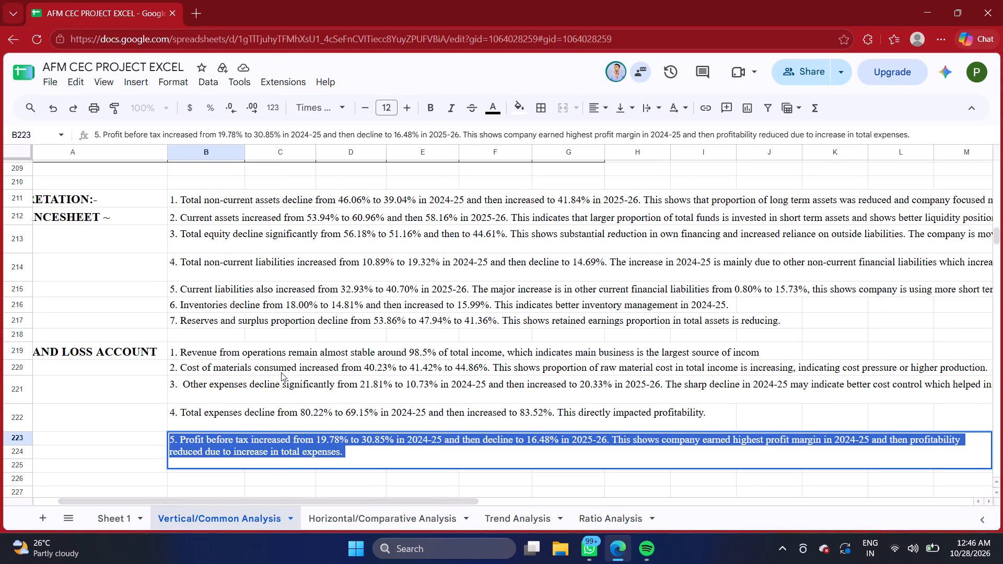
pyautogui.click(148, 443)
# Select the empty cell B224 below the fifth profit and loss point for the next interpretation point.
pyautogui.scroll(-1, 148, 443)
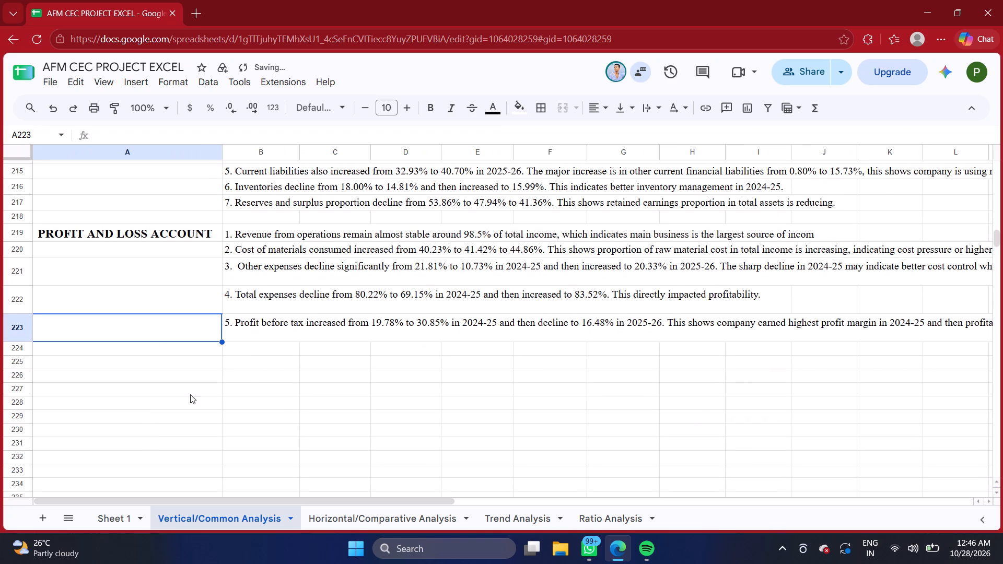
pyautogui.click(240, 342)
pyautogui.click(241, 347)
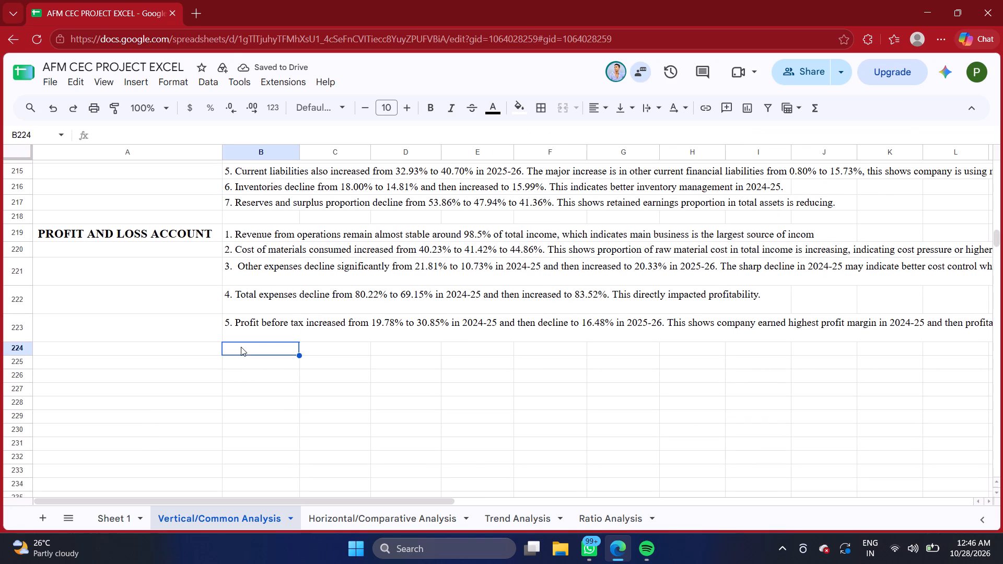
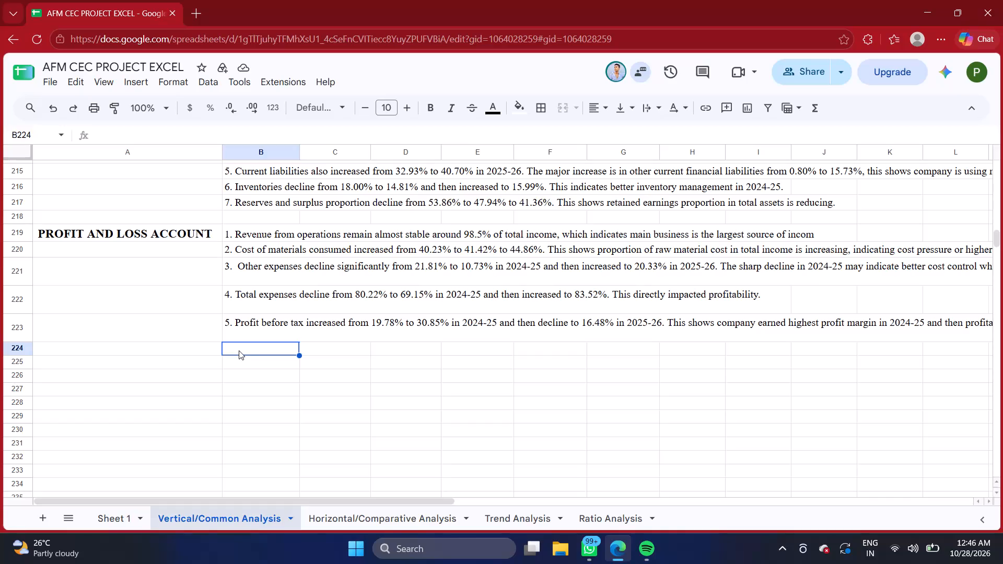
# Enter the sixth profit and loss point in B224, numbered "6." and followed by the copied text about profit for the year (PAT).
pyautogui.click(243, 346)
pyautogui.moveTo(243, 346); pyautogui.dragTo(246, 361)
pyautogui.click(246, 361)
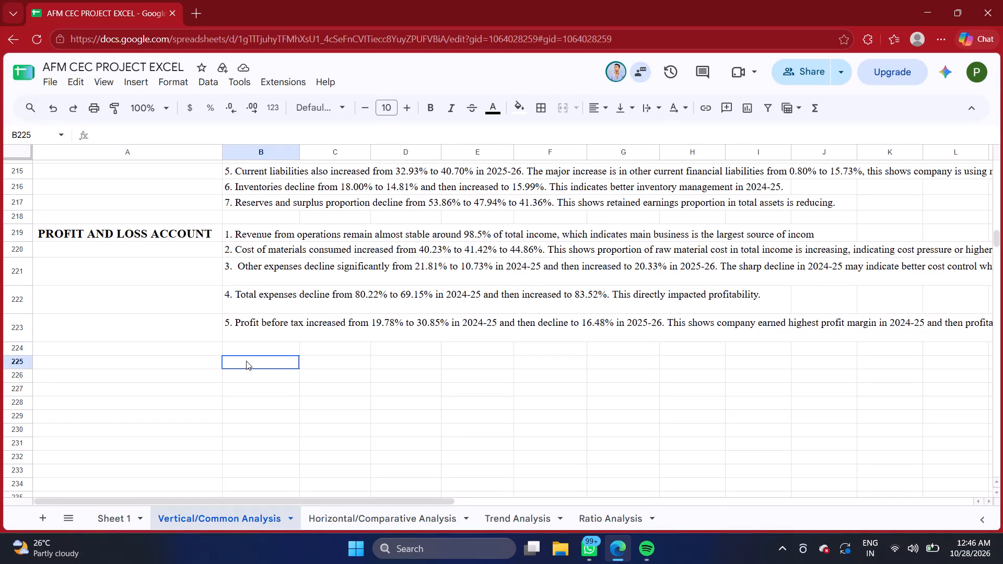
pyautogui.click(241, 344)
pyautogui.doubleClick(241, 344)
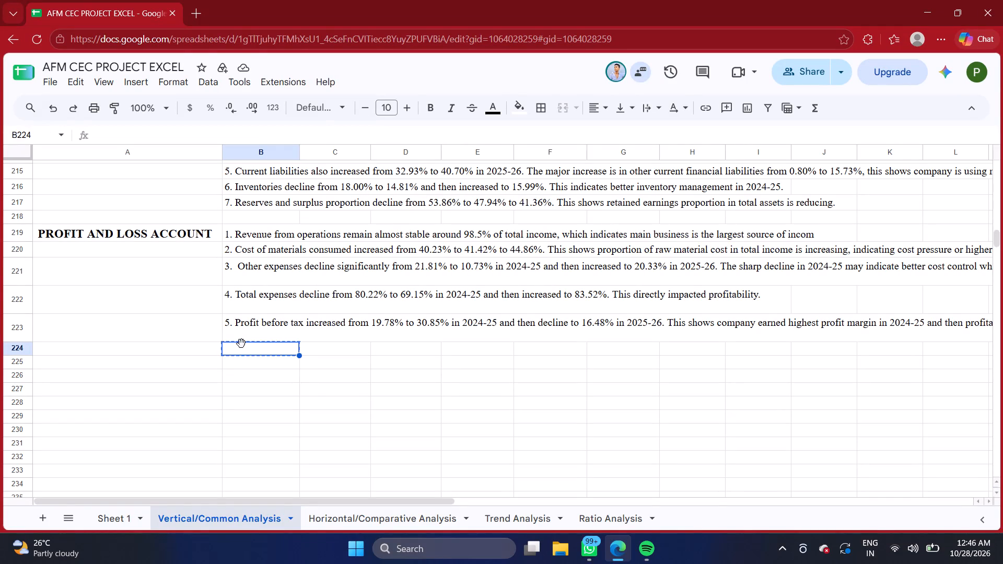
pyautogui.press('6')
pyautogui.write('.')
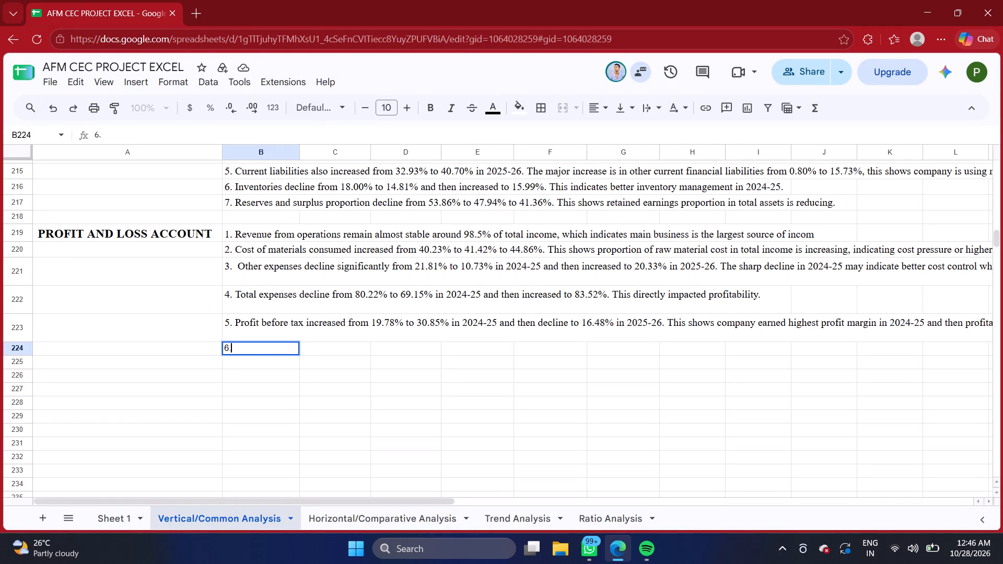
pyautogui.press('space')
pyautogui.hotkey('ctrl', 'v')
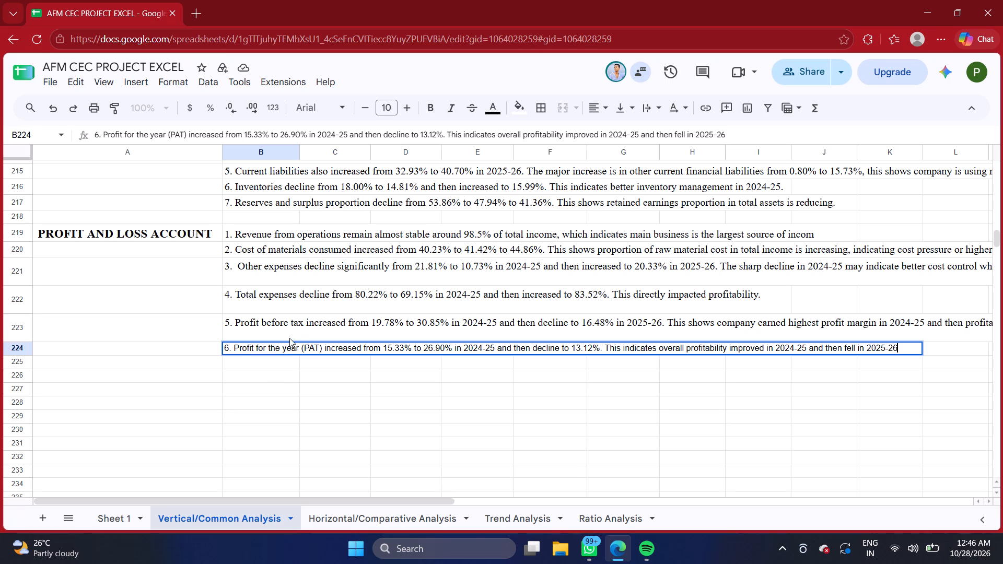
# Format the sixth profit and loss point in B224, about profit for the year, as Times New Roman, size 12.
pyautogui.tripleClick(285, 346)
pyautogui.click(285, 346)
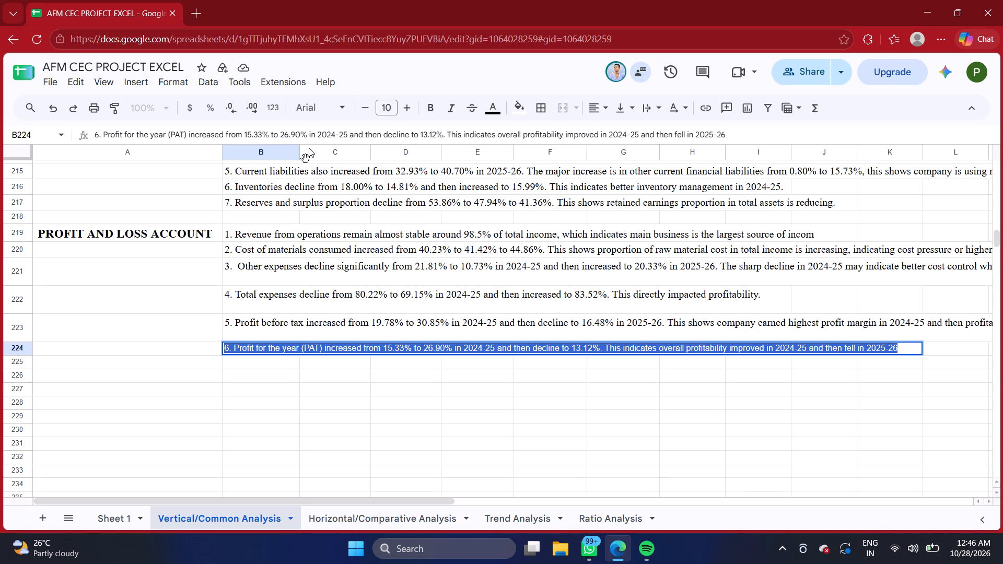
pyautogui.click(335, 109)
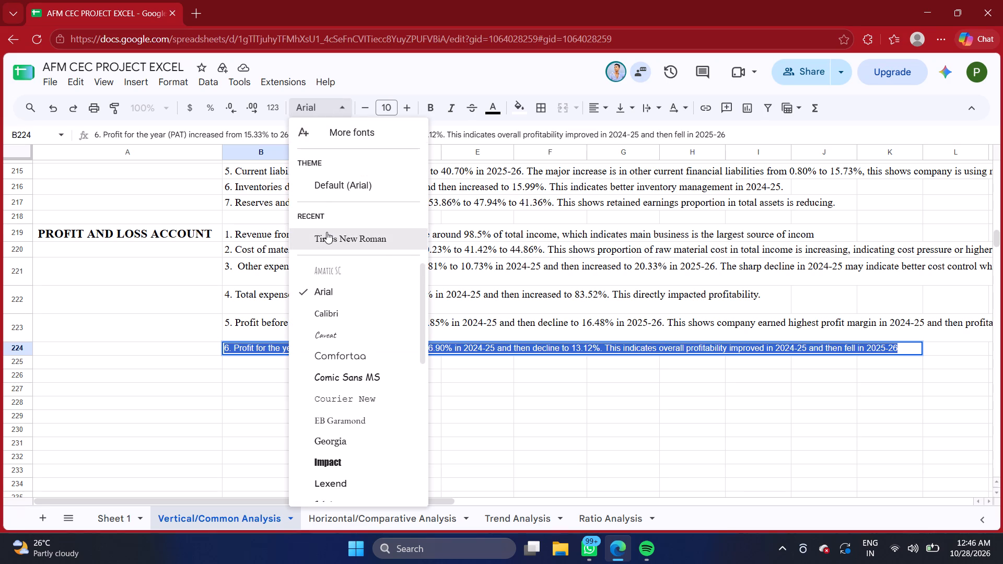
pyautogui.click(326, 232)
pyautogui.doubleClick(405, 105)
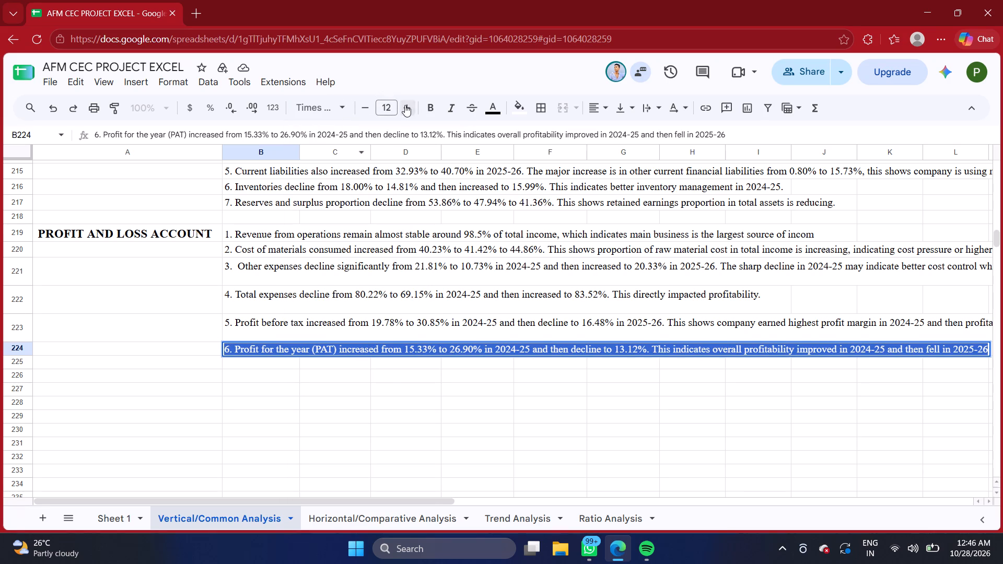
# Start the seventh profit and loss point in B225 with the number "7." and a space.
pyautogui.moveTo(329, 374); pyautogui.dragTo(265, 365)
pyautogui.doubleClick(265, 365)
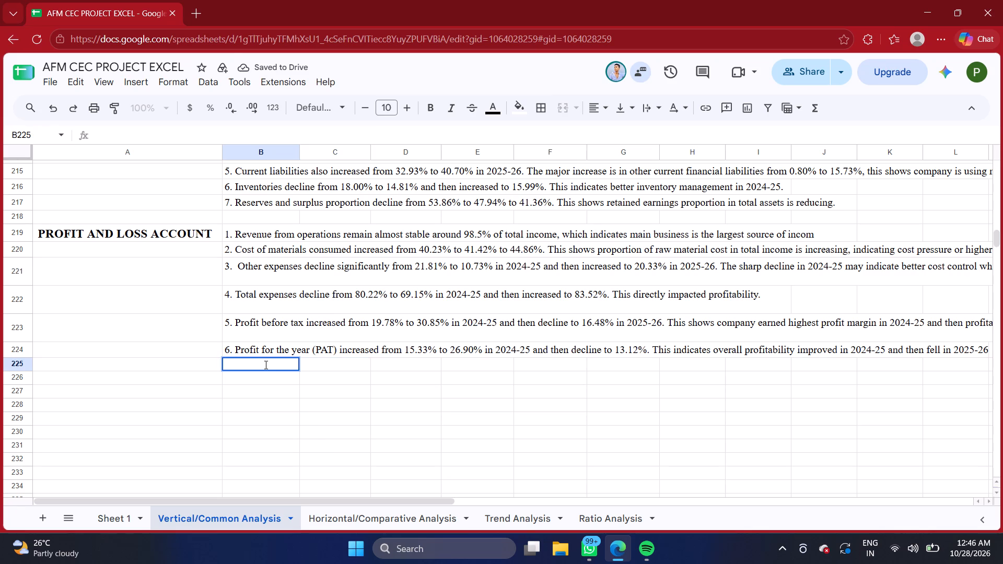
pyautogui.write('7.')
pyautogui.press('space')
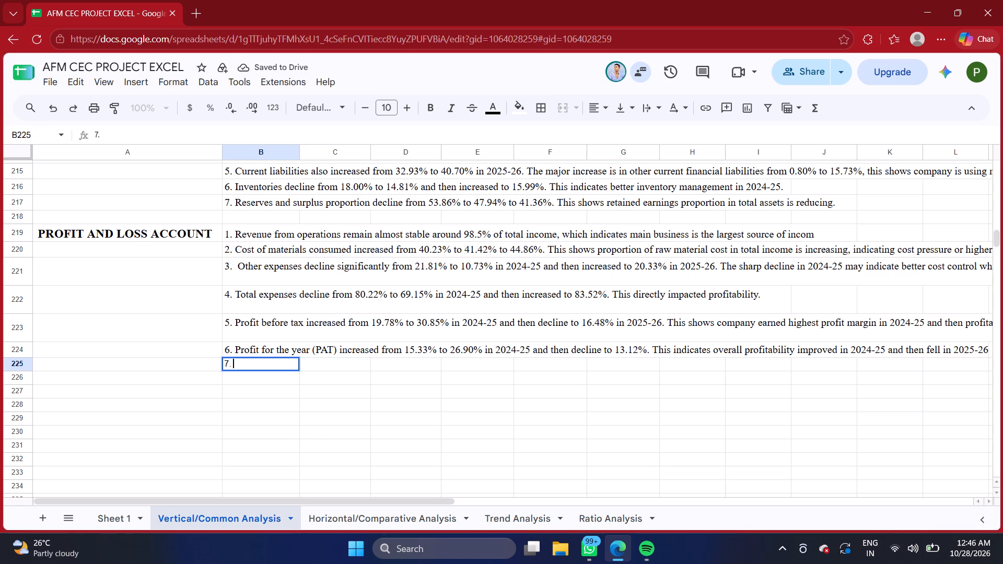
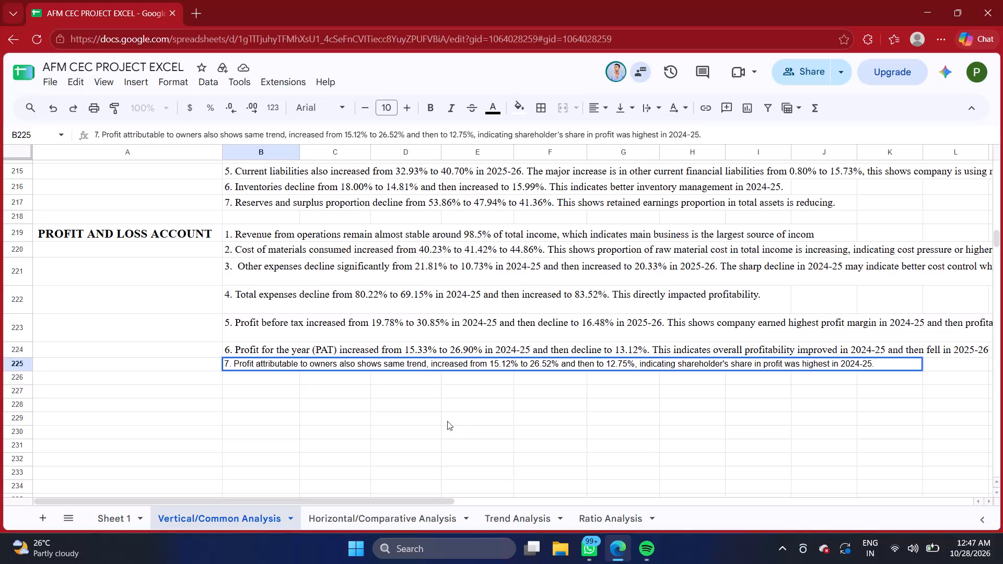
# Format the seventh profit and loss point in B225, about profit attributable to owners, as Times New Roman, size 12.
pyautogui.tripleClick(420, 363)
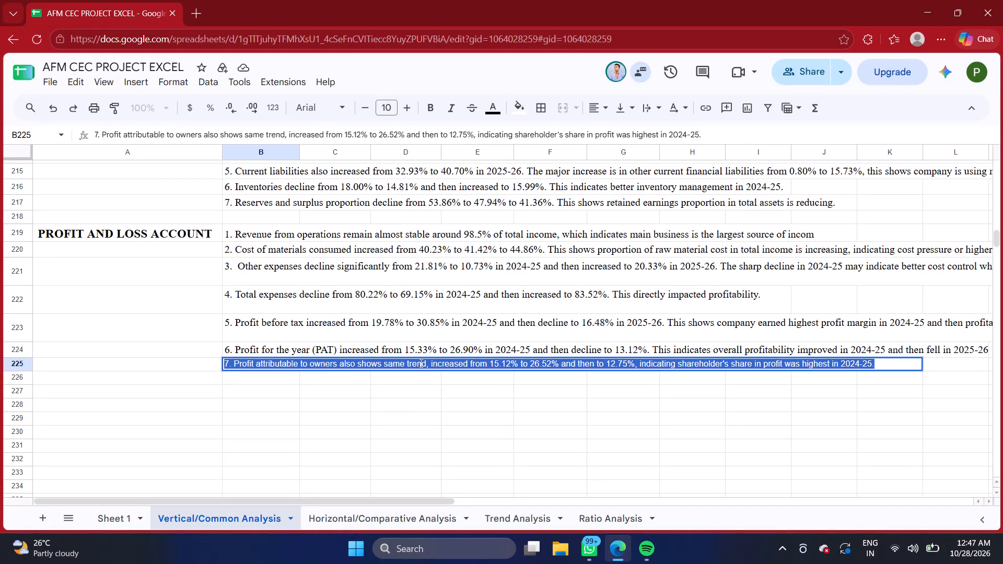
pyautogui.click(342, 105)
pyautogui.click(332, 238)
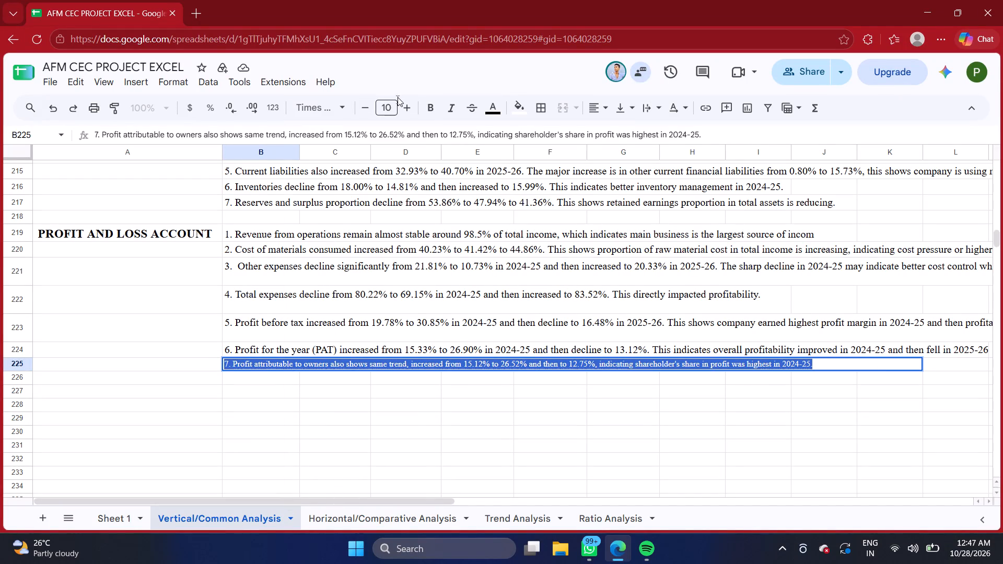
pyautogui.doubleClick(409, 105)
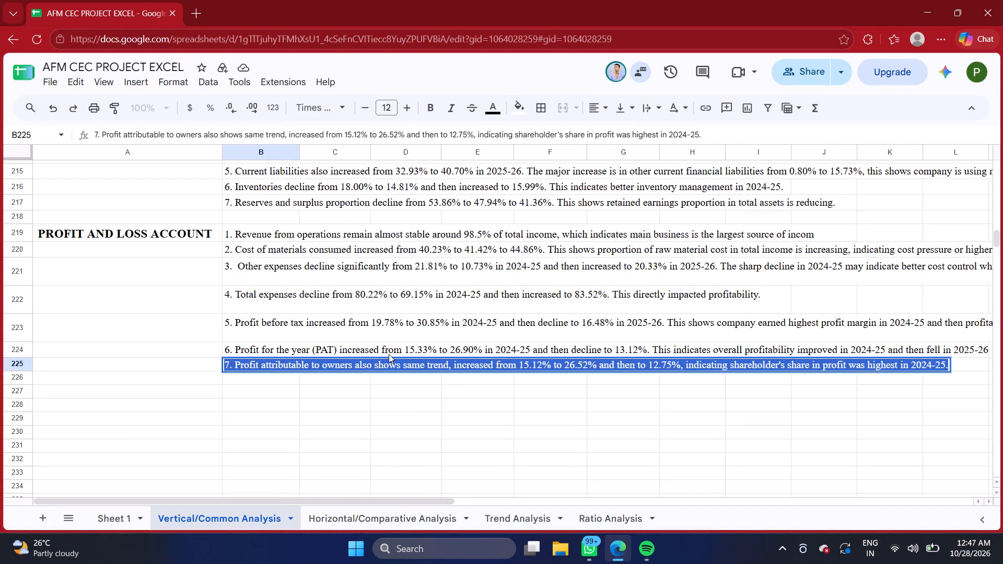
pyautogui.click(381, 427)
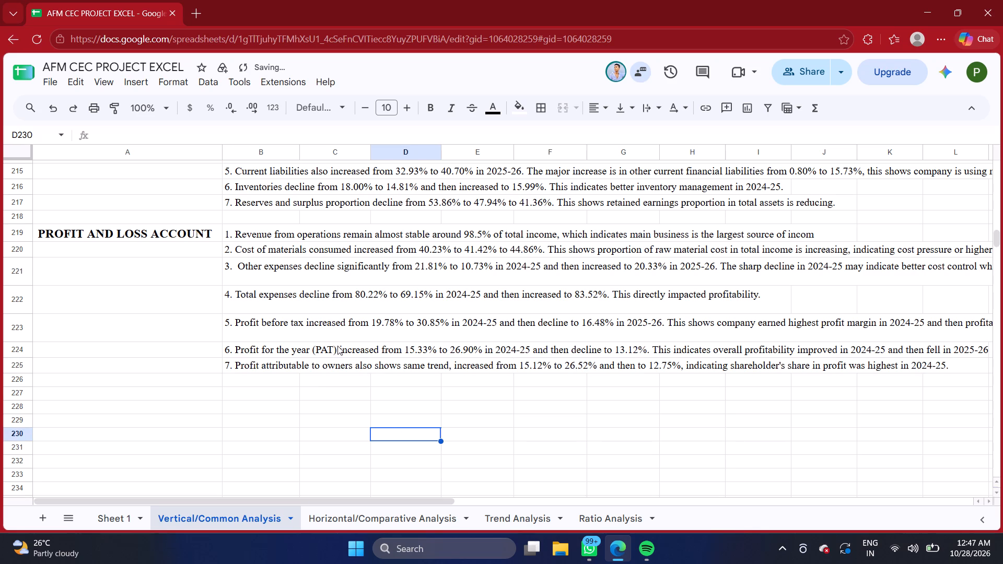
# Remove the parentheses around PAT and the space following them in the sixth profit and loss point in B224.
pyautogui.click(338, 345)
pyautogui.tripleClick(337, 348)
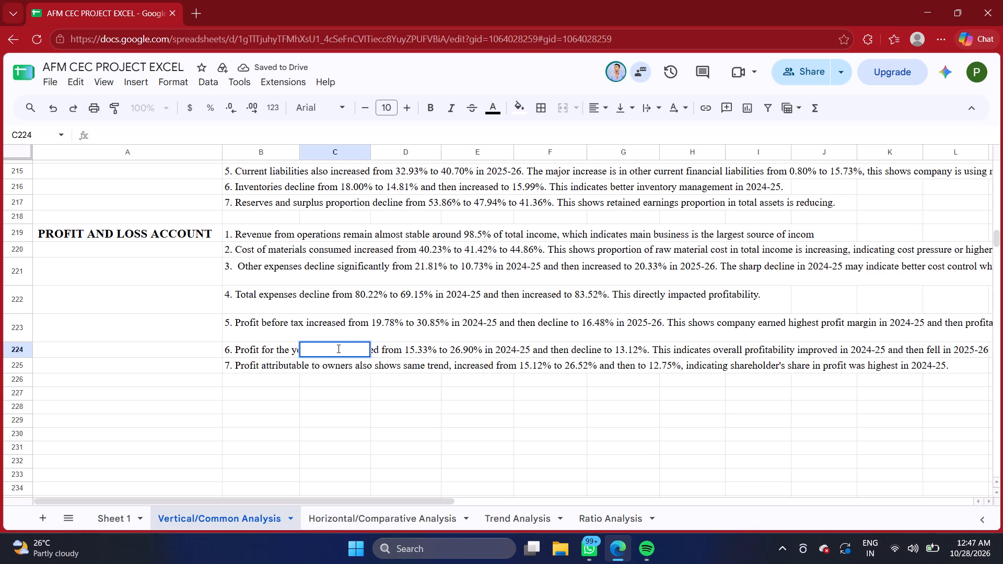
pyautogui.click(363, 325)
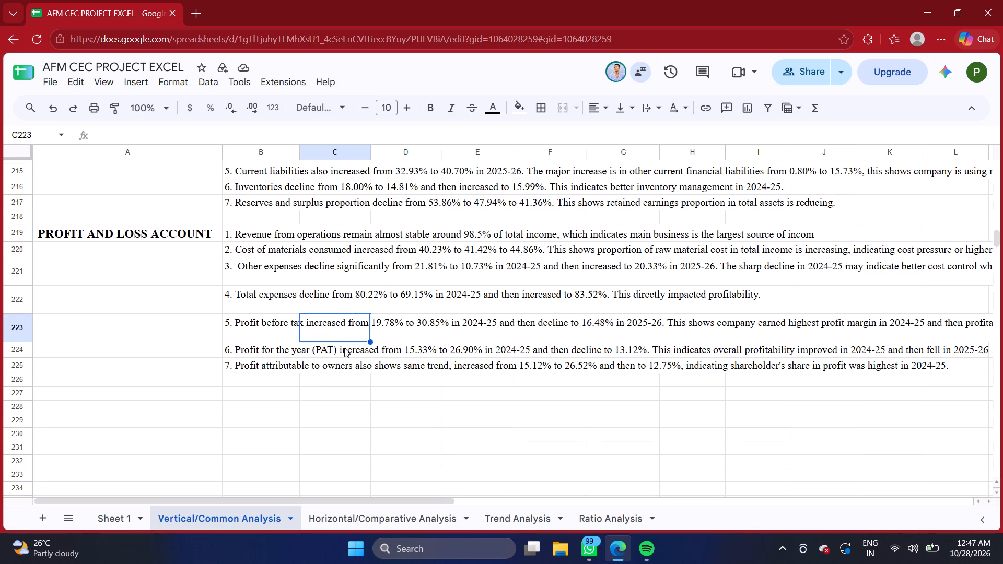
pyautogui.tripleClick(344, 348)
pyautogui.click(344, 348)
pyautogui.tripleClick(275, 351)
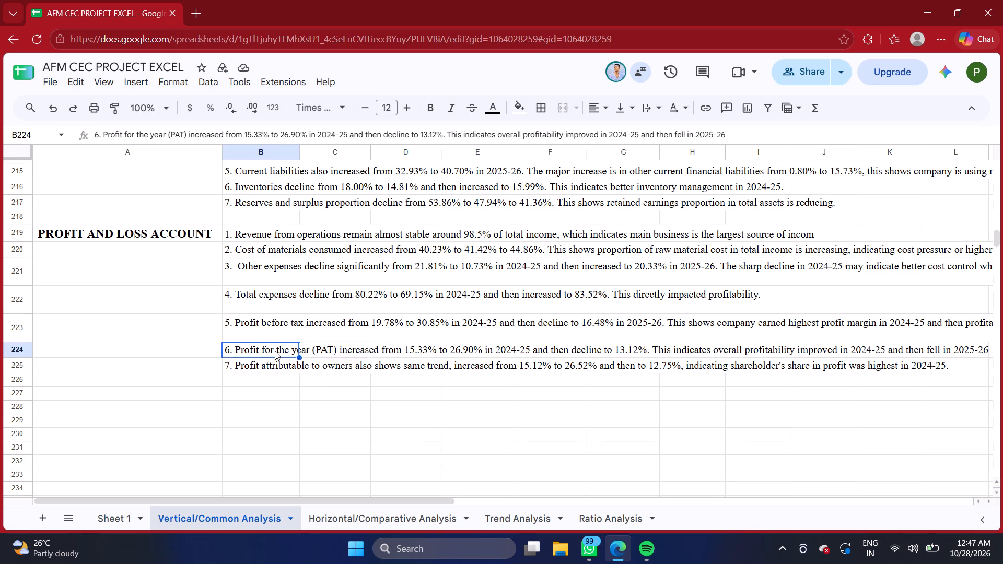
pyautogui.click(338, 350)
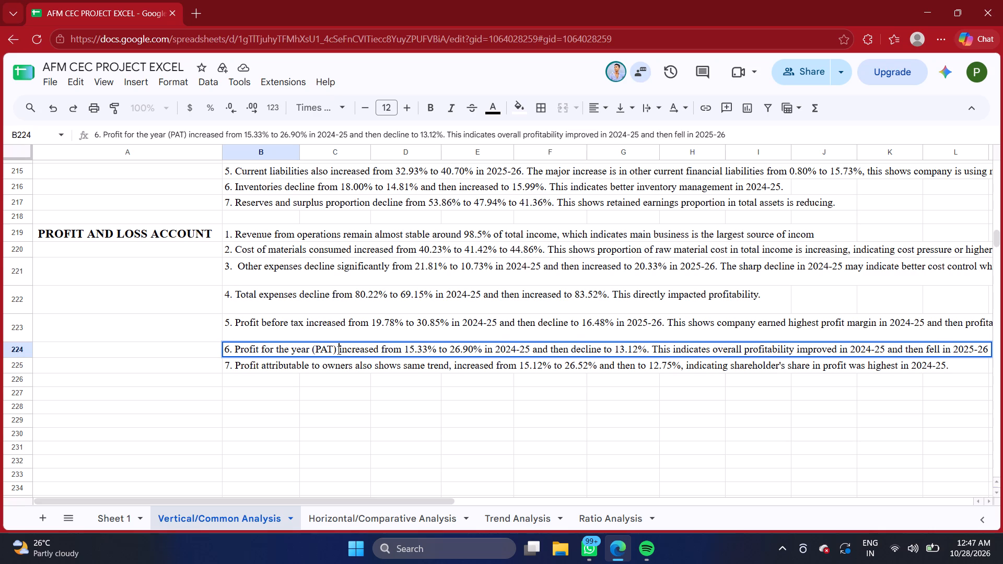
pyautogui.press('BackSpace')
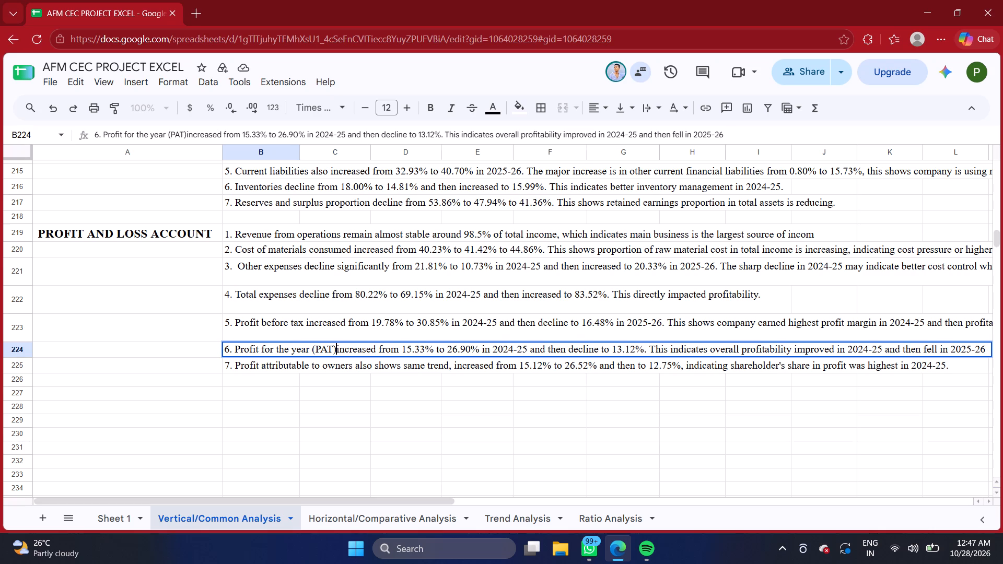
pyautogui.press('BackSpace')
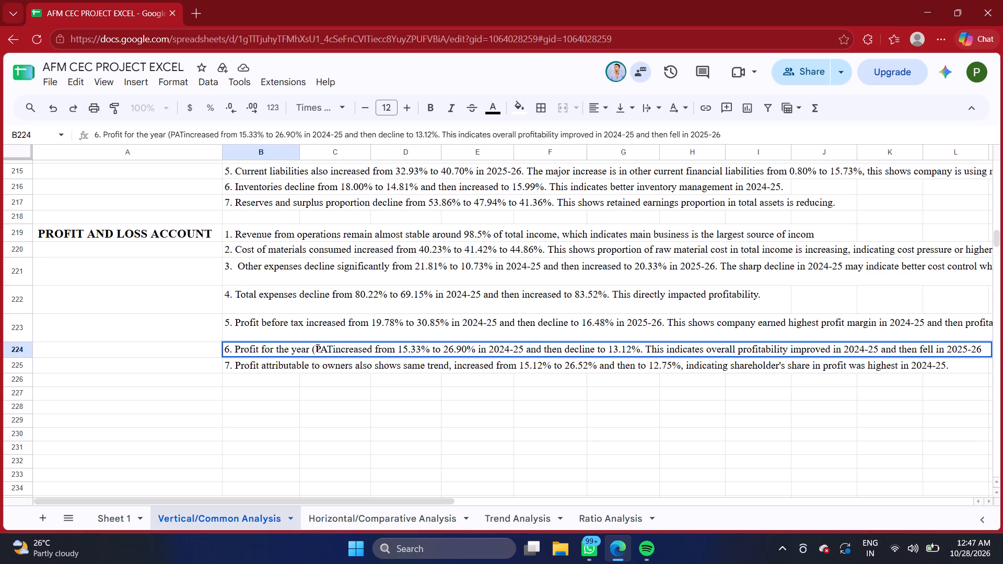
pyautogui.click(317, 348)
pyautogui.press('BackSpace')
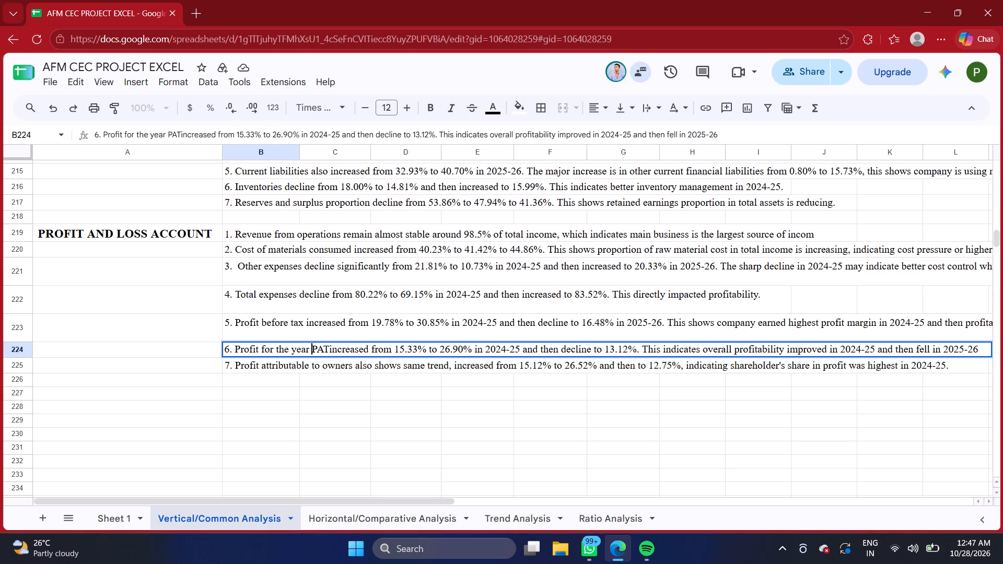
pyautogui.click(313, 378)
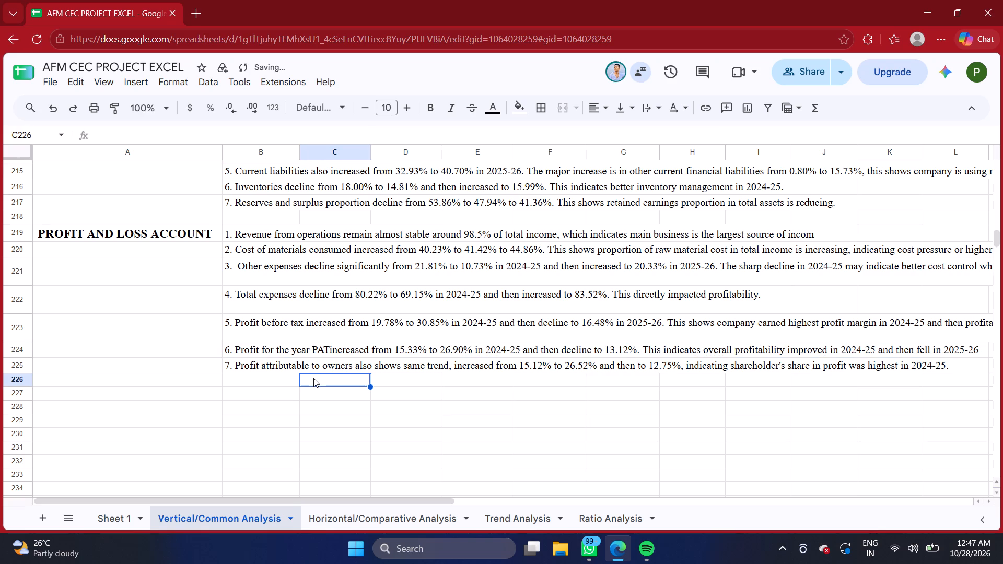
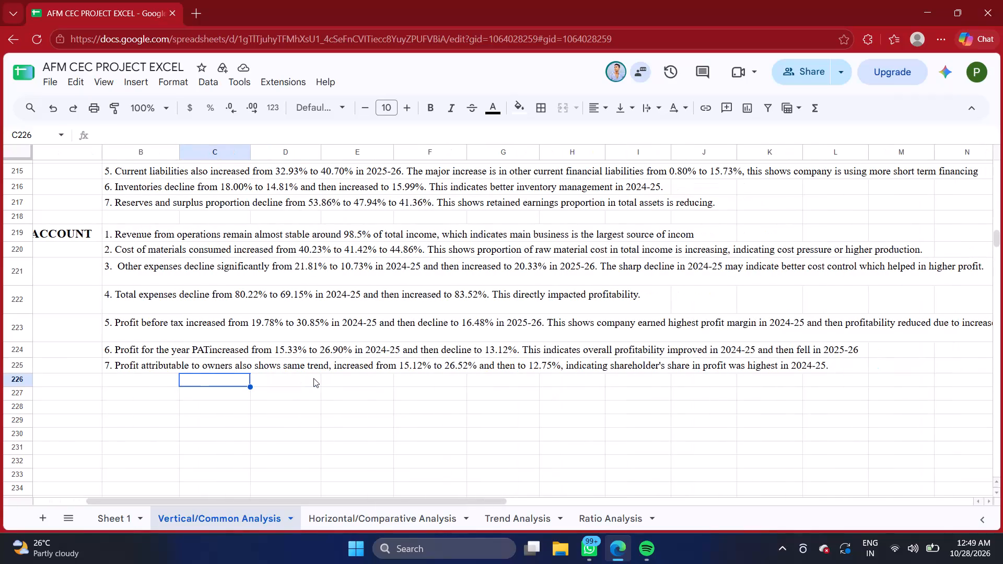
# Read through the balance sheet and profit and loss interpretation points in rows 211 to 225 across their full width.
pyautogui.hscroll(-1, 313, 378)
pyautogui.scroll(2, 313, 378)
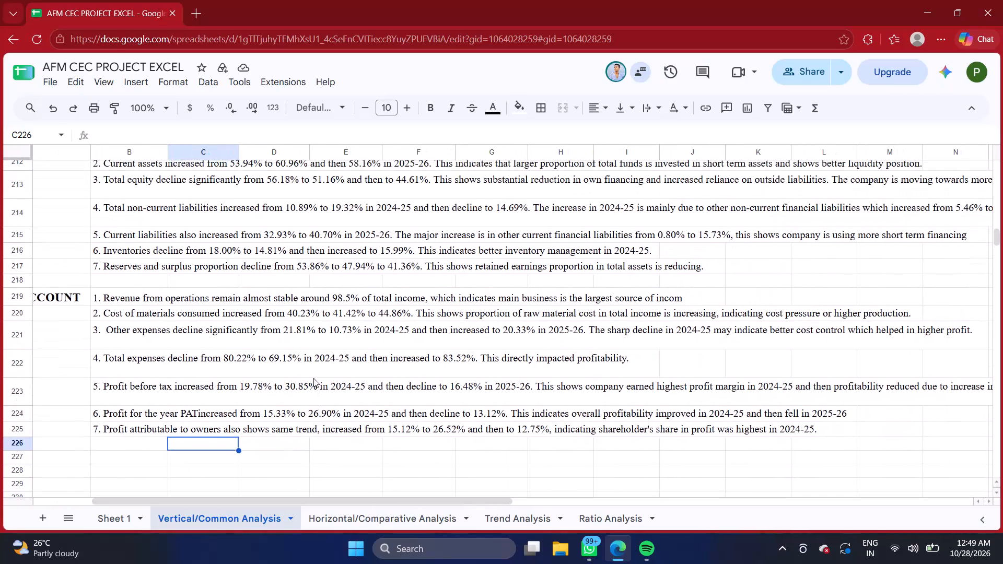
pyautogui.hscroll(-2, 313, 378)
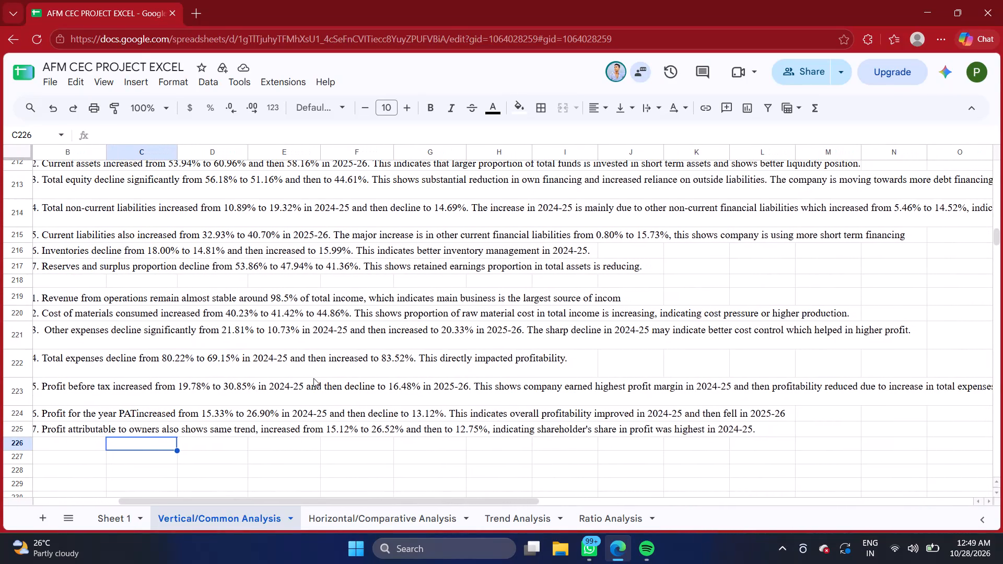
pyautogui.hscroll(-3, 313, 378)
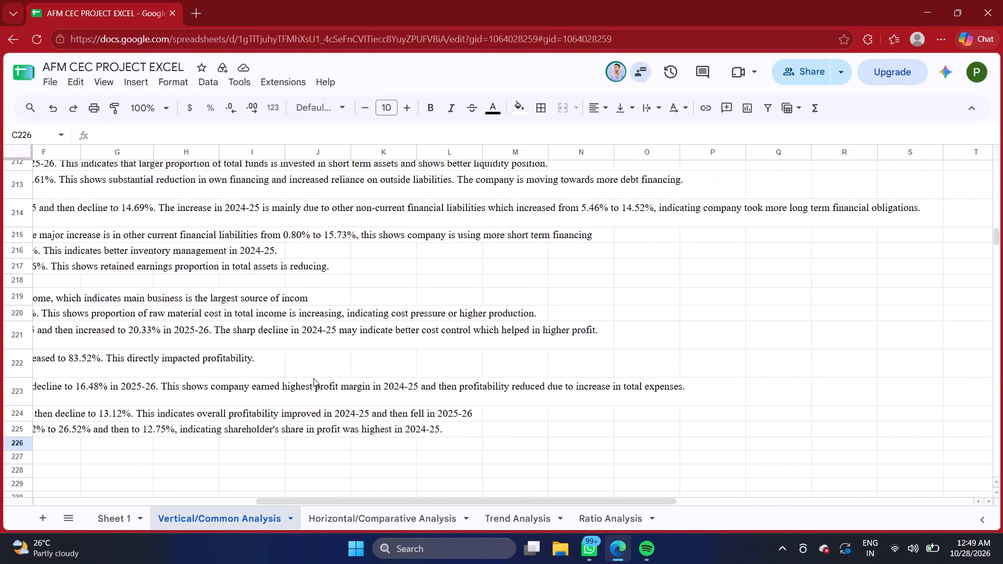
pyautogui.hscroll(4, 313, 378)
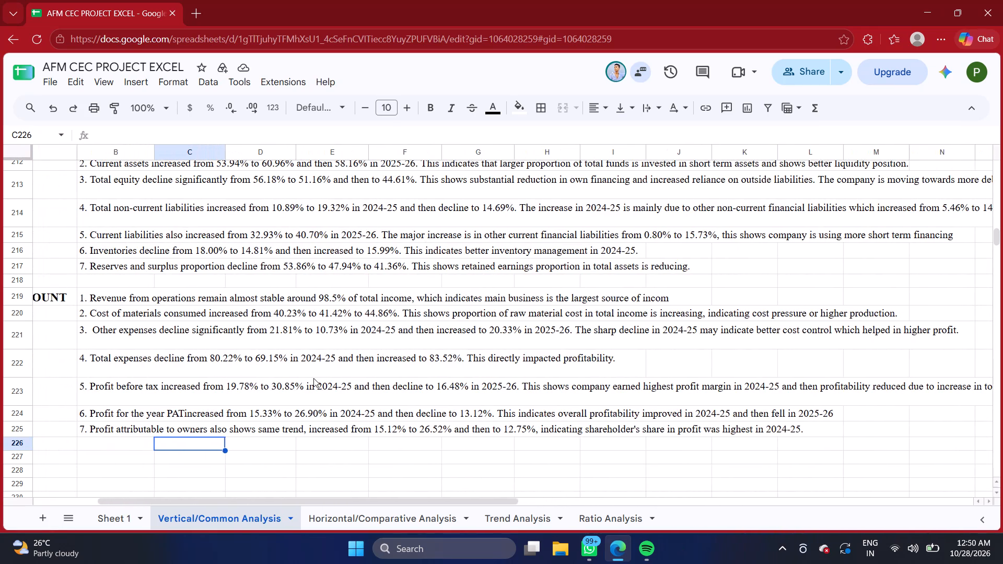
pyautogui.hscroll(1, 313, 378)
pyautogui.hscroll(-3, 313, 378)
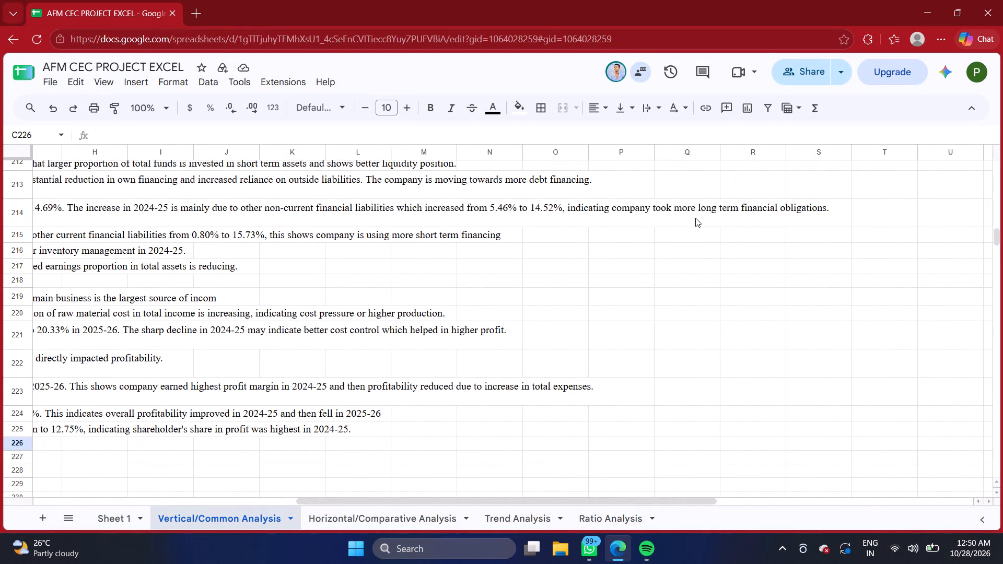
pyautogui.scroll(2, 639, 213)
pyautogui.hscroll(4, 448, 239)
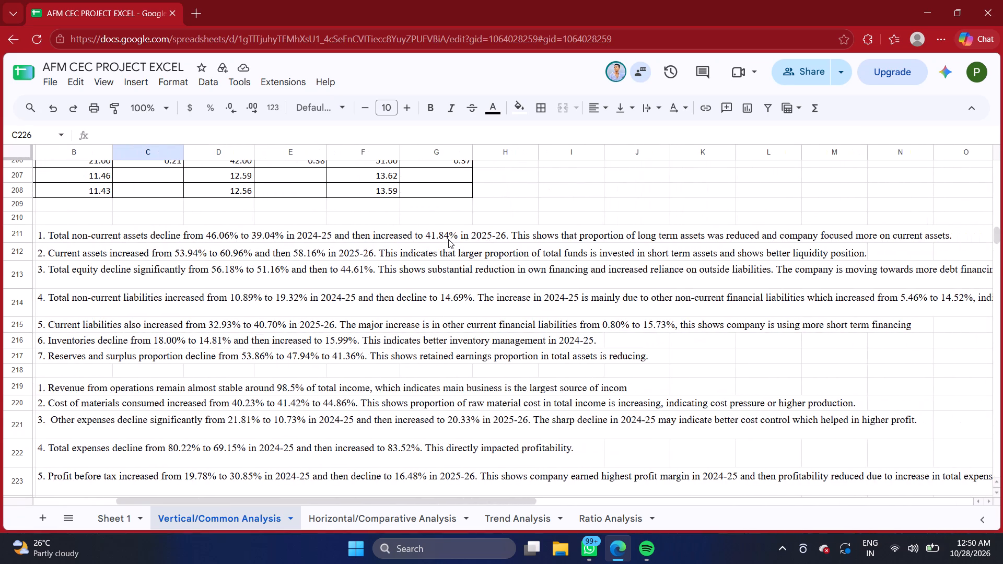
pyautogui.scroll(-1, 448, 239)
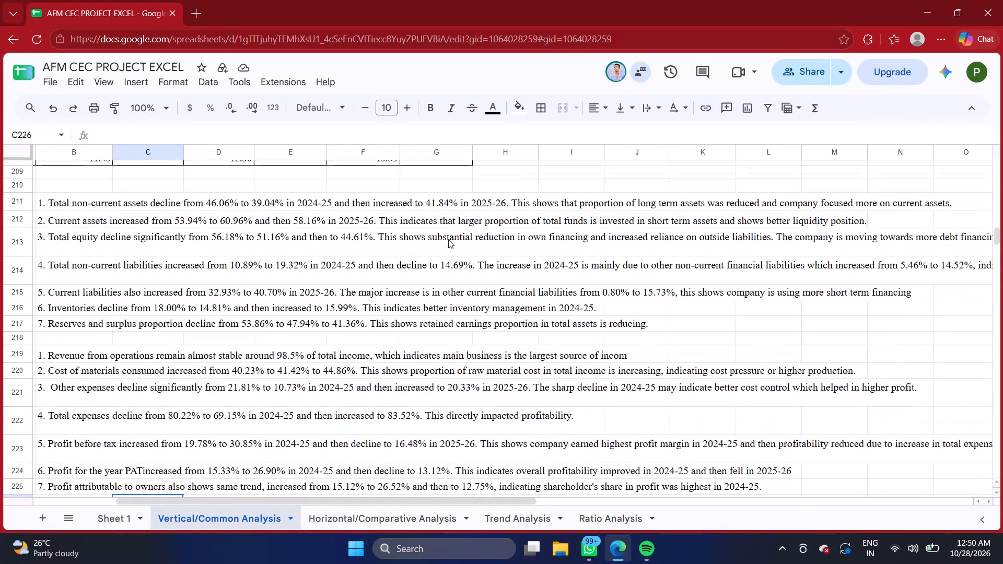
pyautogui.hscroll(5, 448, 239)
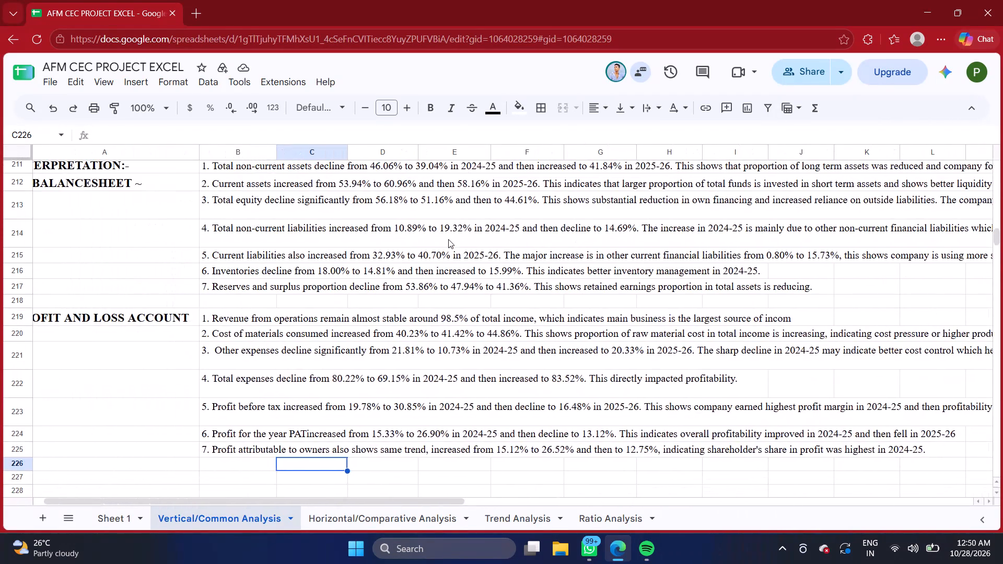
pyautogui.scroll(2, 448, 239)
pyautogui.scroll(-2, 448, 239)
pyautogui.scroll(1, 448, 239)
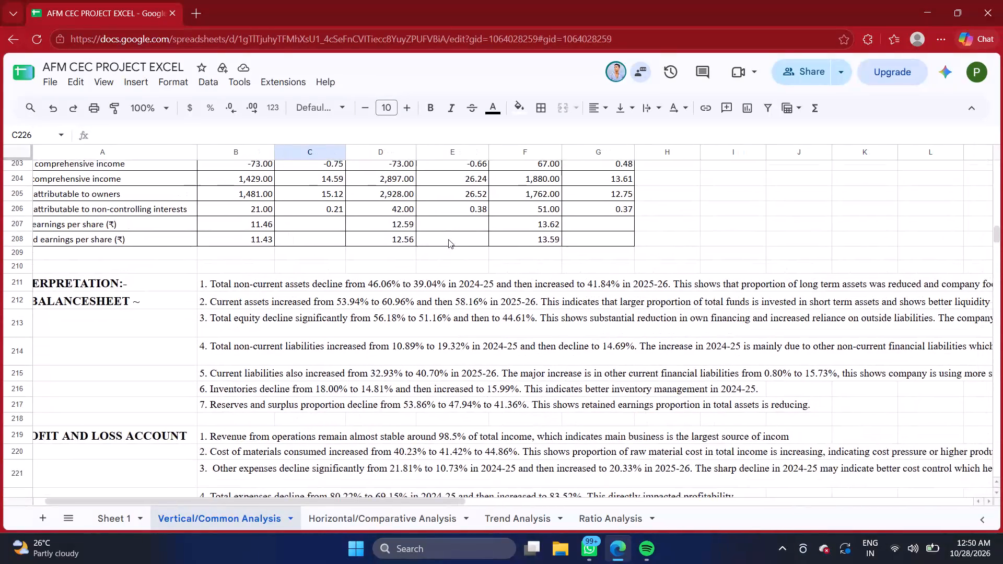
pyautogui.scroll(1, 448, 239)
pyautogui.hscroll(-1, 448, 239)
pyautogui.scroll(-1, 448, 239)
pyautogui.scroll(1, 448, 239)
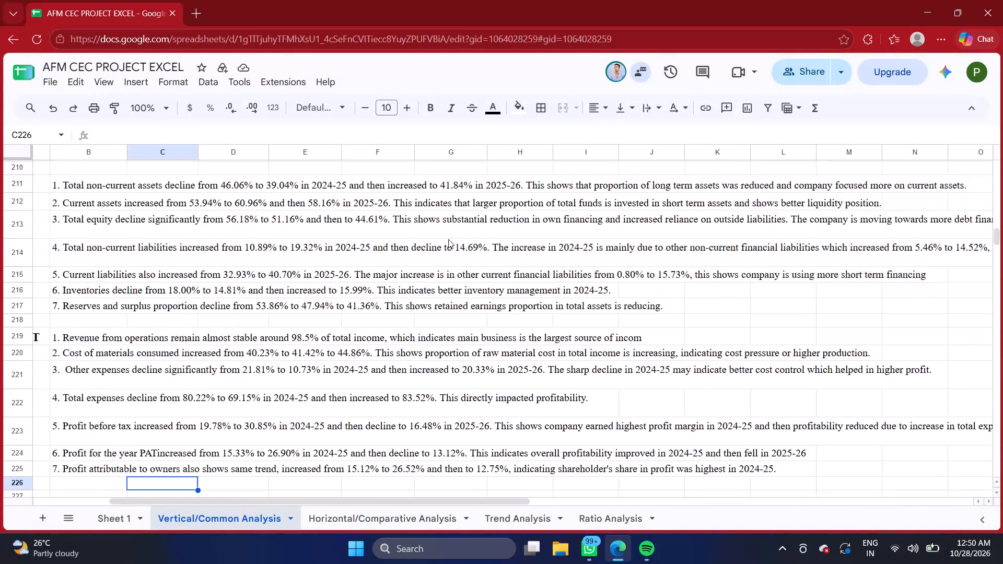
pyautogui.scroll(1, 448, 239)
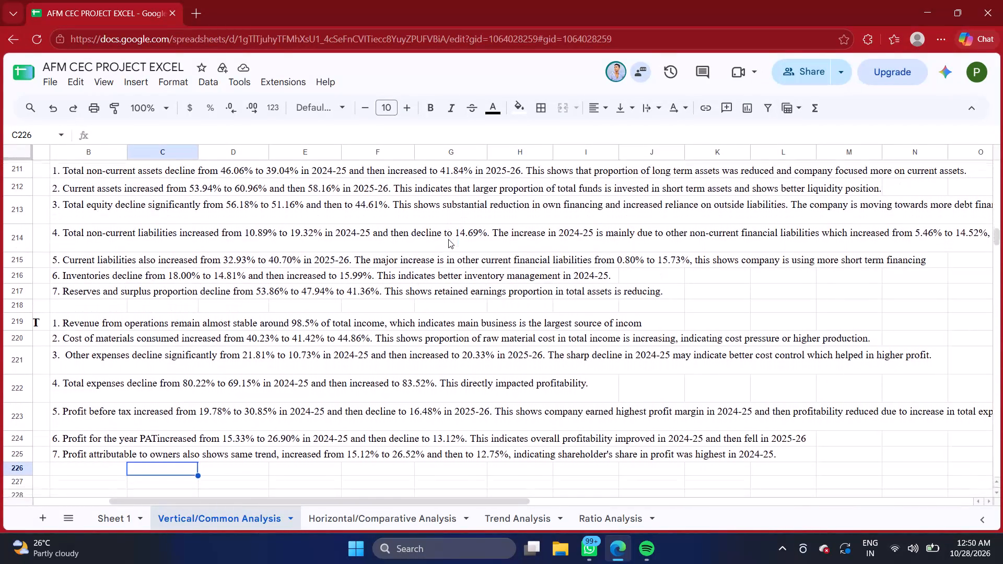
pyautogui.hscroll(-2, 448, 239)
pyautogui.hscroll(1, 448, 239)
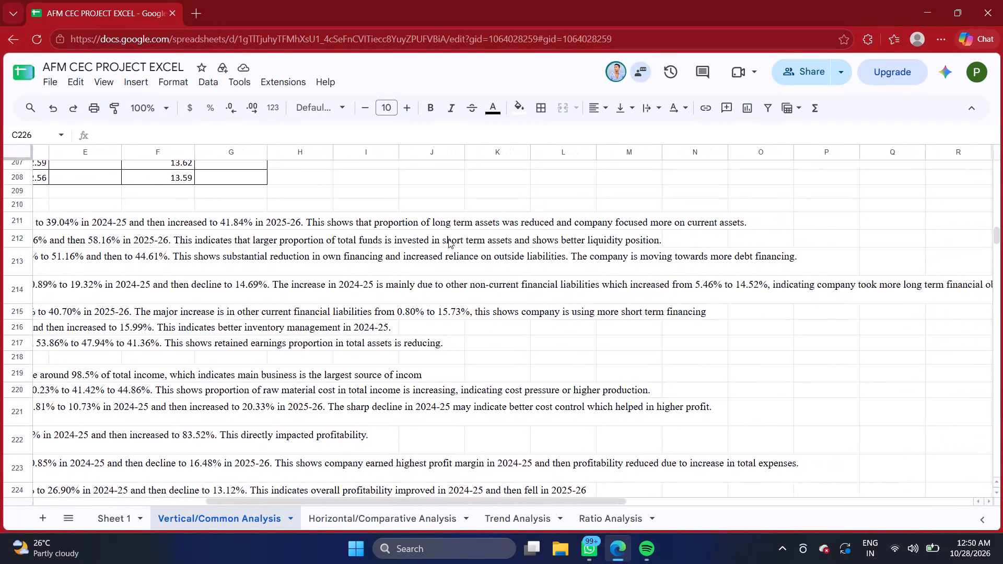
pyautogui.hscroll(1, 448, 239)
pyautogui.scroll(-1, 448, 239)
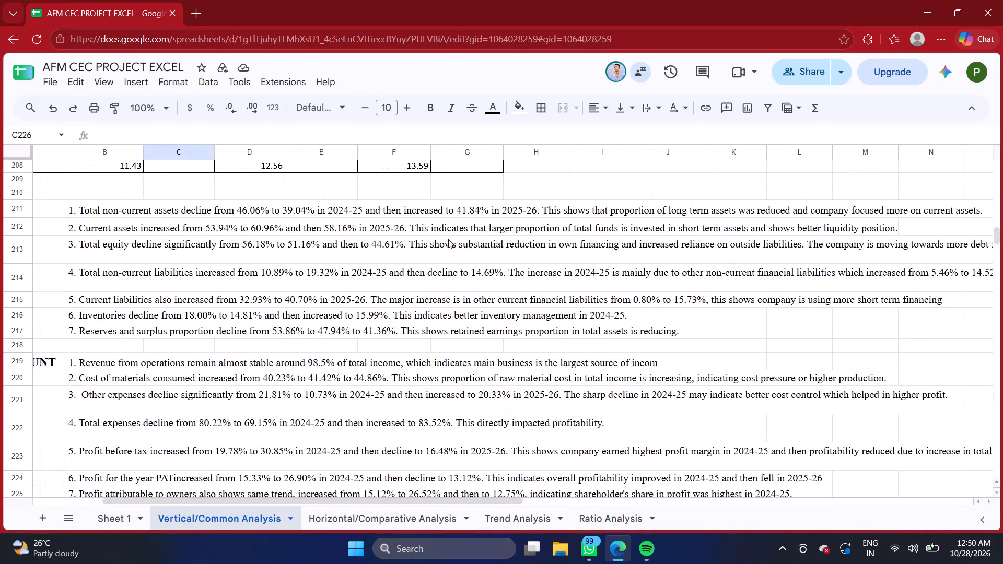
pyautogui.scroll(-2, 448, 239)
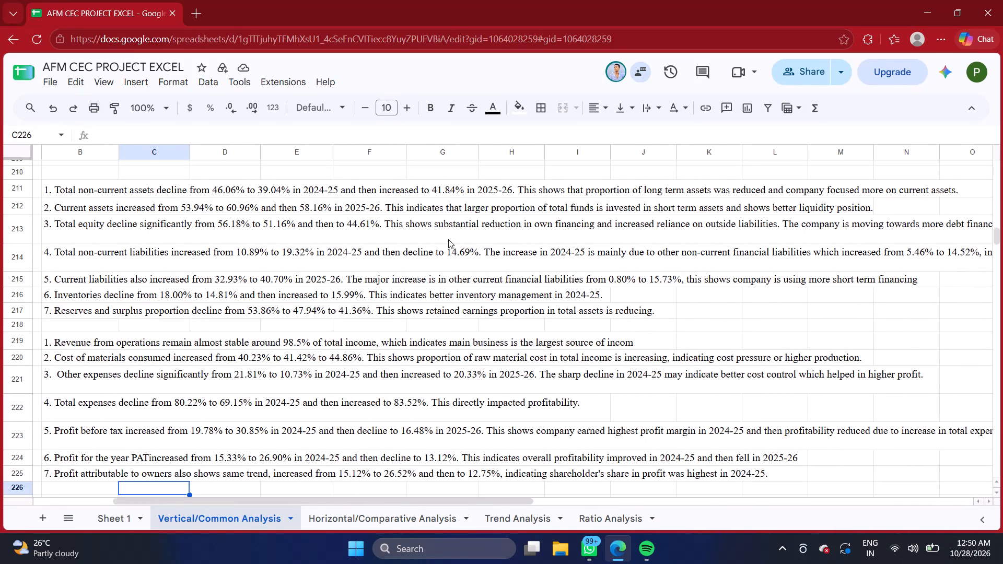
pyautogui.scroll(-2, 448, 239)
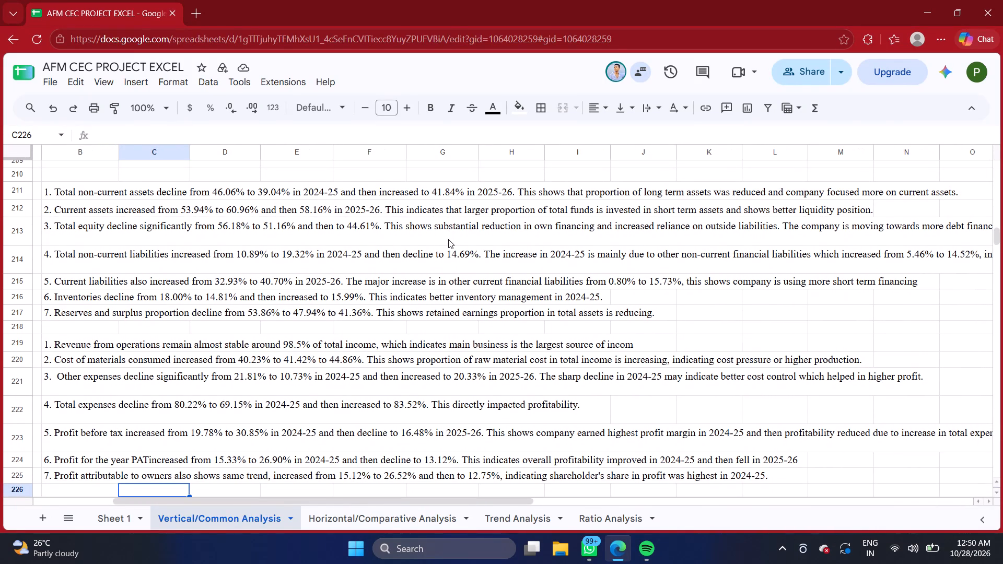
pyautogui.click(811, 474)
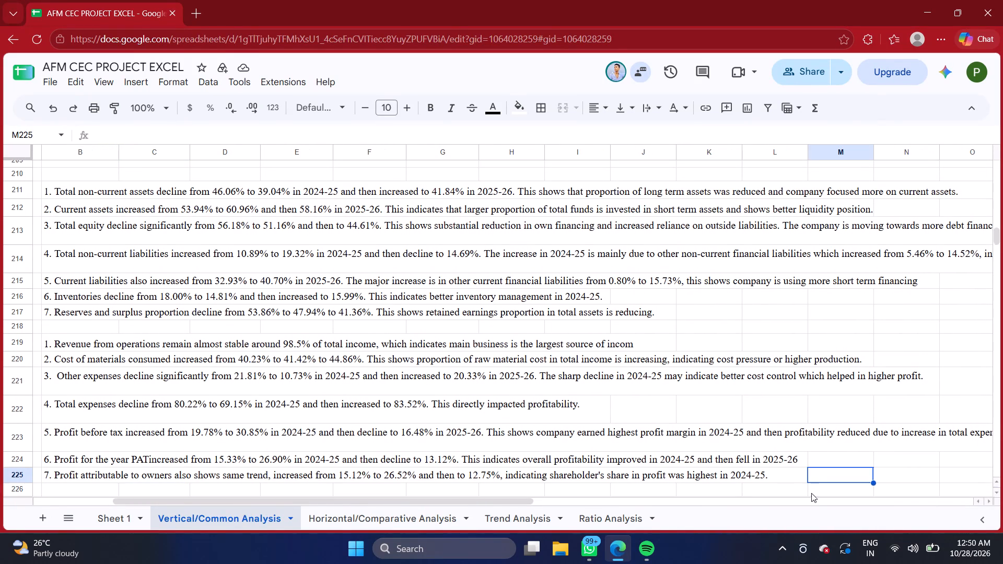
pyautogui.click(806, 490)
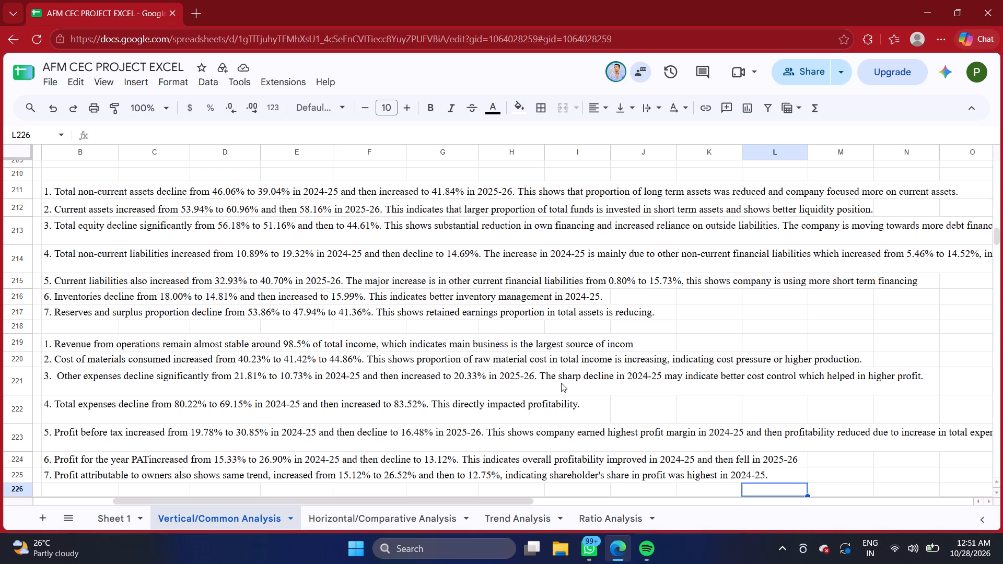
# Review Marico's vertical analysis balance sheet and profit and loss tables together with the interpretation below them.
pyautogui.scroll(2, 561, 383)
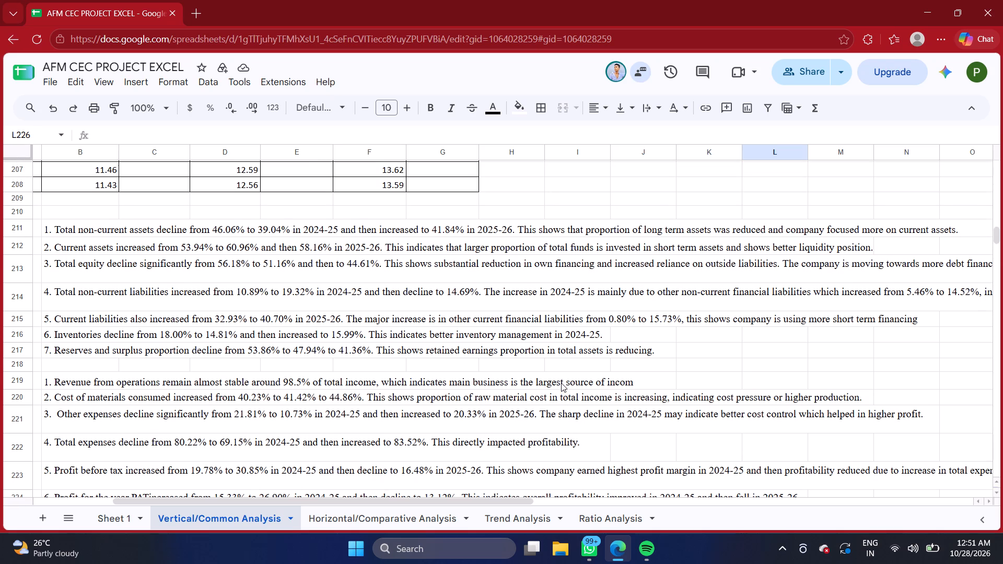
pyautogui.scroll(1, 561, 383)
pyautogui.hscroll(4, 561, 383)
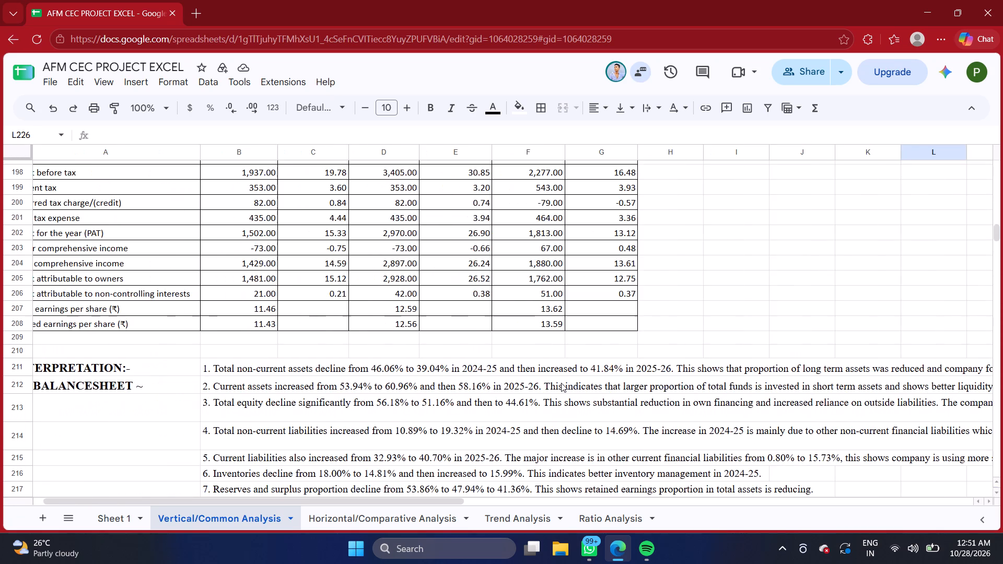
pyautogui.scroll(1, 561, 383)
pyautogui.hscroll(1, 561, 383)
pyautogui.scroll(4, 561, 383)
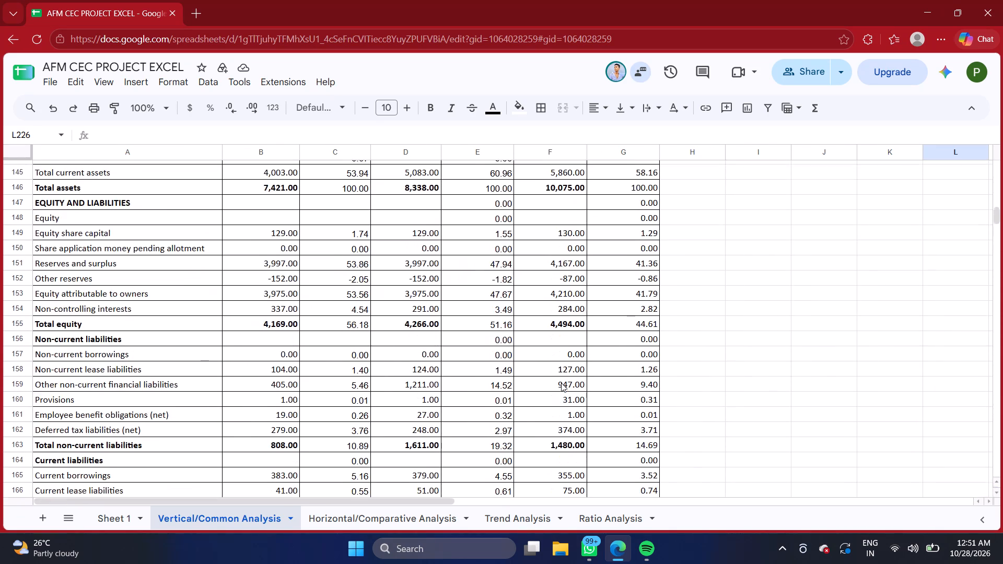
pyautogui.scroll(1, 561, 383)
pyautogui.scroll(-1, 561, 383)
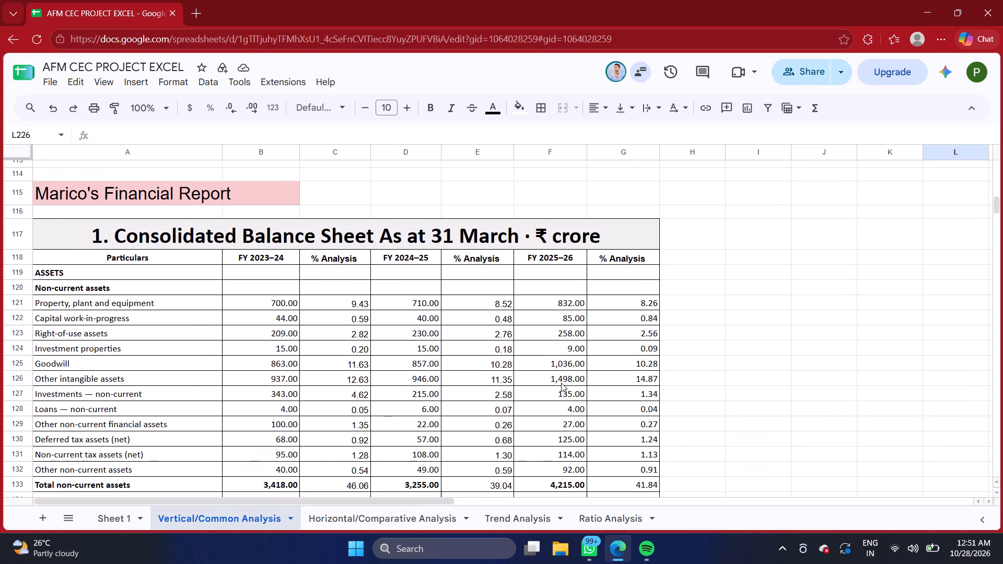
pyautogui.scroll(-1, 561, 383)
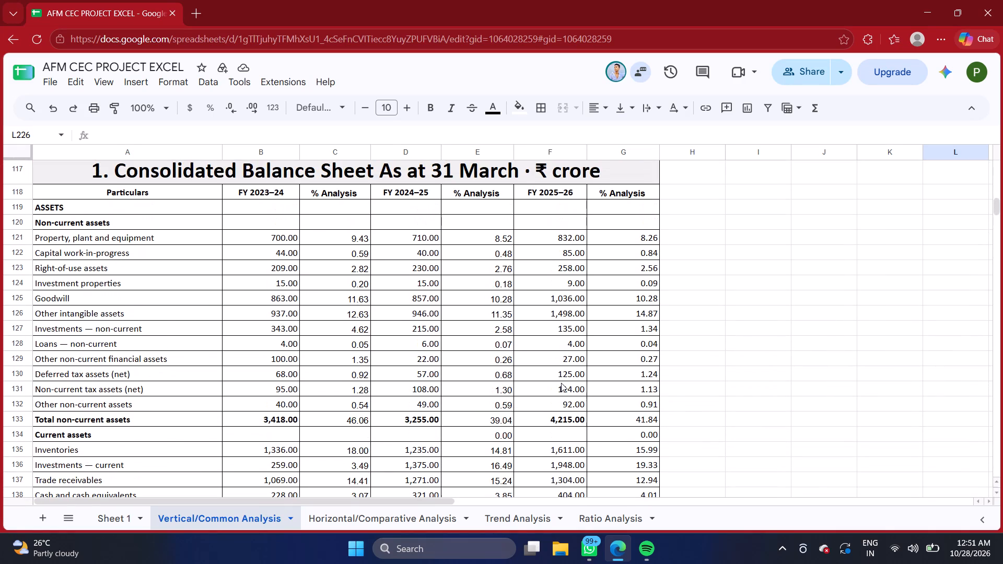
pyautogui.hscroll(1, 561, 383)
pyautogui.scroll(-5, 561, 383)
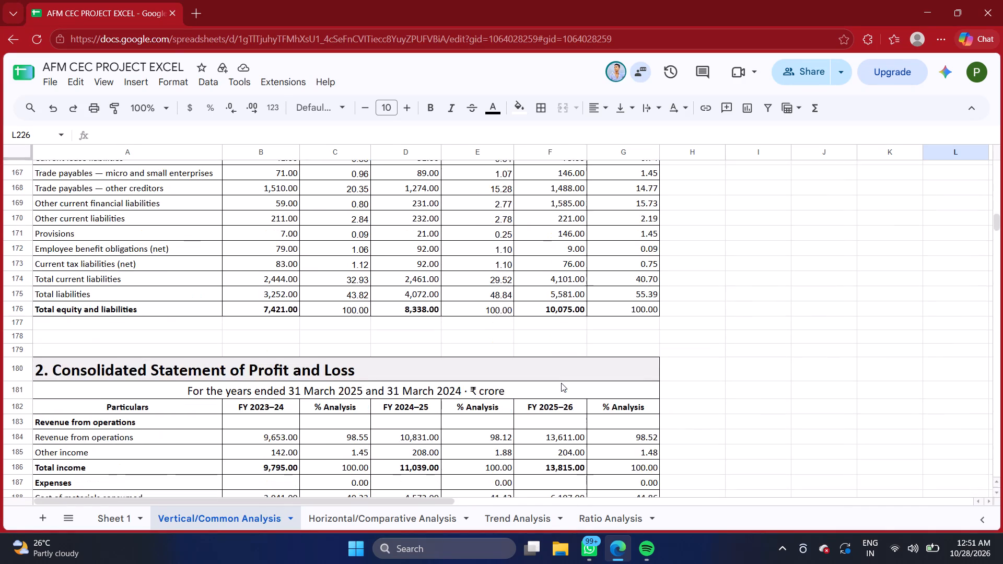
pyautogui.scroll(-5, 561, 383)
pyautogui.scroll(1, 561, 383)
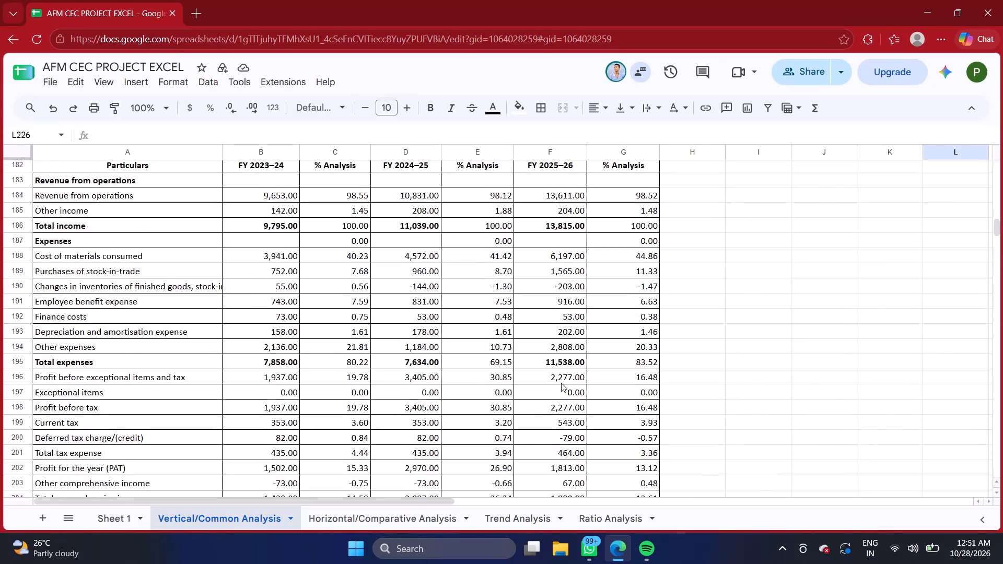
pyautogui.scroll(-4, 561, 383)
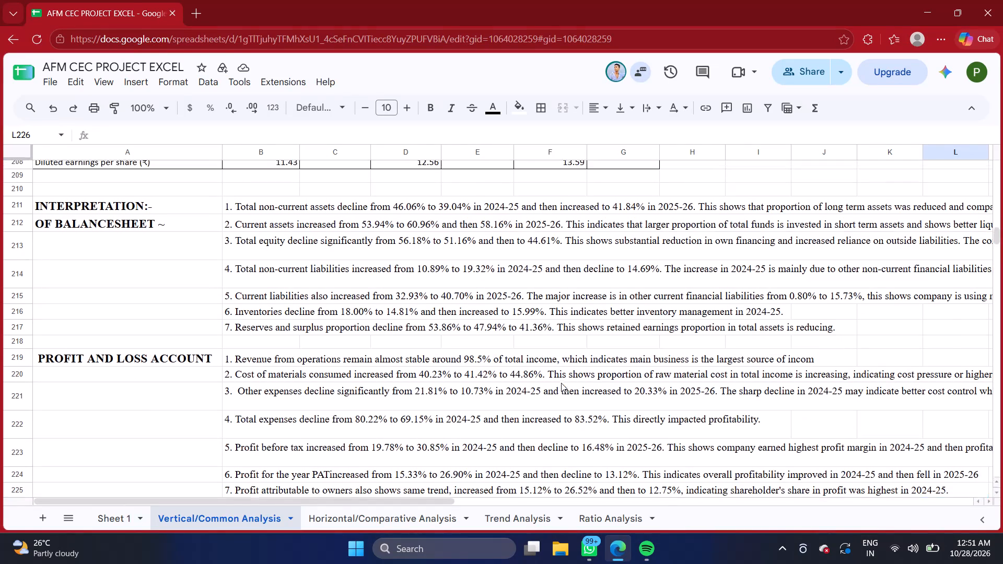
pyautogui.scroll(-1, 561, 383)
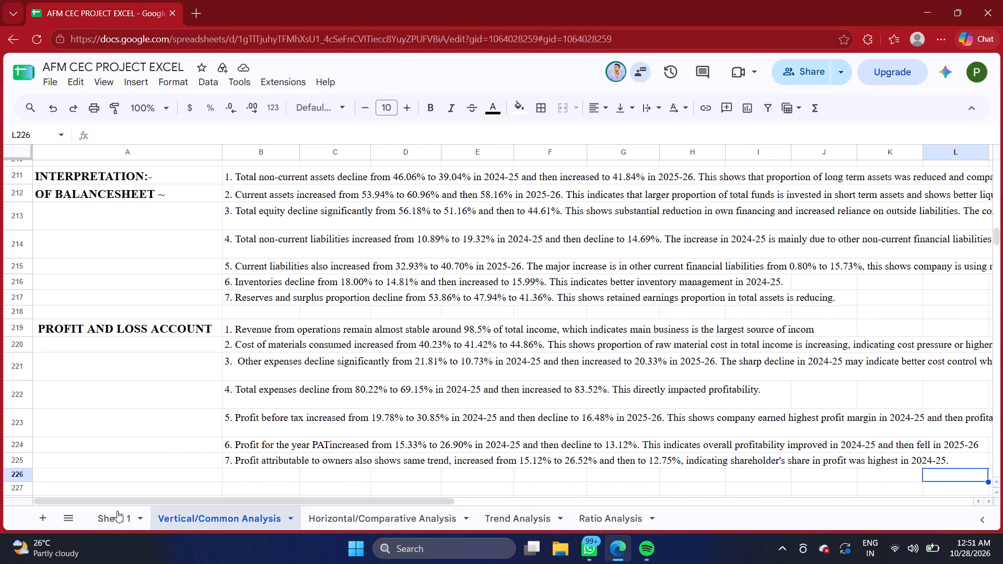
# Look over Sheet 1 and the Horizontal/Comparative, Trend and Ratio Analysis sheets, including their interpretation sections.
pyautogui.click(117, 511)
pyautogui.scroll(2, 188, 320)
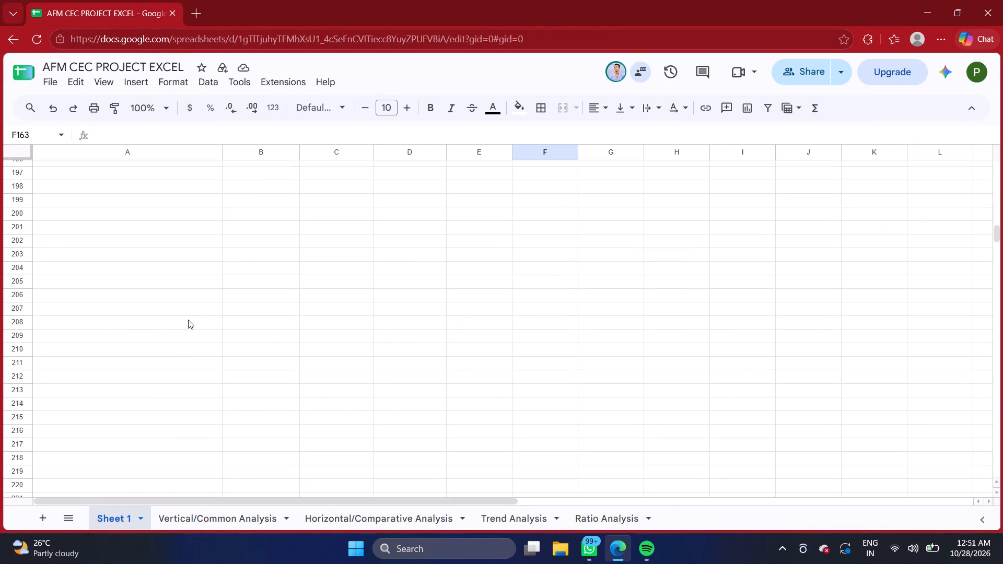
pyautogui.scroll(4, 188, 320)
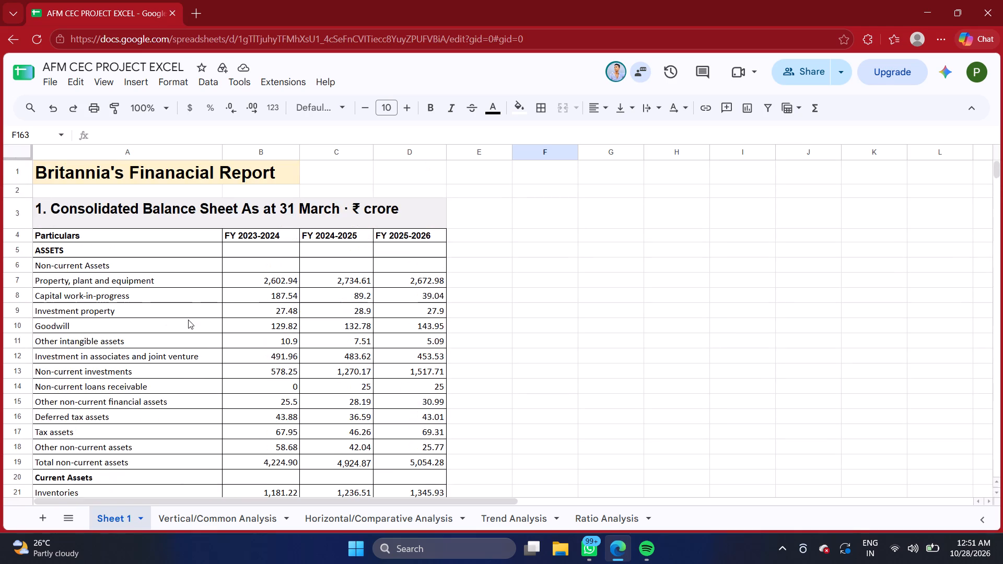
pyautogui.scroll(-1, 188, 320)
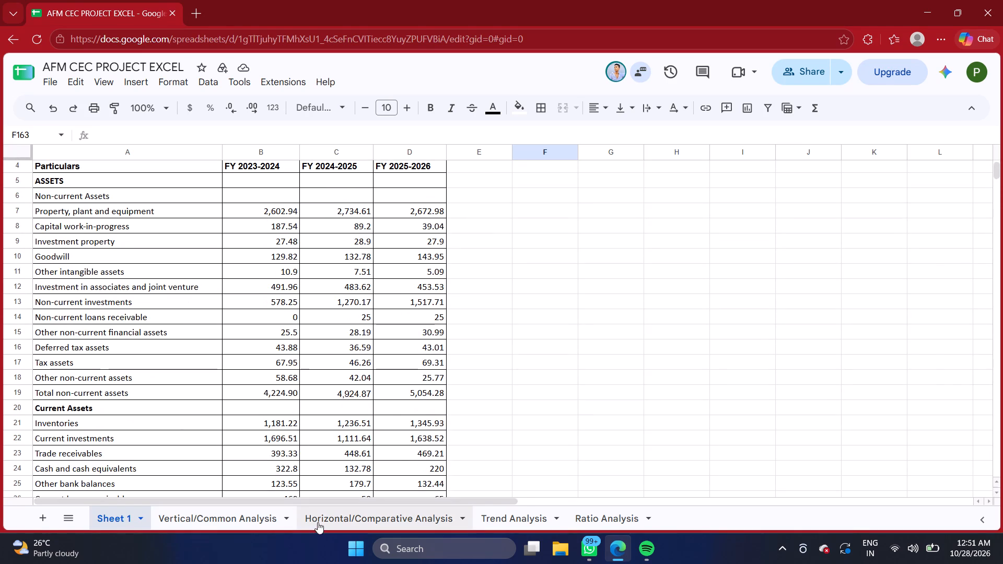
pyautogui.click(322, 519)
pyautogui.scroll(-2, 302, 406)
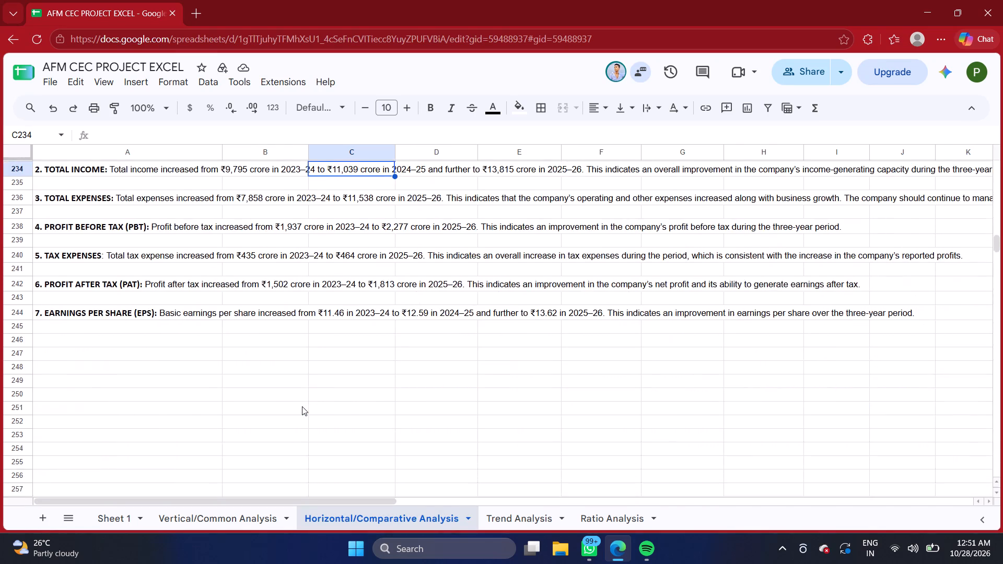
pyautogui.hscroll(1, 302, 406)
pyautogui.click(379, 411)
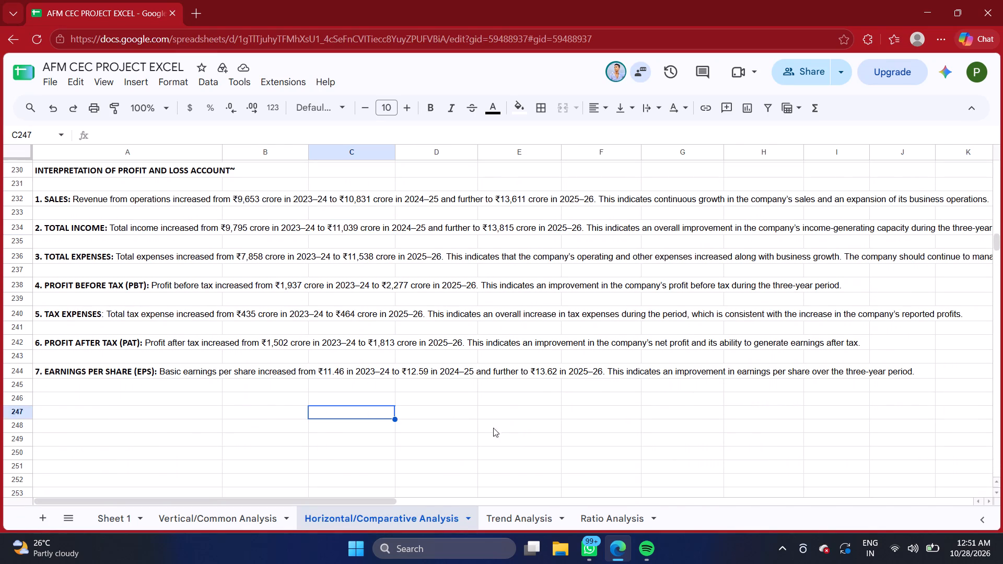
pyautogui.click(500, 510)
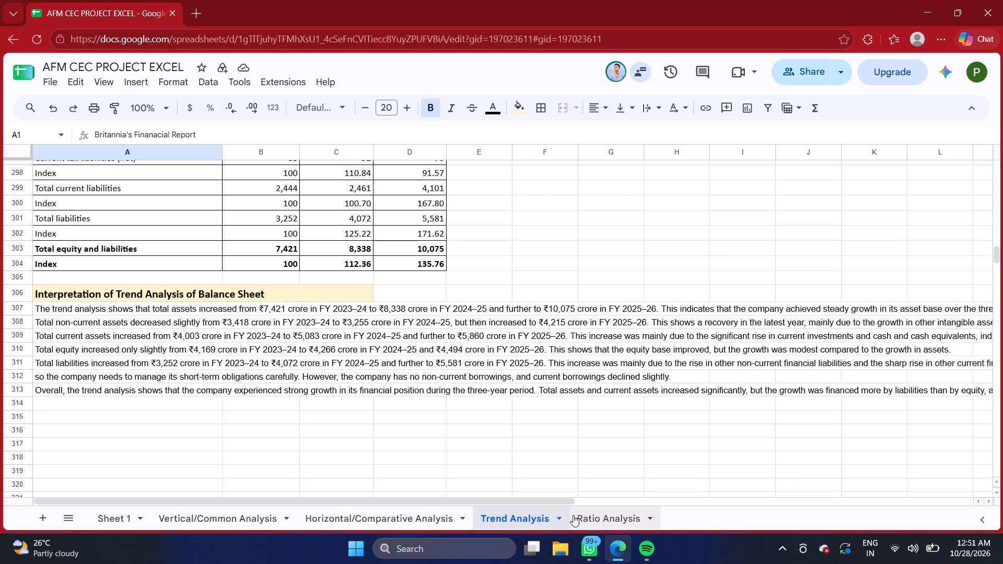
pyautogui.click(591, 523)
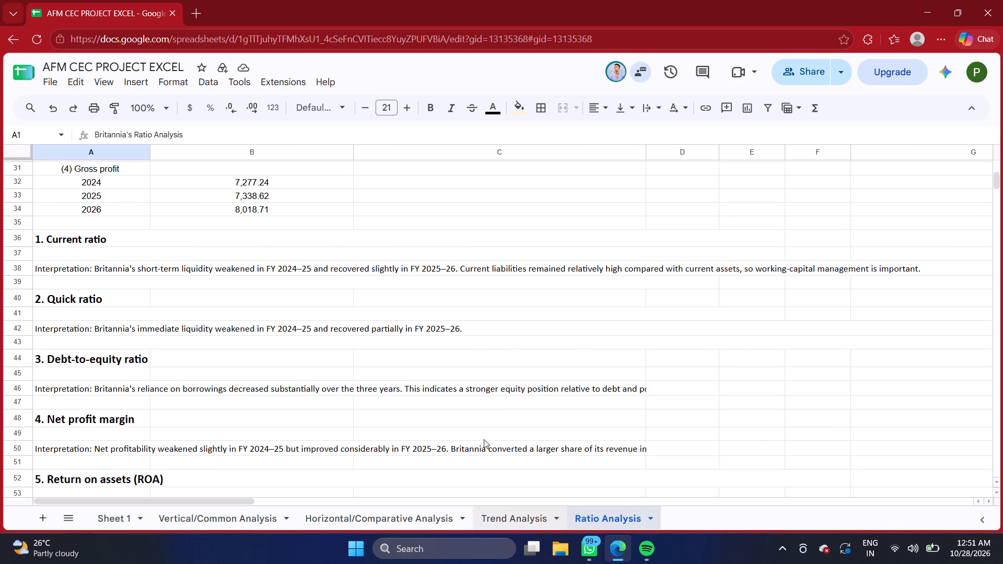
pyautogui.moveTo(531, 503); pyautogui.dragTo(523, 509)
pyautogui.click(523, 509)
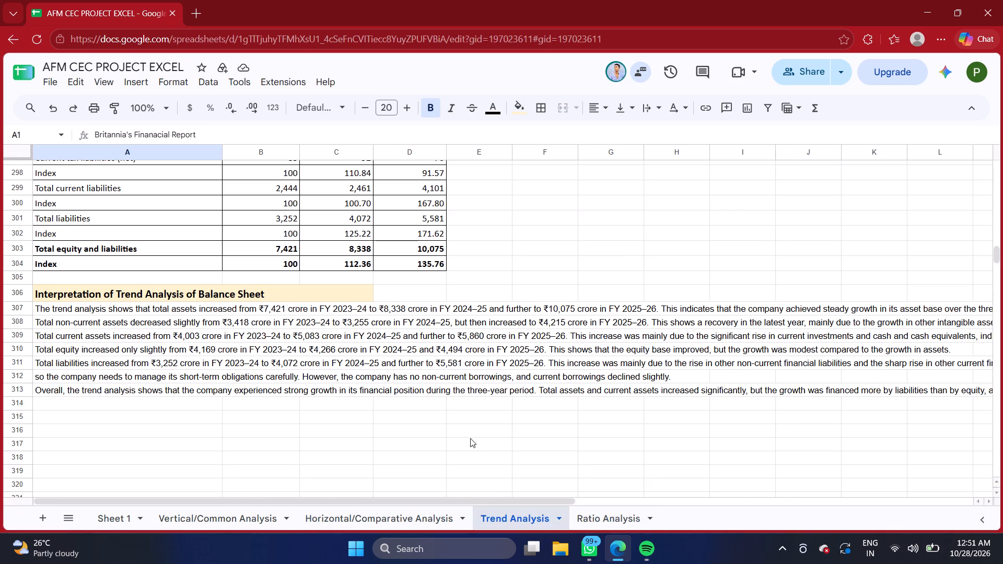
pyautogui.scroll(1, 353, 460)
pyautogui.scroll(-1, 353, 460)
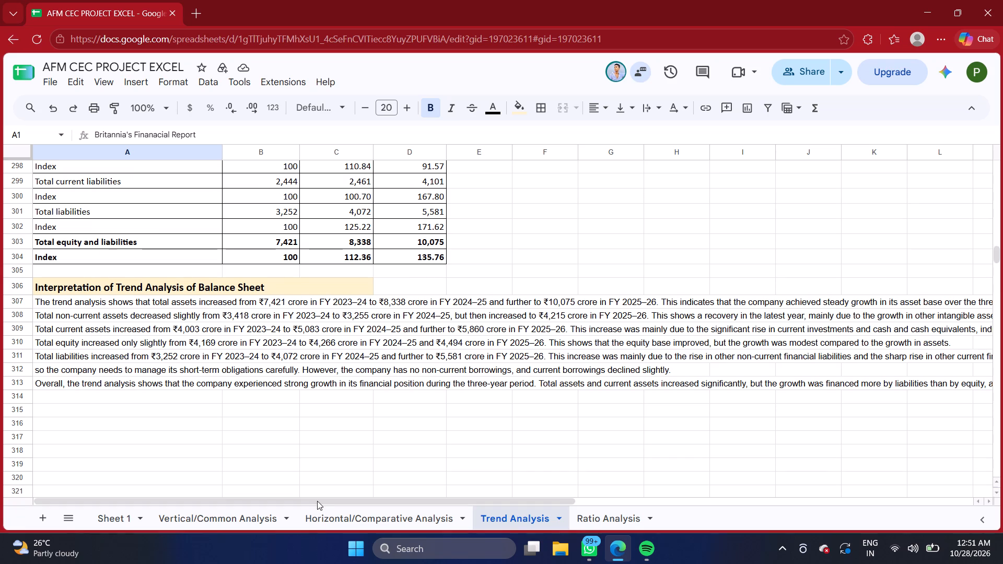
# Compare the interpretation headings and layout on the Vertical/Common Analysis sheet with those on the Horizontal/Comparative Analysis sheet.
pyautogui.click(249, 521)
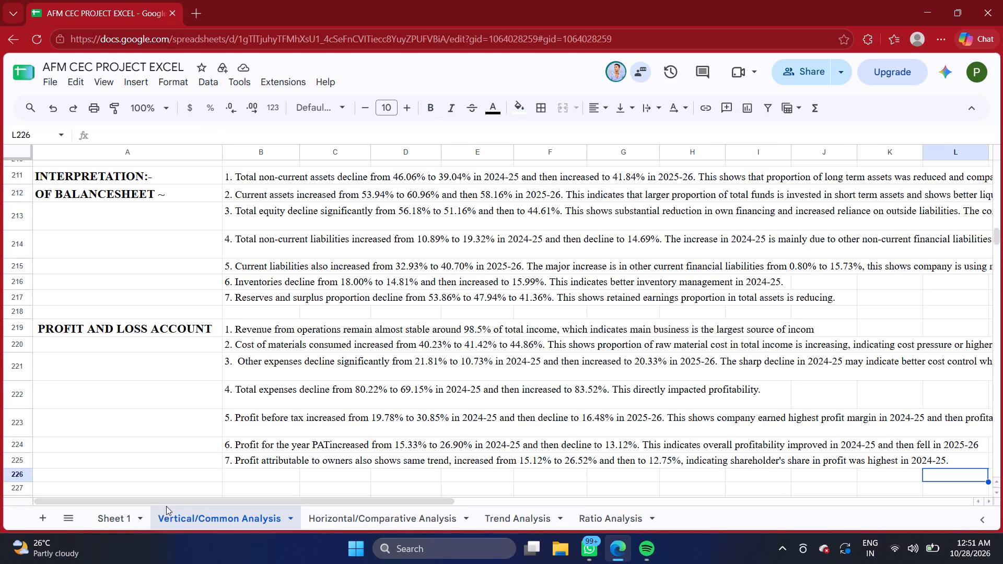
pyautogui.scroll(2, 251, 427)
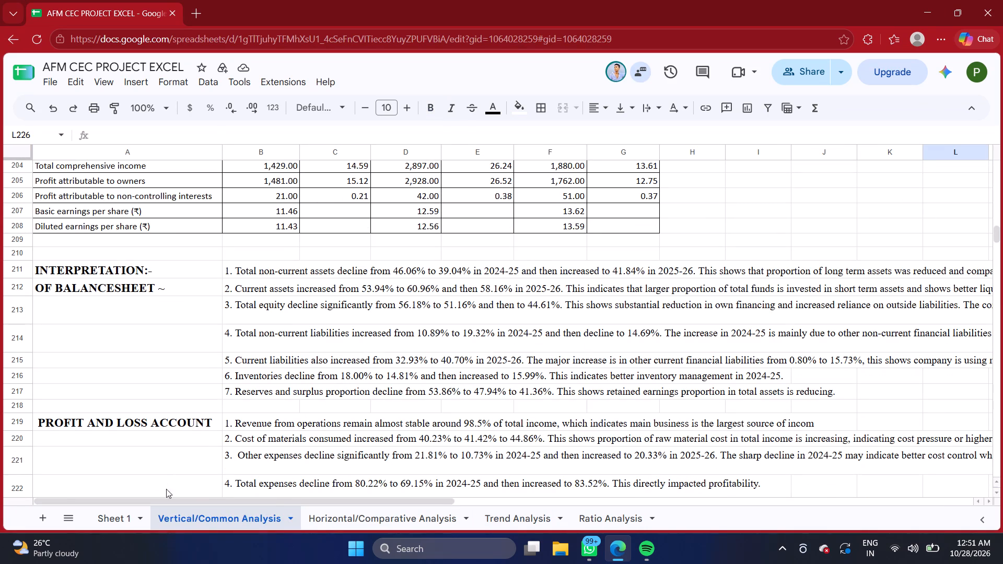
pyautogui.click(344, 513)
pyautogui.scroll(1, 316, 374)
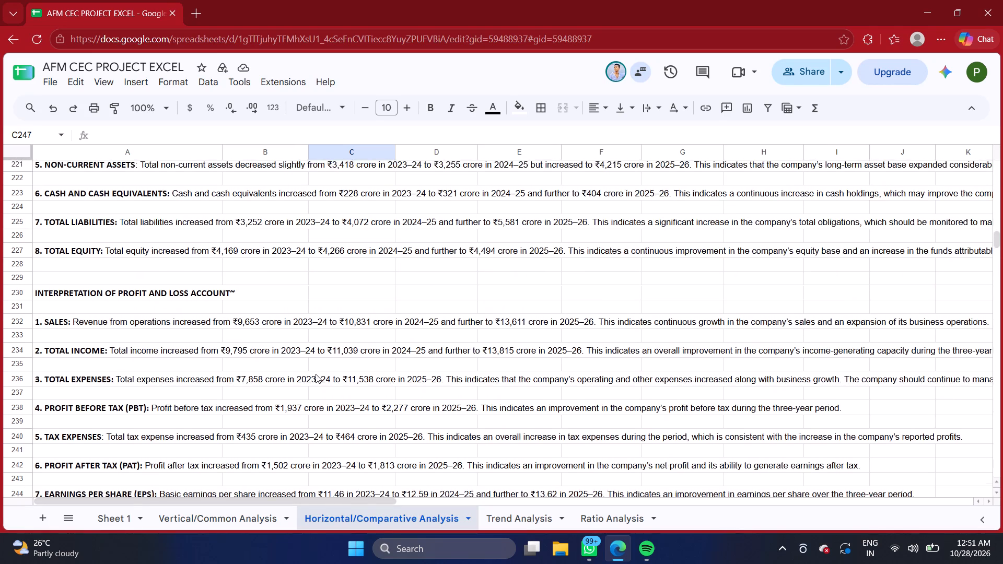
pyautogui.scroll(3, 316, 374)
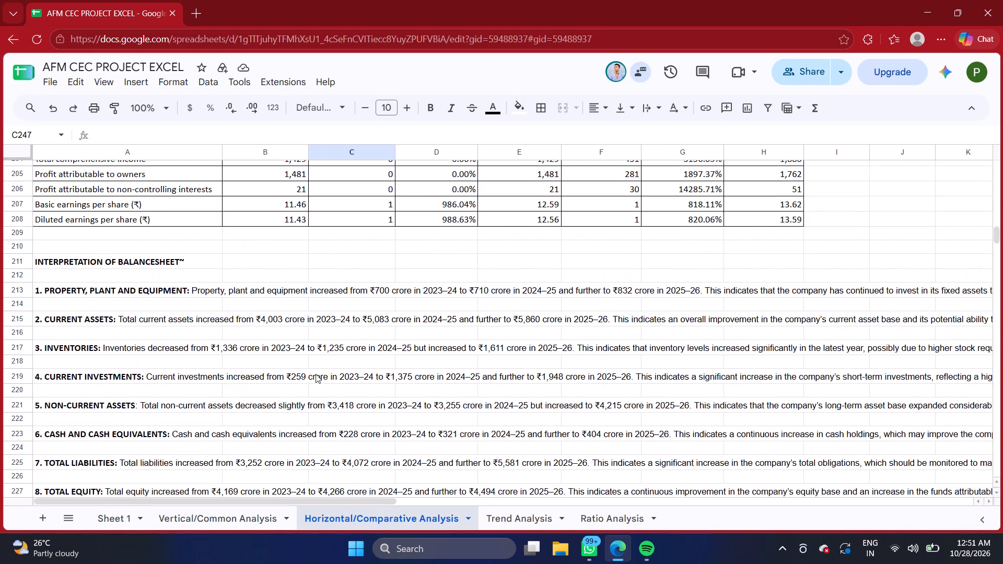
pyautogui.scroll(-2, 316, 374)
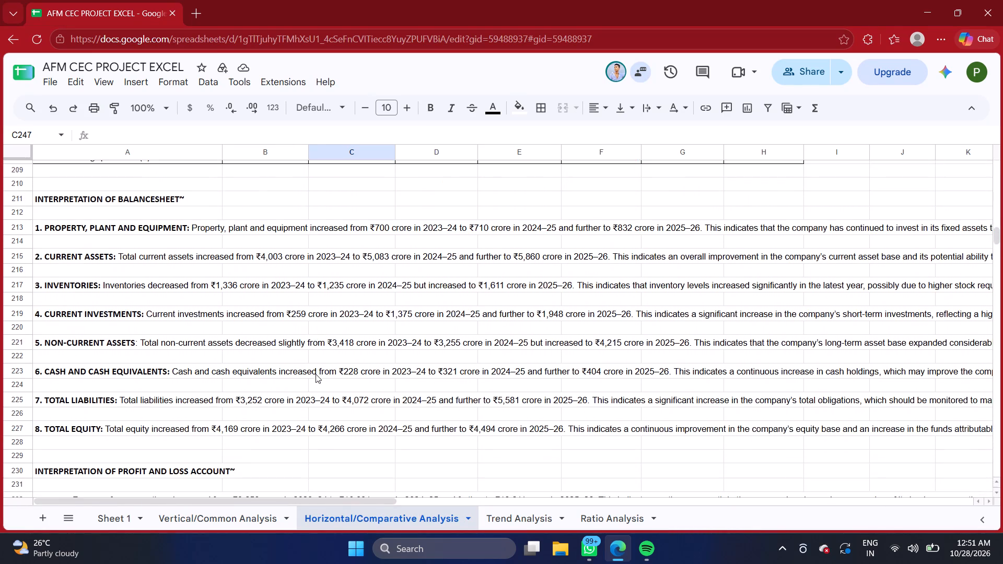
pyautogui.scroll(-1, 316, 374)
pyautogui.scroll(-1, 220, 367)
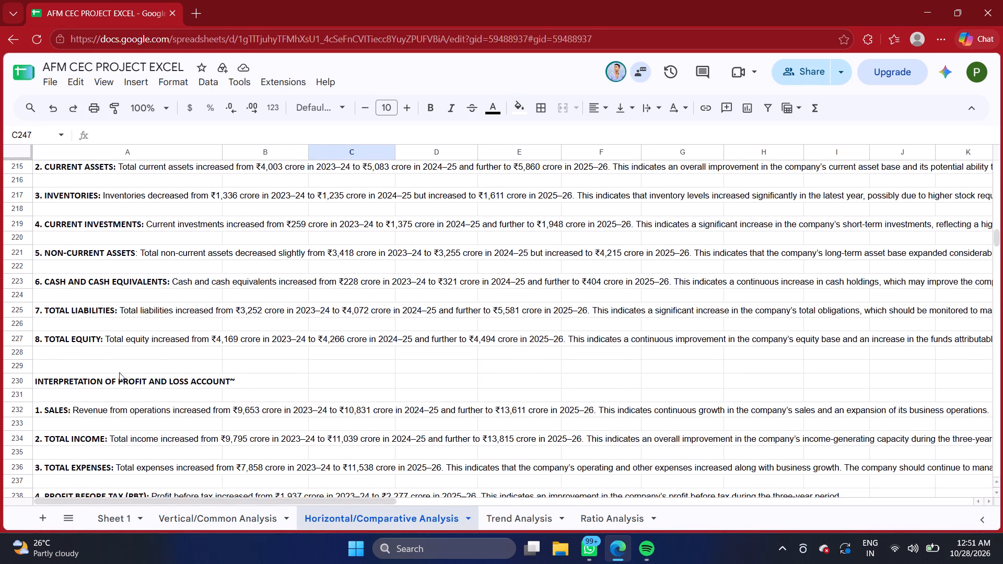
# Copy the word INTERPRETATION from heading A230 on the Horizontal/Comparative Analysis sheet to the start of the Vertical/Common Analysis heading in A219.
pyautogui.tripleClick(78, 378)
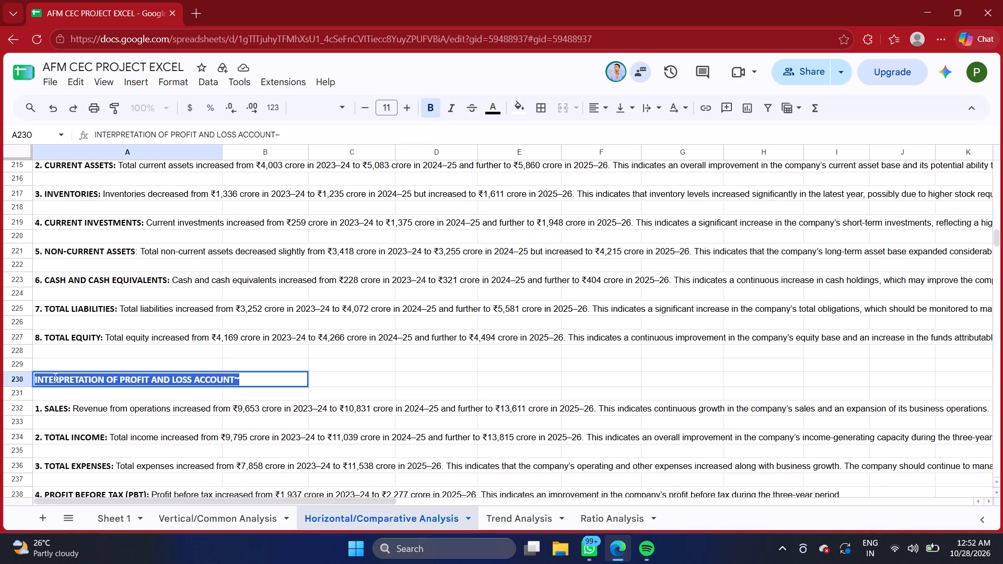
pyautogui.doubleClick(59, 381)
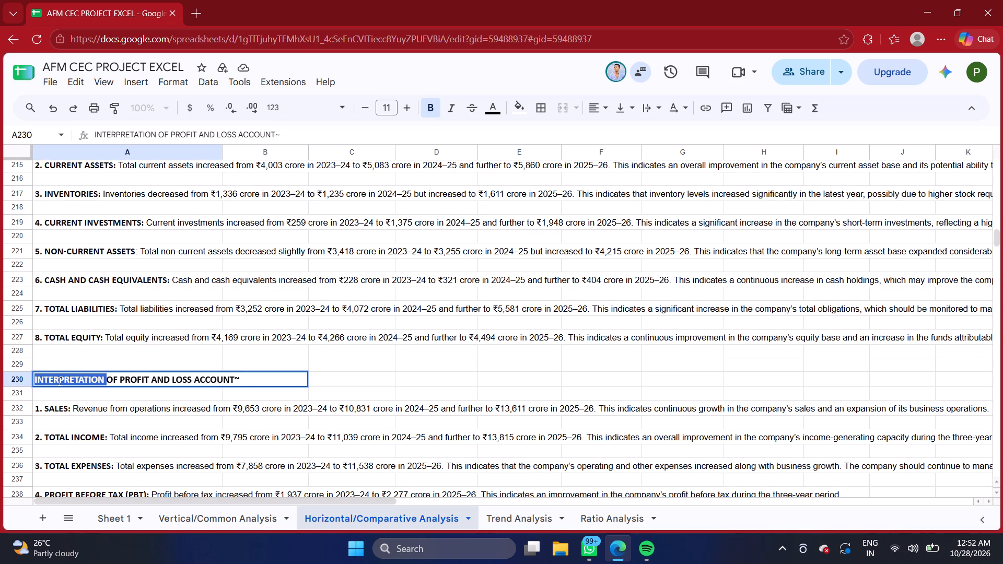
pyautogui.hotkey('ctrl', 'c')
pyautogui.click(176, 514)
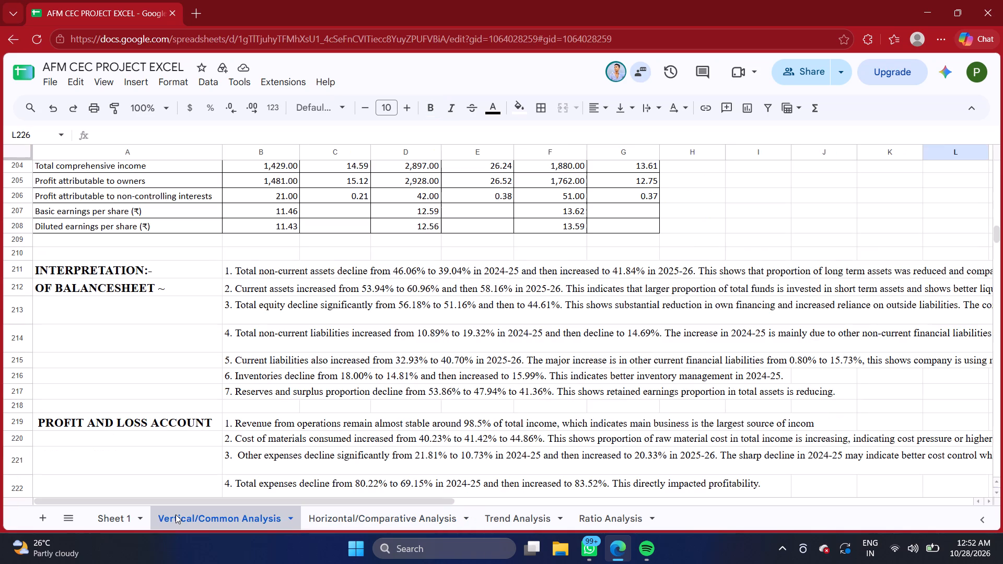
pyautogui.hscroll(1, 41, 414)
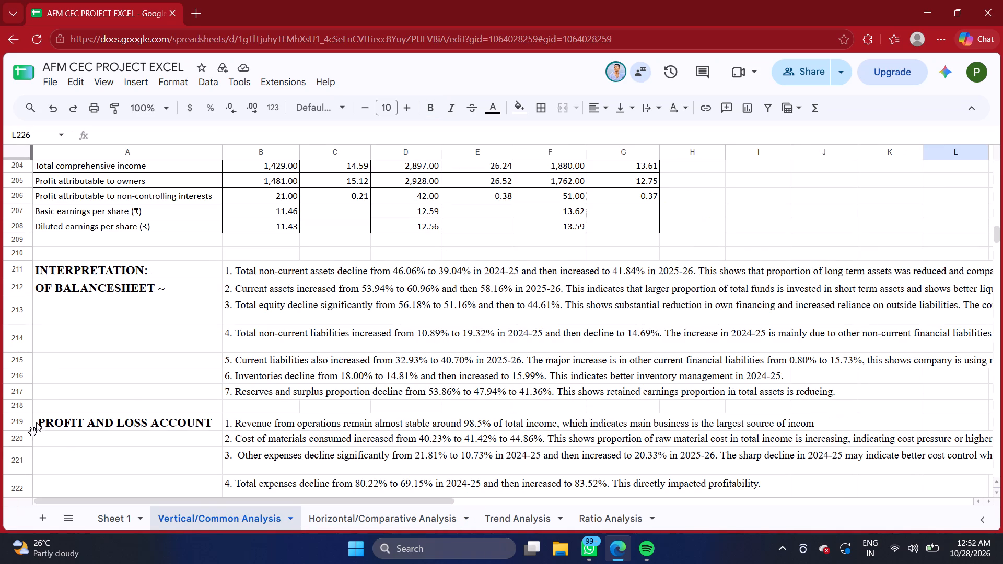
pyautogui.click(36, 422)
pyautogui.doubleClick(36, 422)
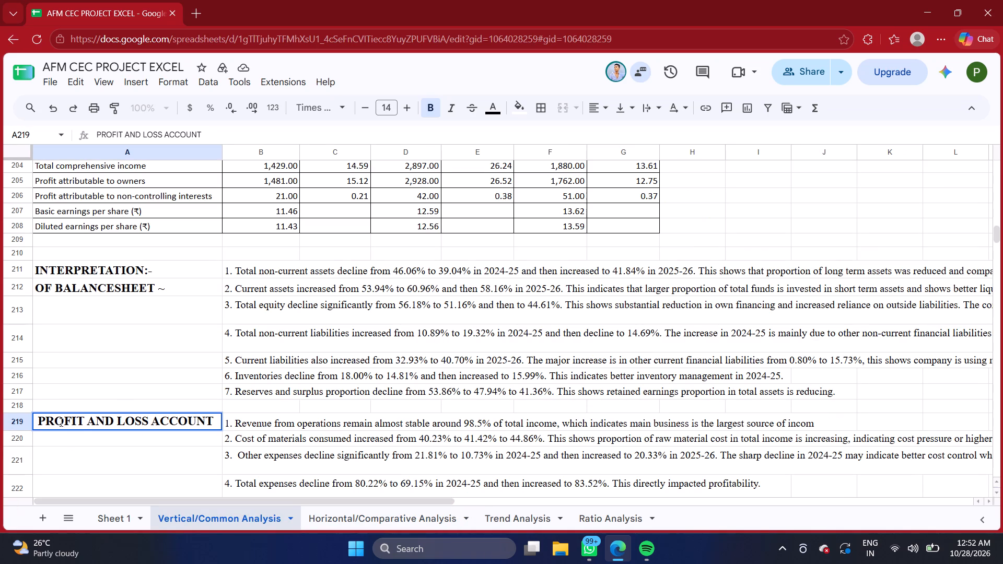
pyautogui.click(37, 419)
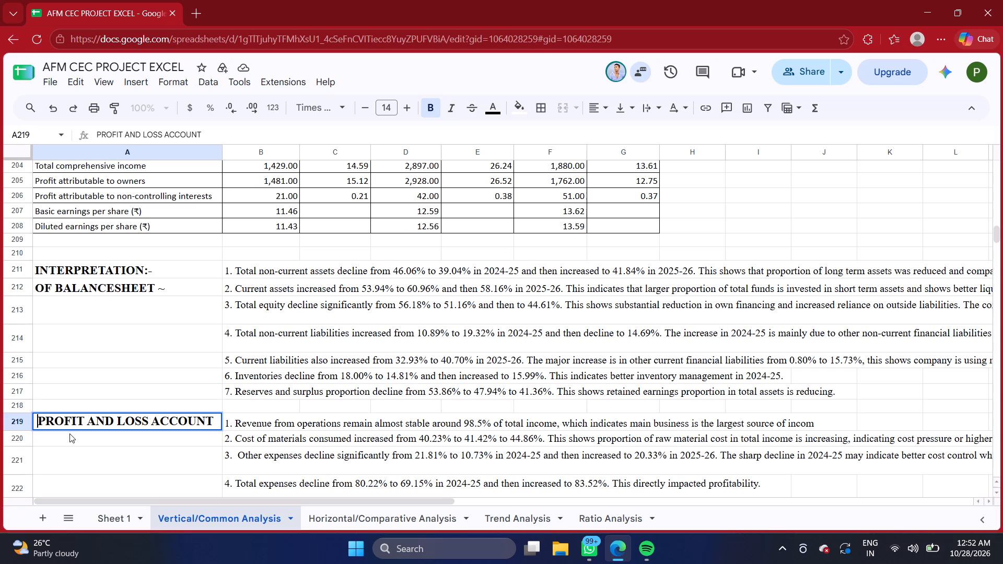
pyautogui.hotkey('ctrl', 'v')
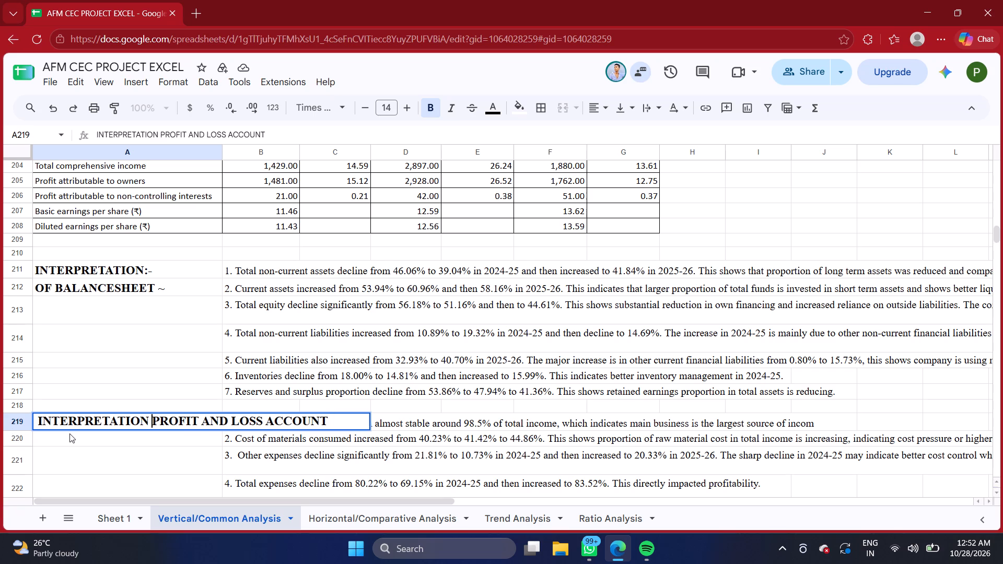
# Insert OF with a following space in A219 so the heading reads INTERPRETATION OF PROFIT AND LOSS ACCOUNT.
pyautogui.click(333, 420)
pyautogui.click(152, 425)
pyautogui.hotkey('shift', 'o')
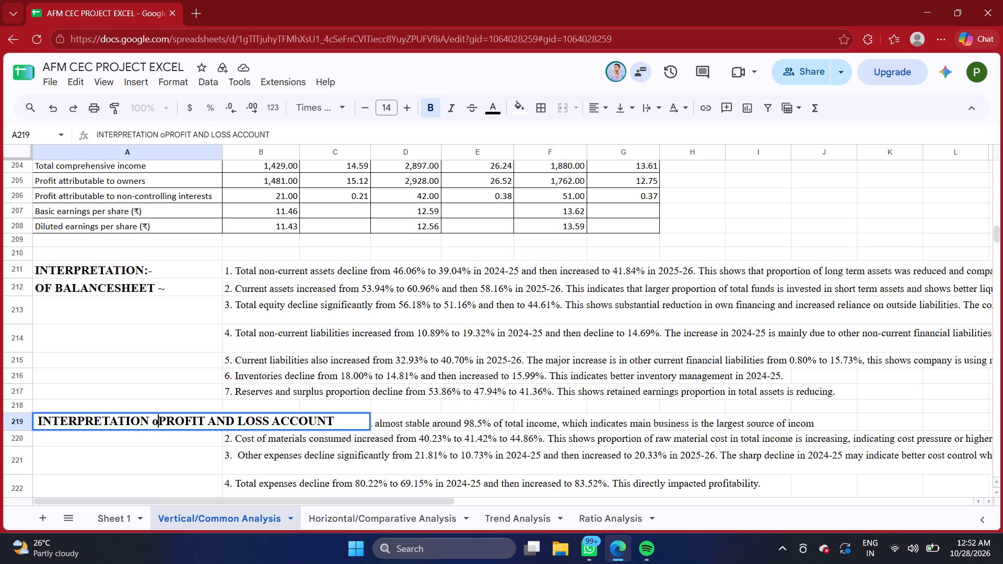
pyautogui.press('BackSpace')
pyautogui.write('OF')
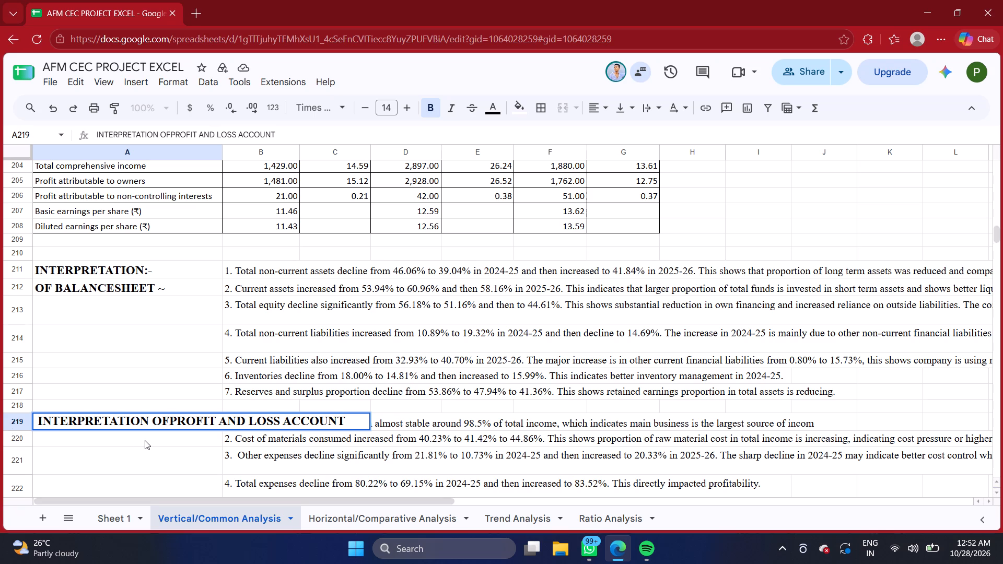
pyautogui.click(361, 425)
pyautogui.press('Return')
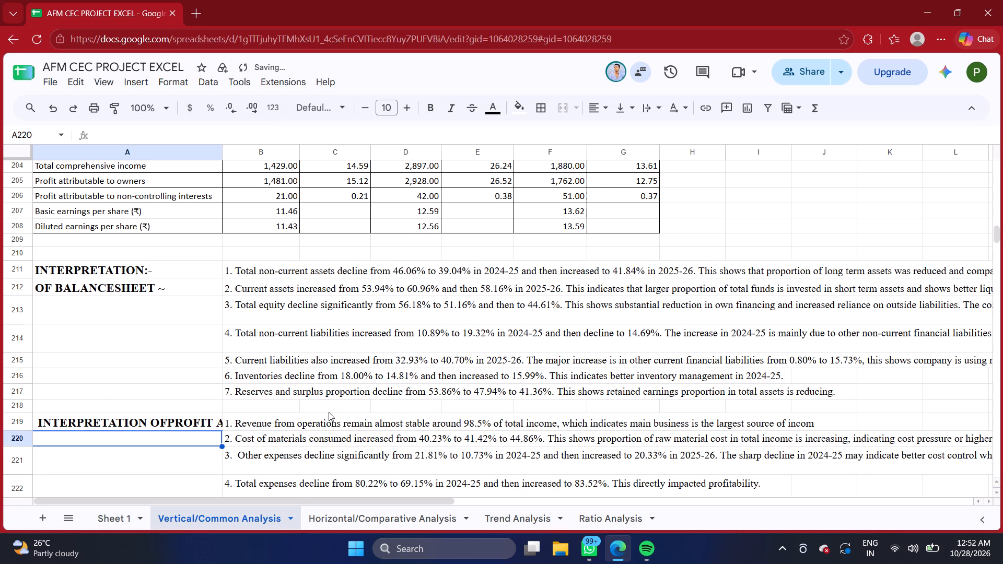
pyautogui.doubleClick(162, 419)
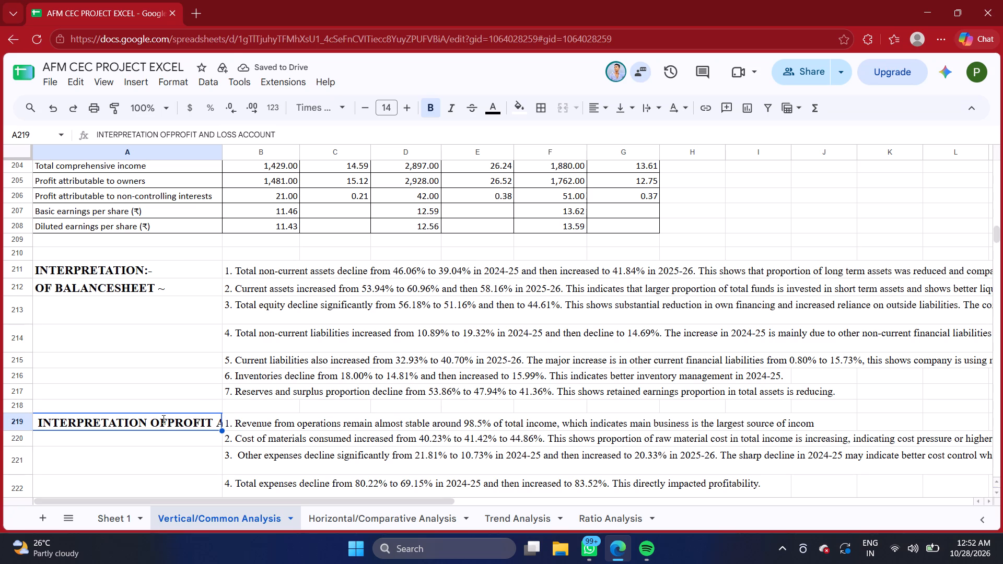
pyautogui.click(168, 421)
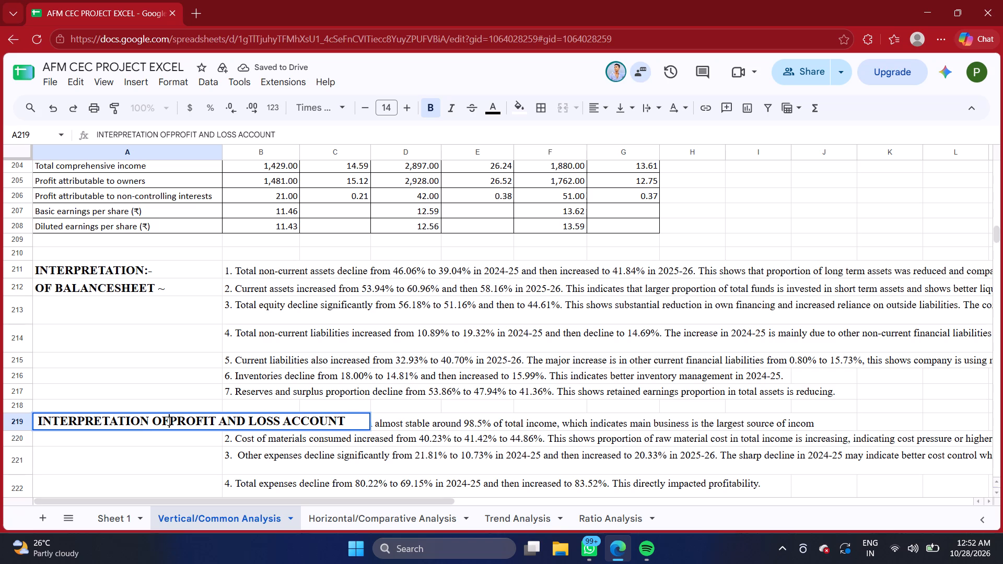
pyautogui.press('space')
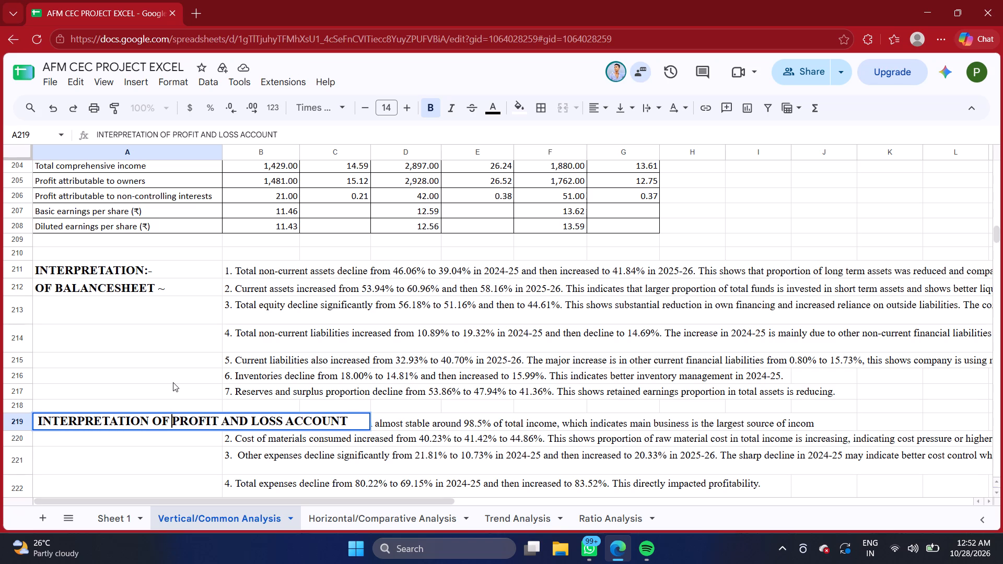
pyautogui.click(173, 382)
pyautogui.tripleClick(169, 420)
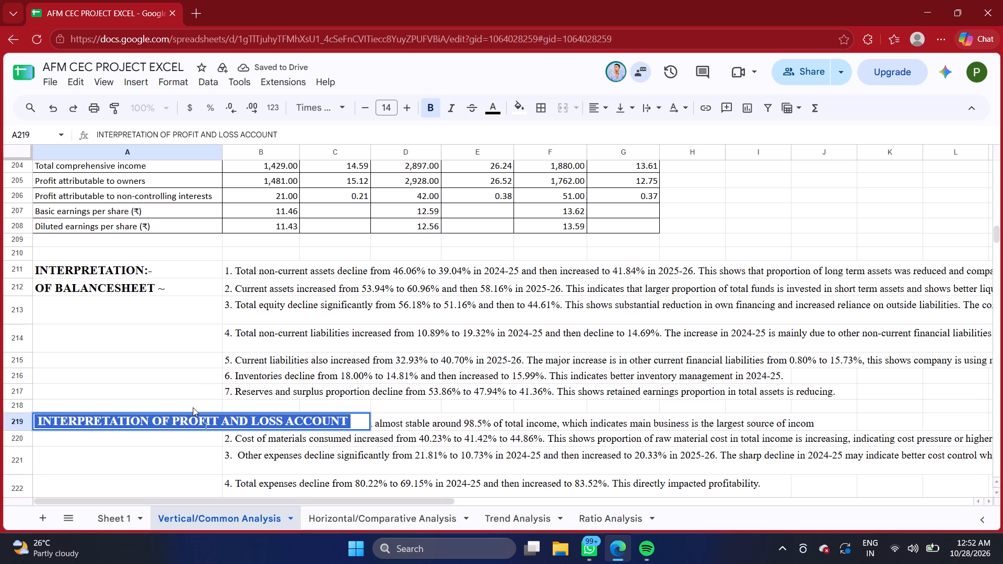
pyautogui.click(188, 387)
pyautogui.doubleClick(168, 419)
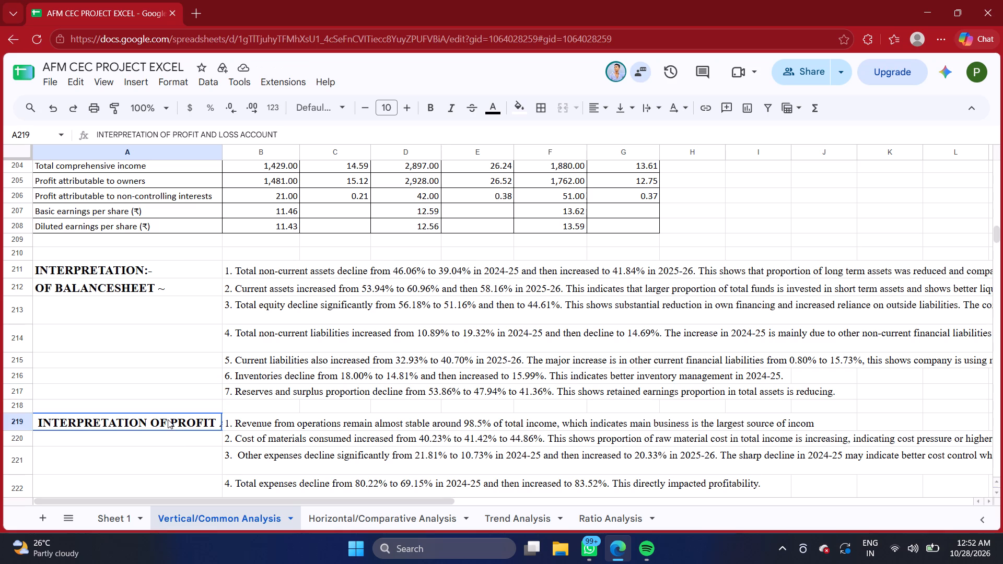
pyautogui.click(193, 452)
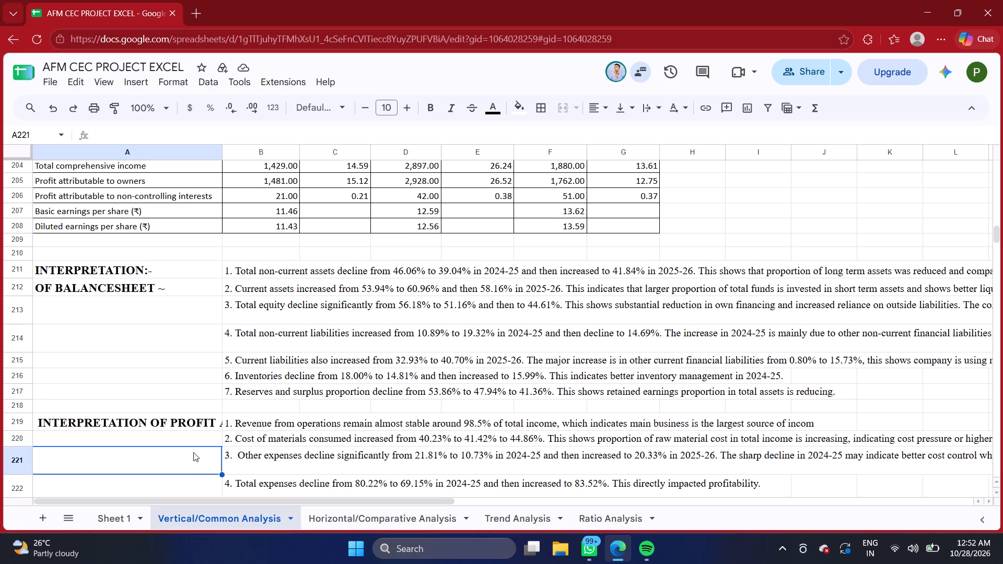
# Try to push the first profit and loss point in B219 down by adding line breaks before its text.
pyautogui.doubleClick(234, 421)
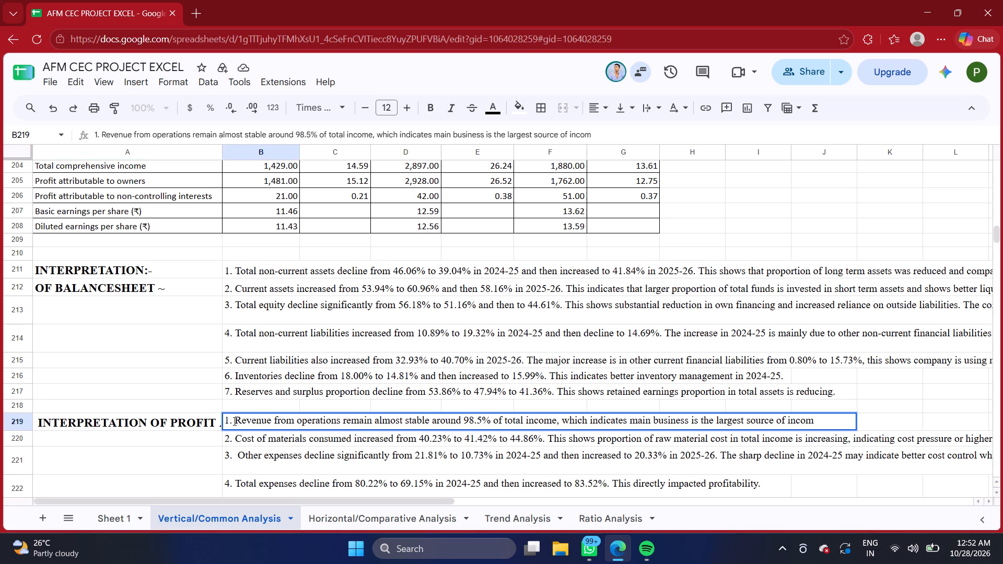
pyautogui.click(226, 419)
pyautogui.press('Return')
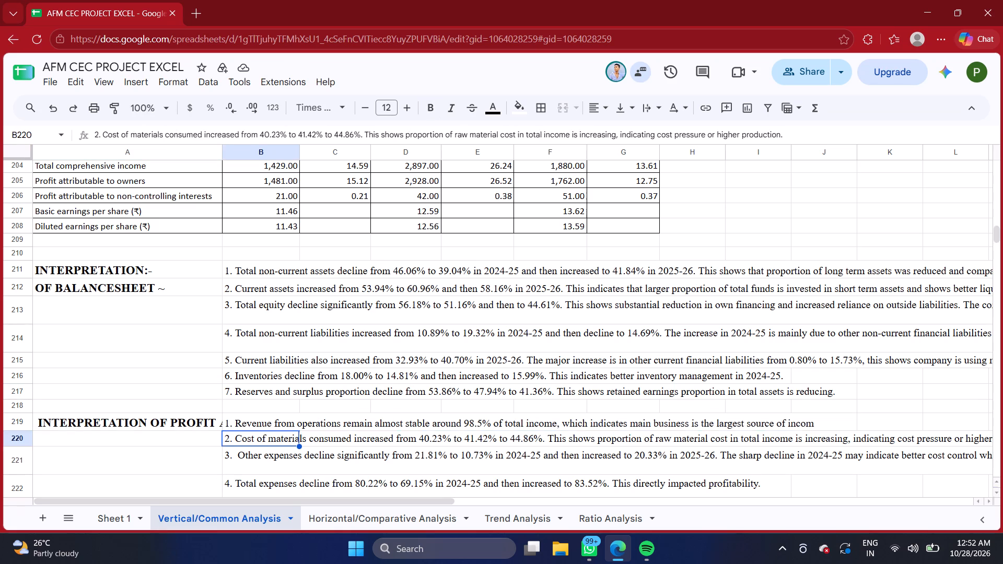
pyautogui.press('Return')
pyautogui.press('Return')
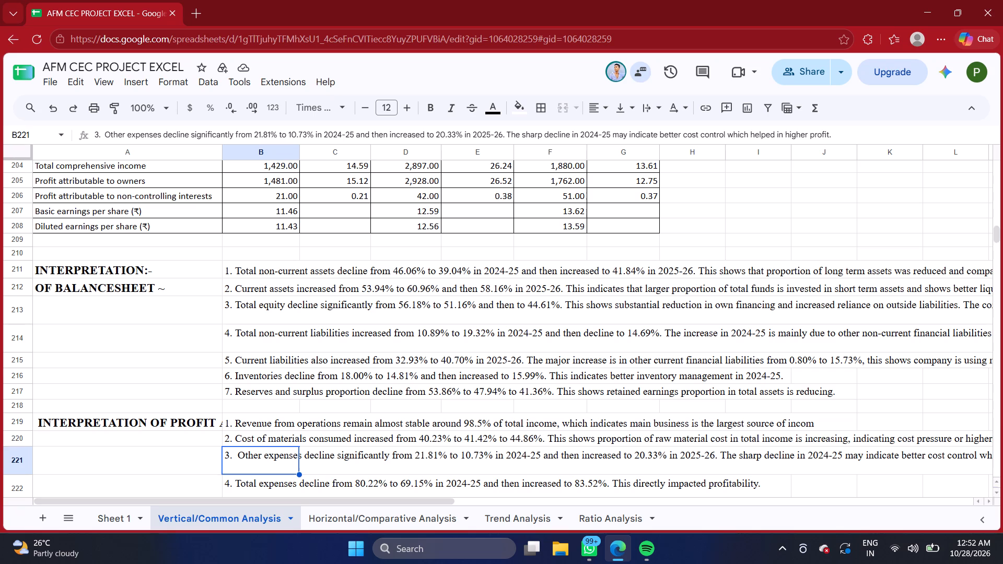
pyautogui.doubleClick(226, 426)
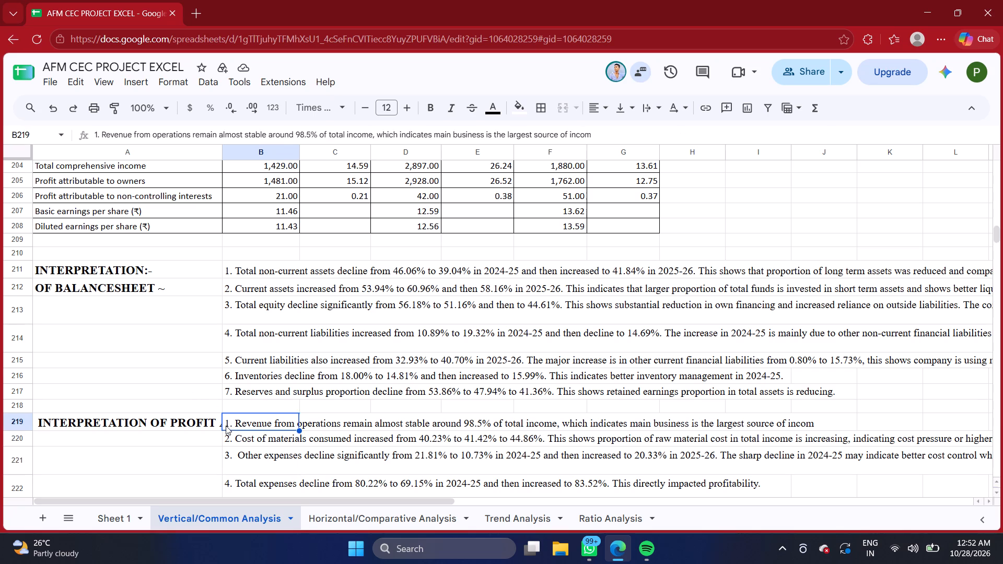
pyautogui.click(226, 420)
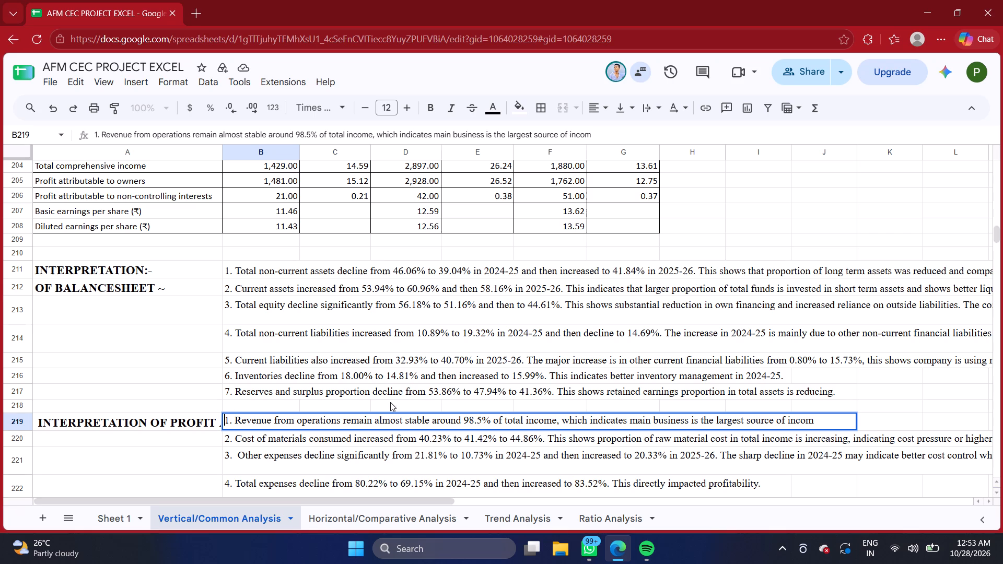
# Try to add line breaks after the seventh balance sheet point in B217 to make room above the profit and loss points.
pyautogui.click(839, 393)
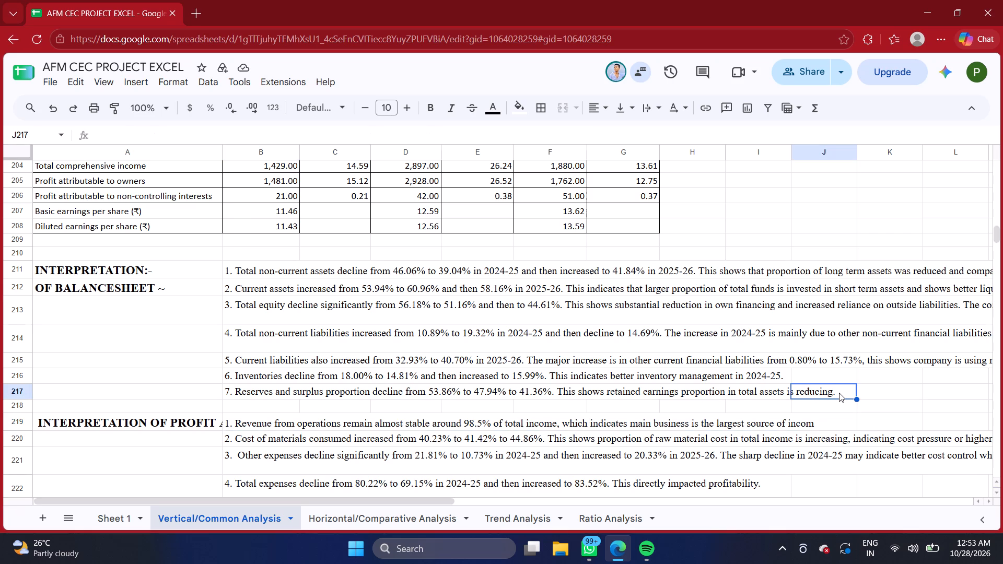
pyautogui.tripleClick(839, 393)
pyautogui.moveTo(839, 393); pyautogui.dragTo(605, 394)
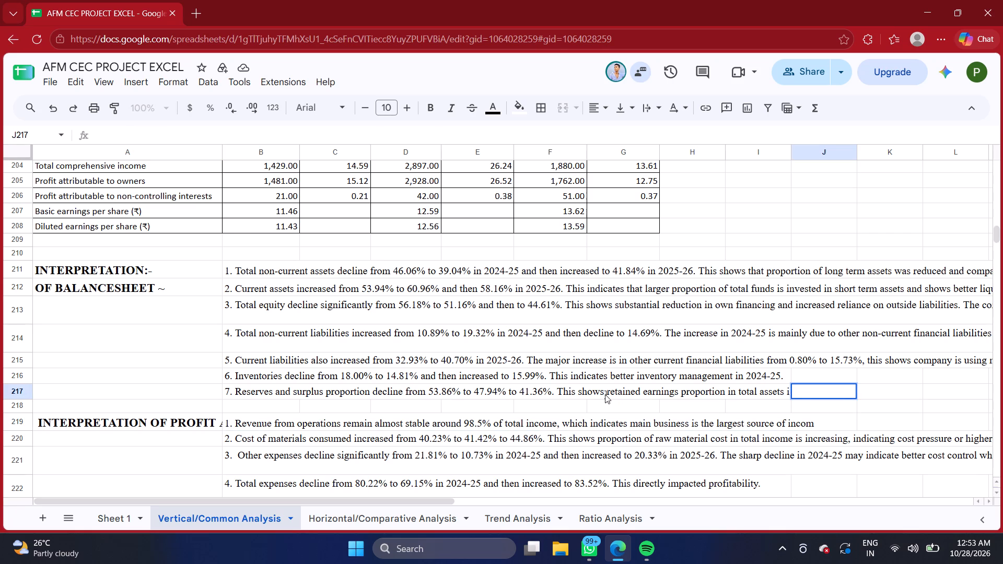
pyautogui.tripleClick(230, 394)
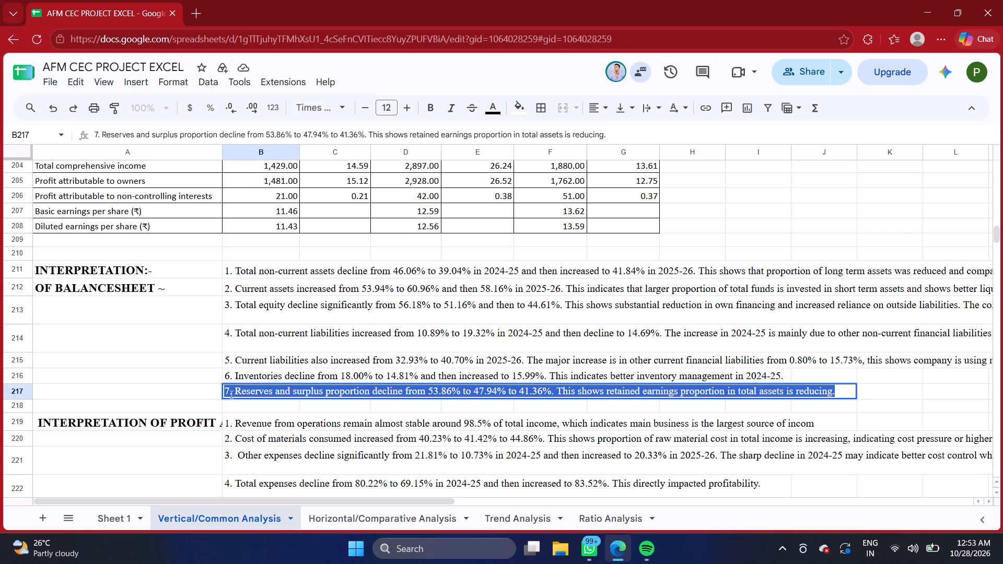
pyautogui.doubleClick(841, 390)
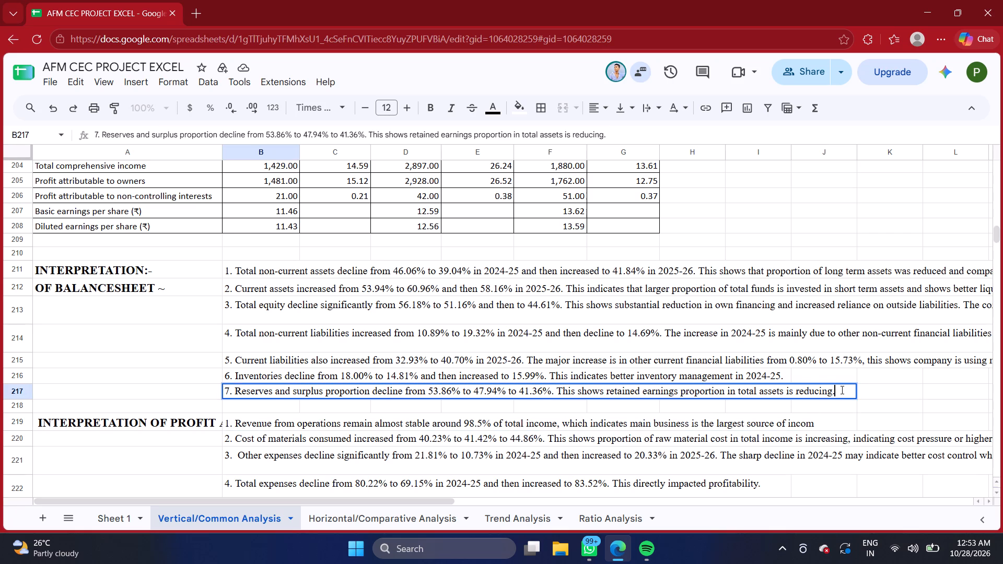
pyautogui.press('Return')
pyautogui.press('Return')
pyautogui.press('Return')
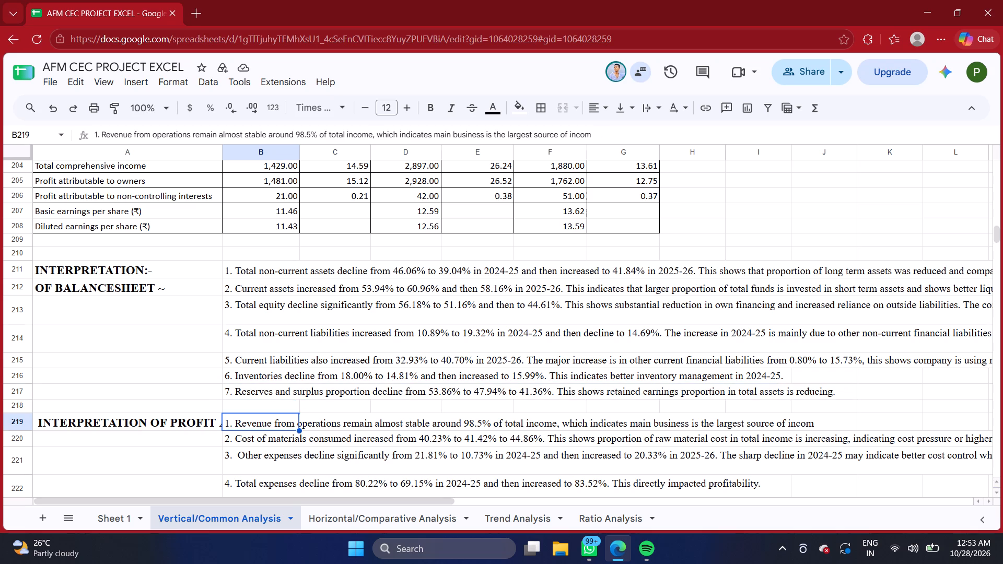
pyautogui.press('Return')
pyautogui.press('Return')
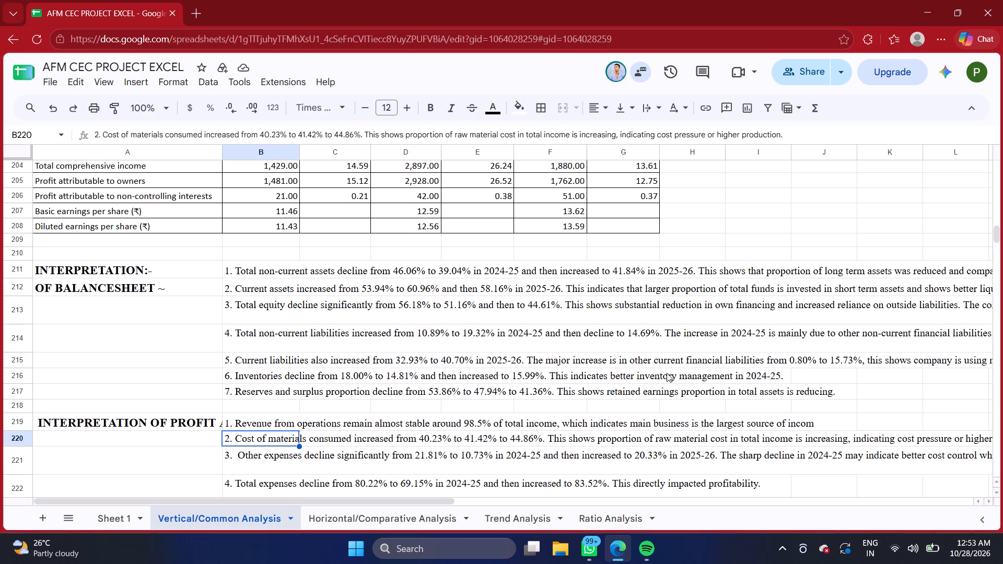
# Delete INTERPRETATION OF and the leading spaces from the heading in A219, leaving only PROFIT AND LOSS ACCOUNT.
pyautogui.doubleClick(148, 418)
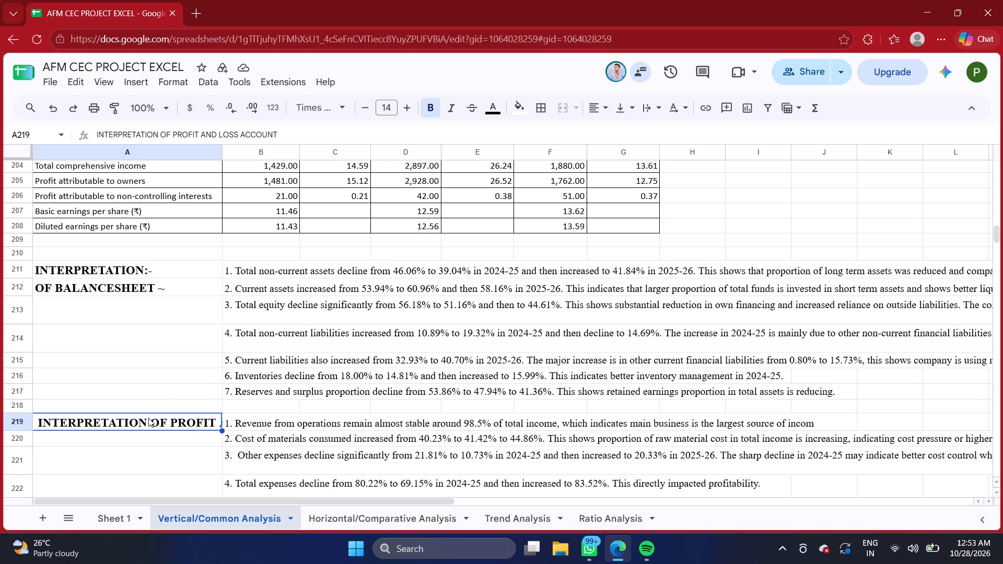
pyautogui.click(171, 419)
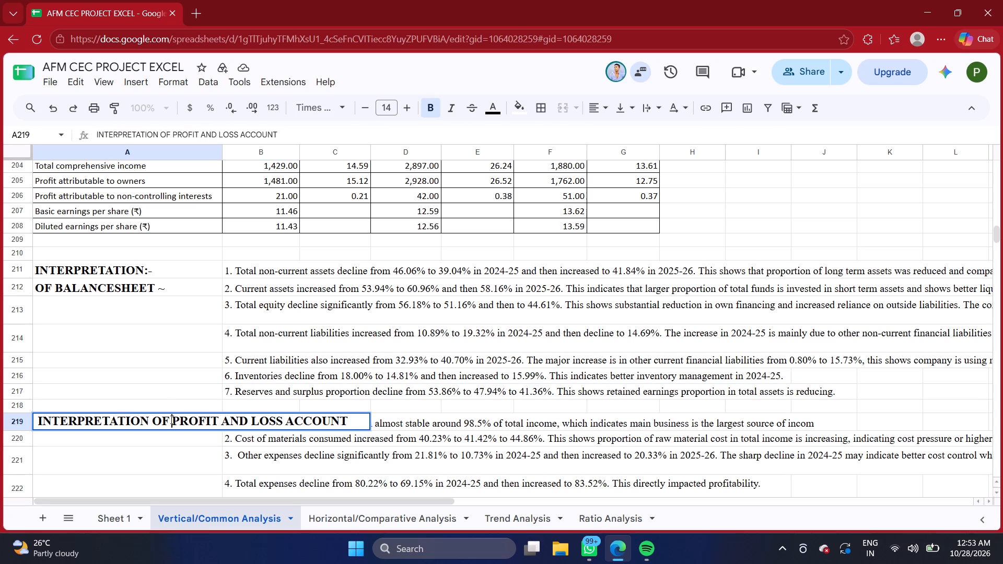
pyautogui.press('BackSpace')
pyautogui.press('BackSpace')
pyautogui.press('BackSpace')
pyautogui.press('BackSpace')
pyautogui.press('BackSpace')
pyautogui.press('BackSpace')
pyautogui.press('BackSpace')
pyautogui.press('BackSpace')
pyautogui.press('BackSpace')
pyautogui.press('BackSpace')
pyautogui.press('BackSpace')
pyautogui.press('BackSpace')
pyautogui.press('BackSpace')
pyautogui.press('BackSpace')
pyautogui.press('BackSpace')
pyautogui.press('BackSpace')
pyautogui.press('BackSpace')
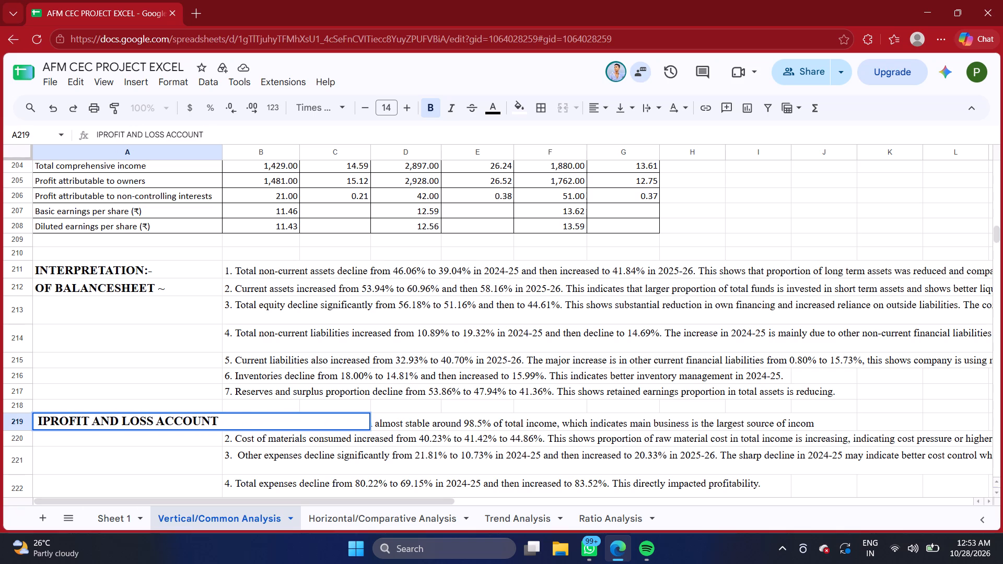
pyautogui.press('BackSpace')
pyautogui.press('BackSpace')
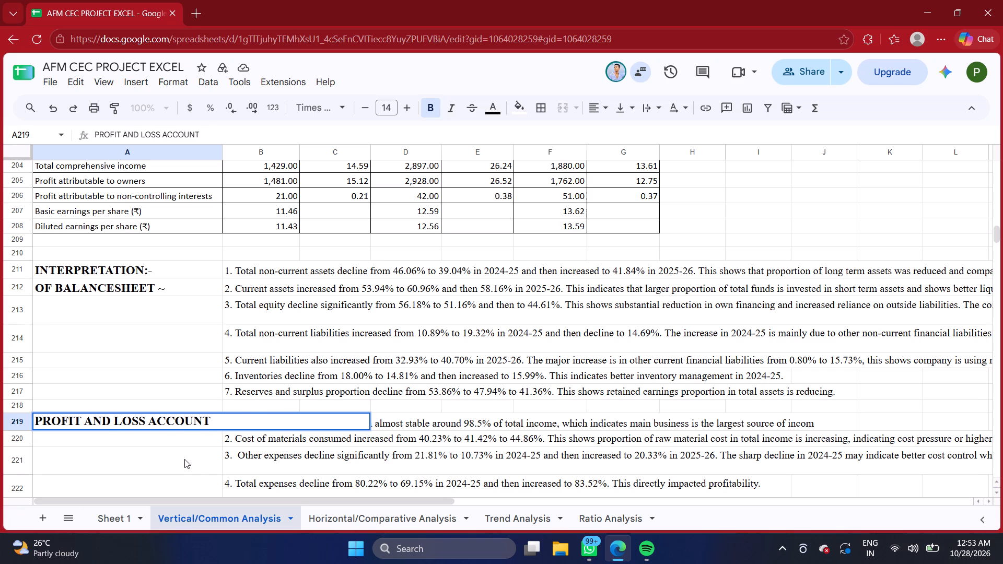
pyautogui.click(184, 459)
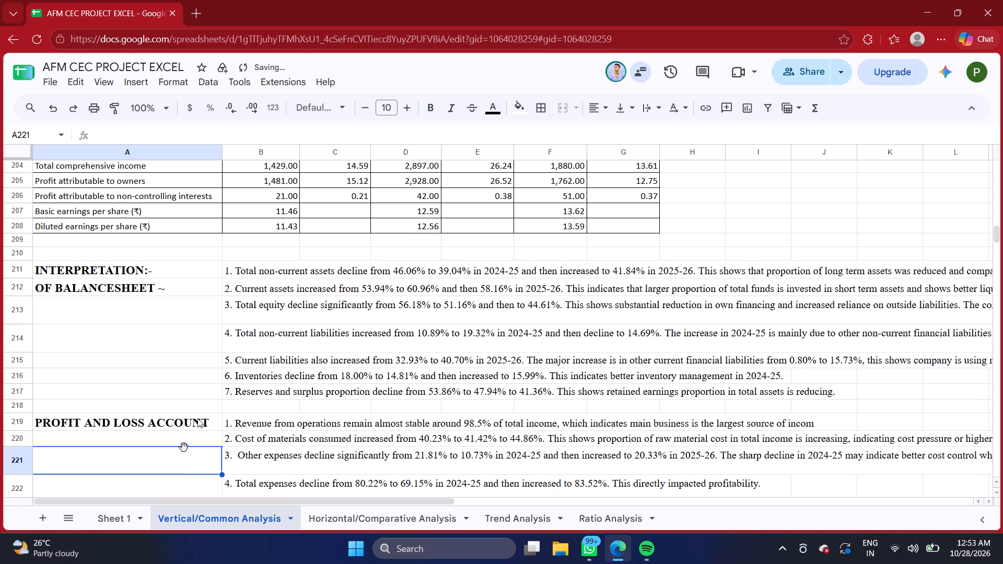
# Compare the interpretation headings on the Horizontal/Comparative Analysis sheet with headings A211, A212 and A219 on the Vertical/Common Analysis sheet.
pyautogui.click(318, 517)
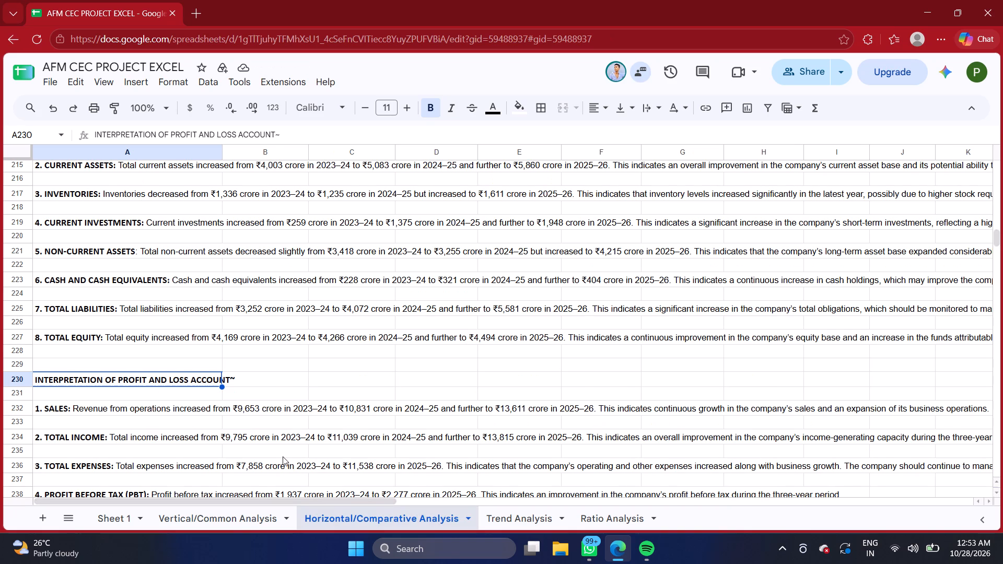
pyautogui.scroll(2, 283, 456)
pyautogui.scroll(-1, 283, 456)
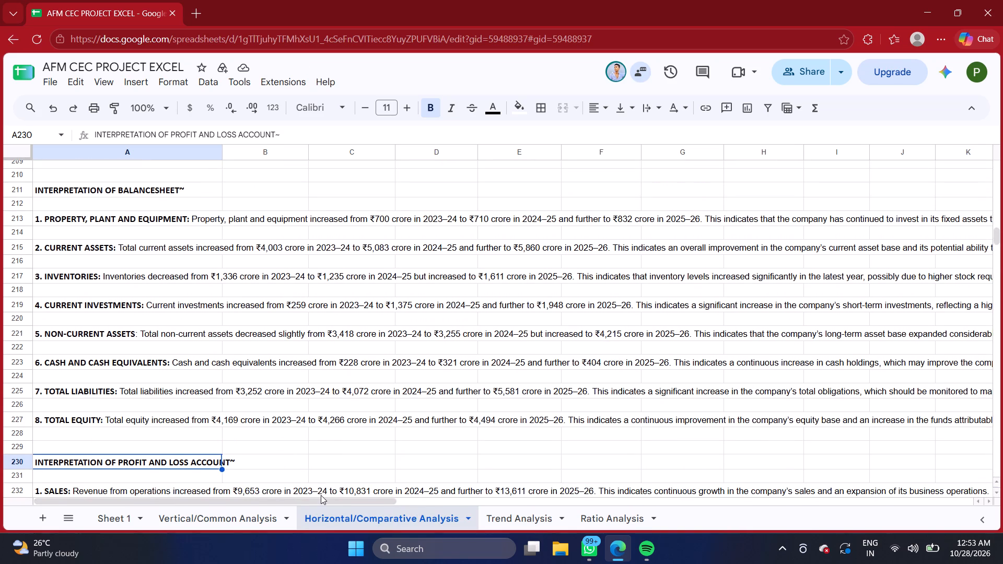
pyautogui.click(265, 511)
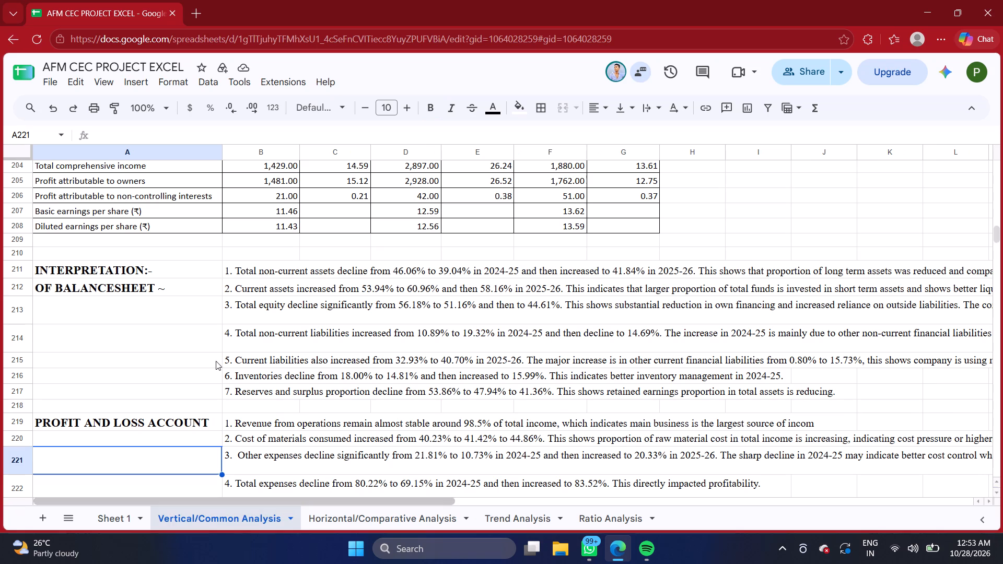
pyautogui.click(253, 278)
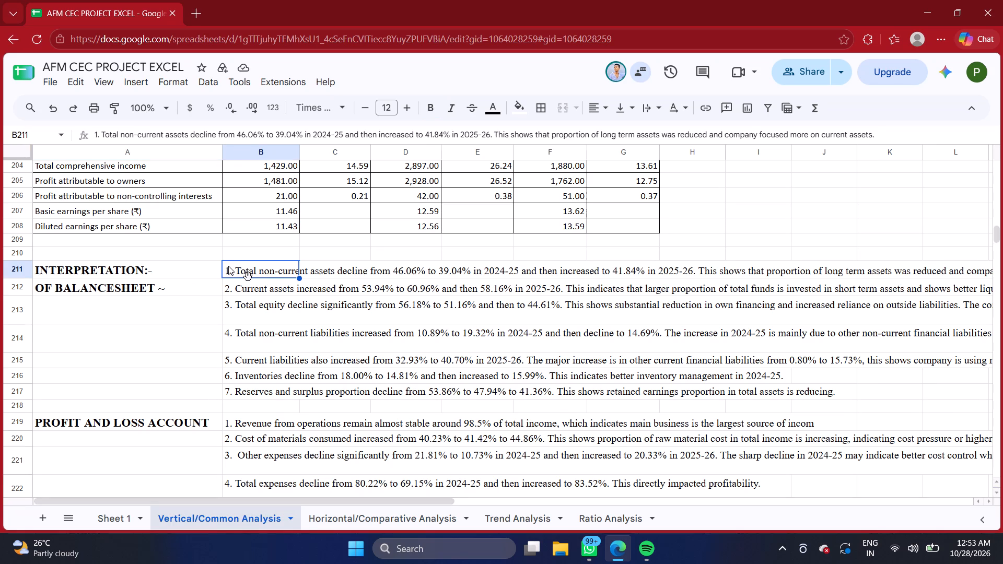
pyautogui.click(172, 287)
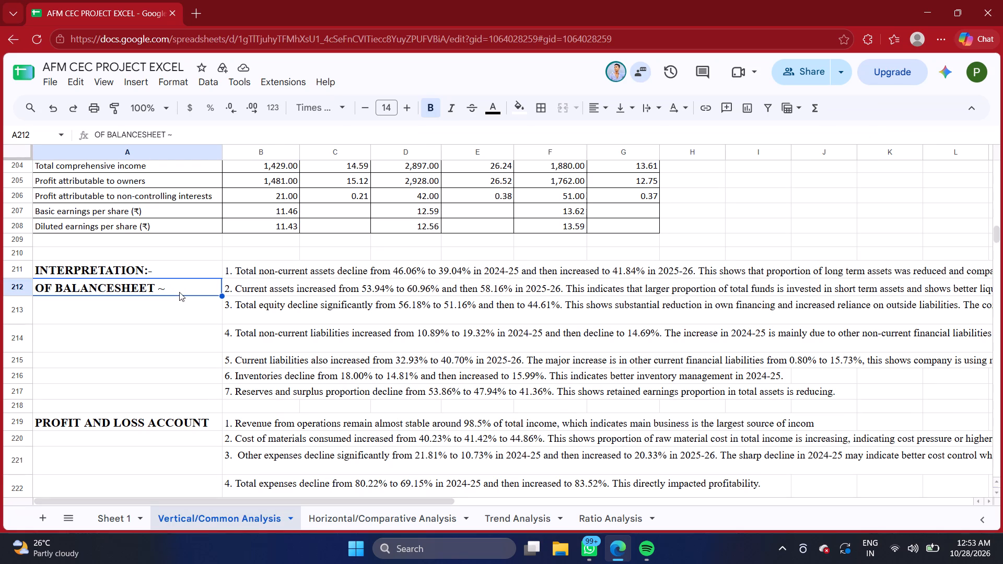
pyautogui.click(191, 276)
pyautogui.click(191, 285)
pyautogui.click(188, 419)
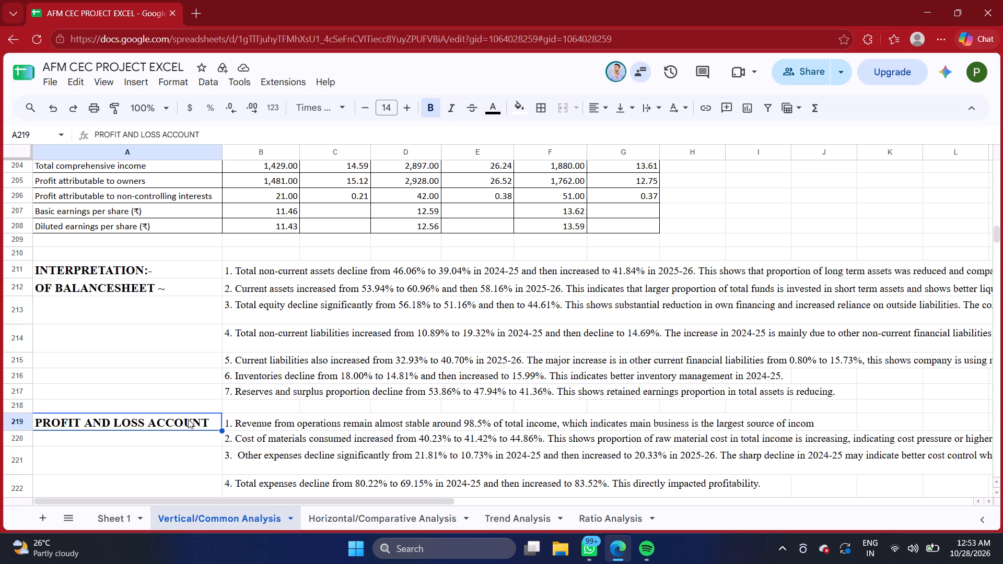
pyautogui.click(212, 271)
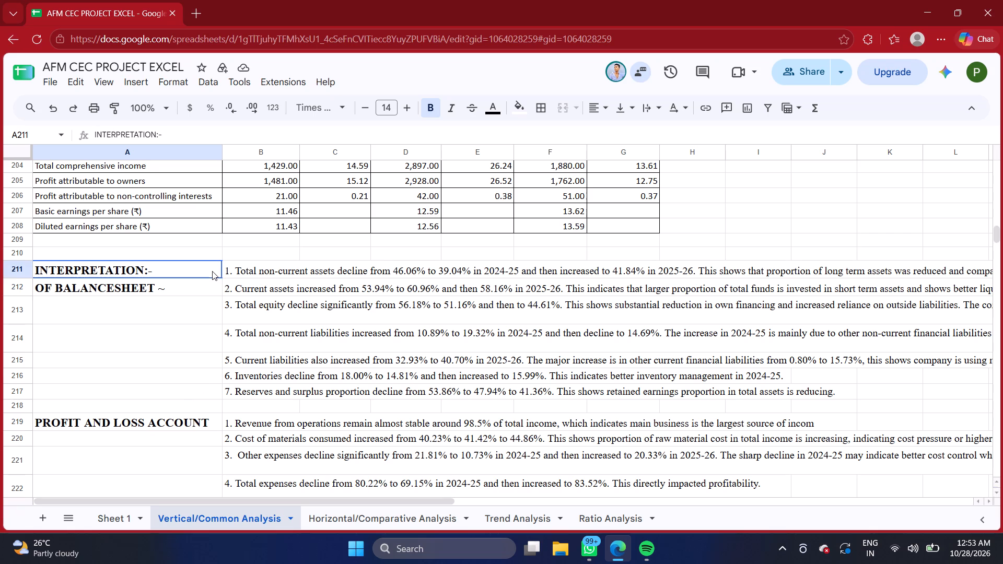
pyautogui.click(192, 293)
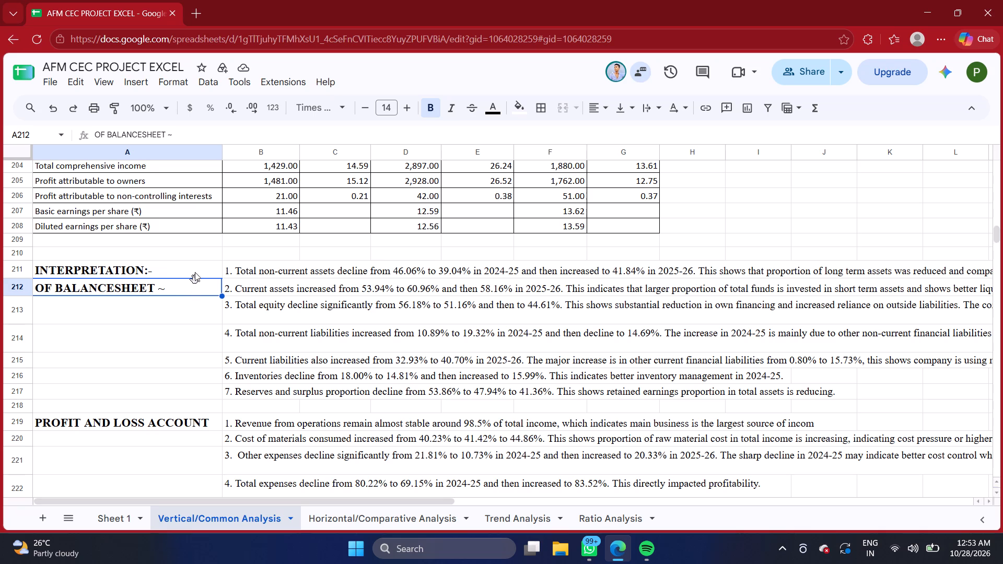
pyautogui.click(198, 263)
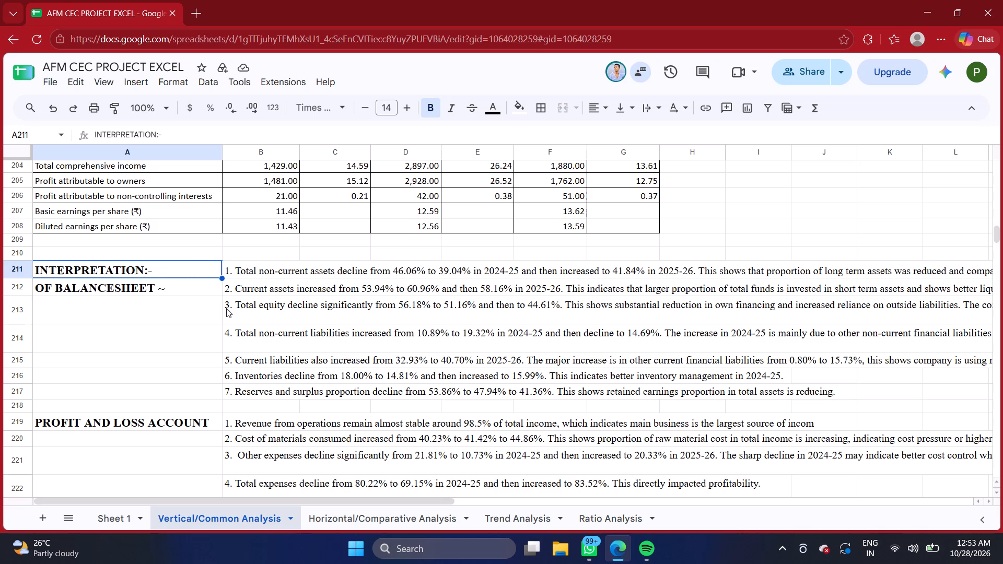
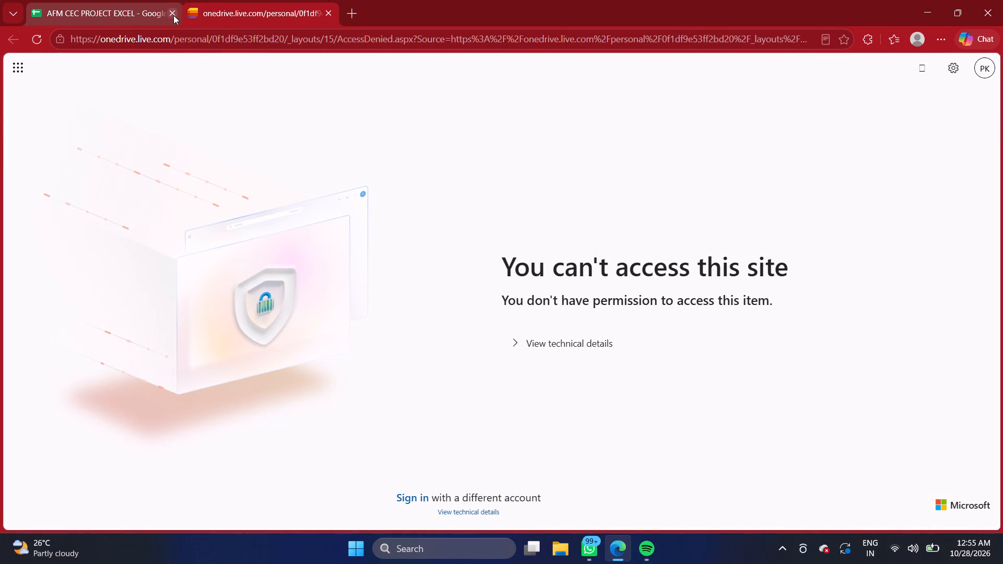
# Expand the technical details on the OneDrive access-denied page to examine them.
pyautogui.click(512, 343)
pyautogui.click(493, 385)
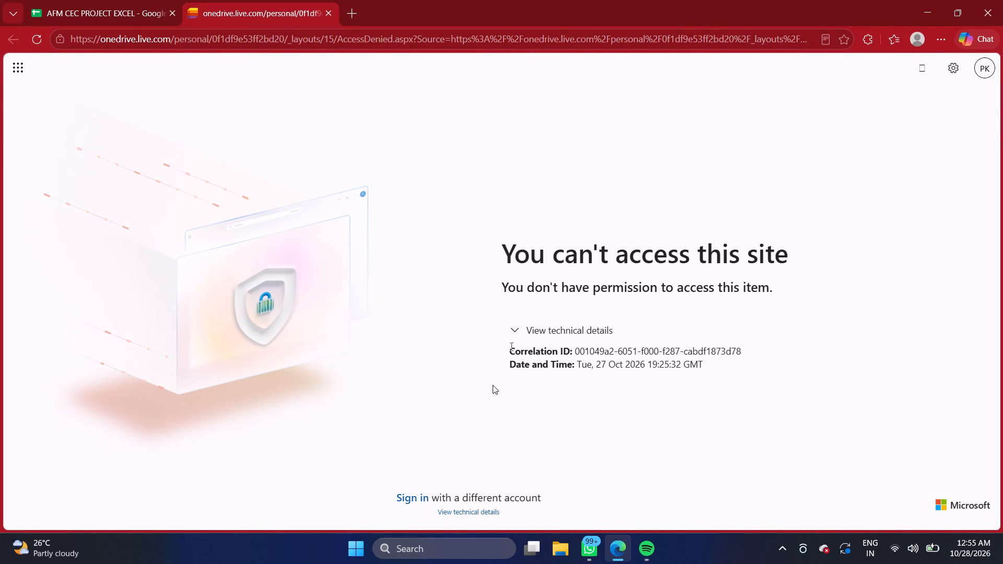
pyautogui.click(451, 302)
pyautogui.click(479, 440)
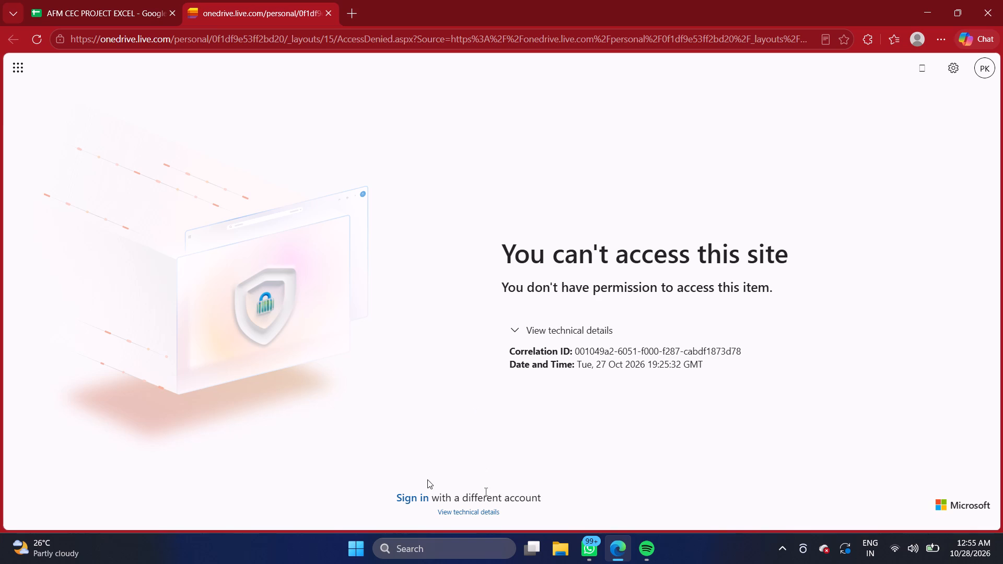